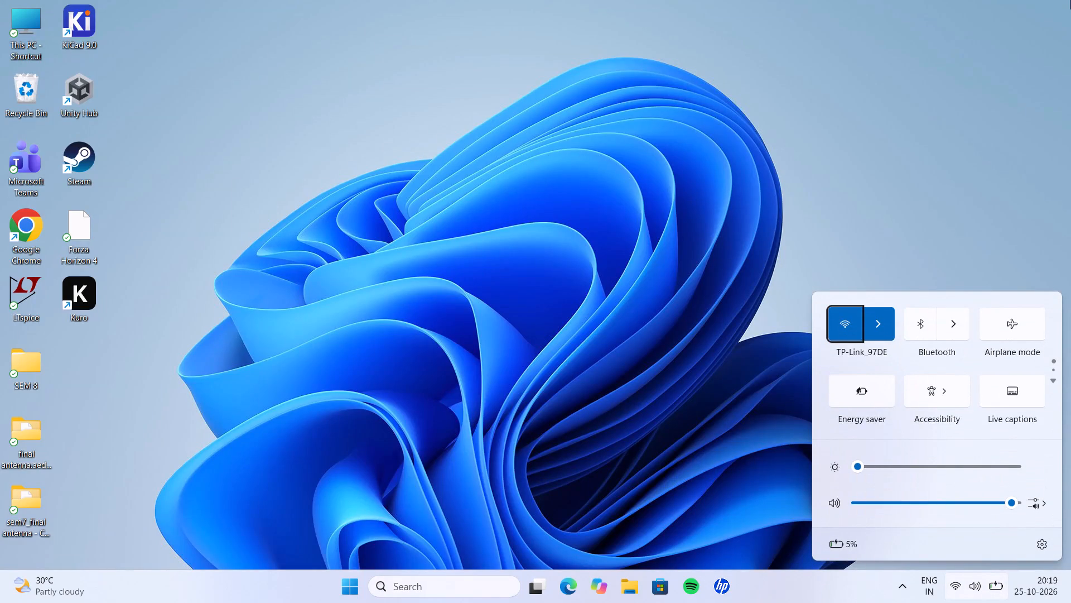
Turn on Bluetooth in the quick settings.
key("Right")
key("Return")
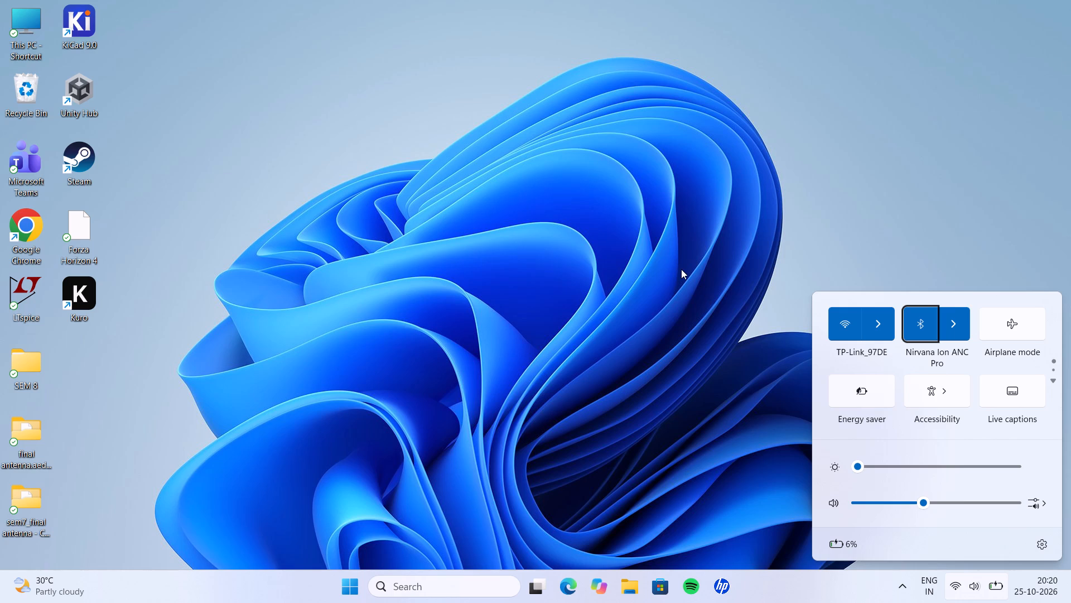
Switch to Microsoft Edge and open Gmail in a new browser tab.
left_click(560, 589)
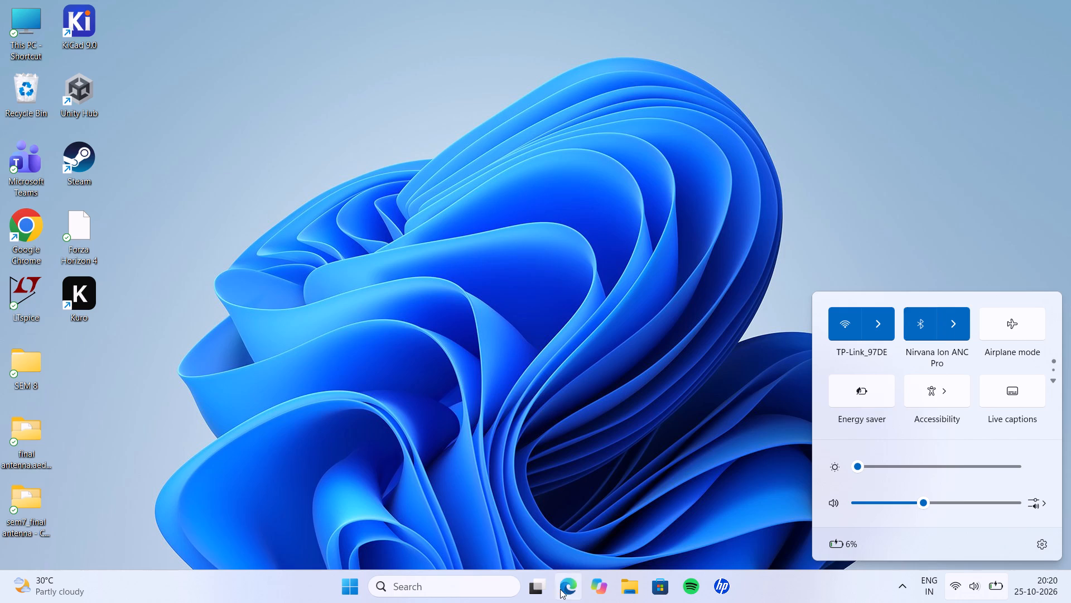
left_click(245, 21)
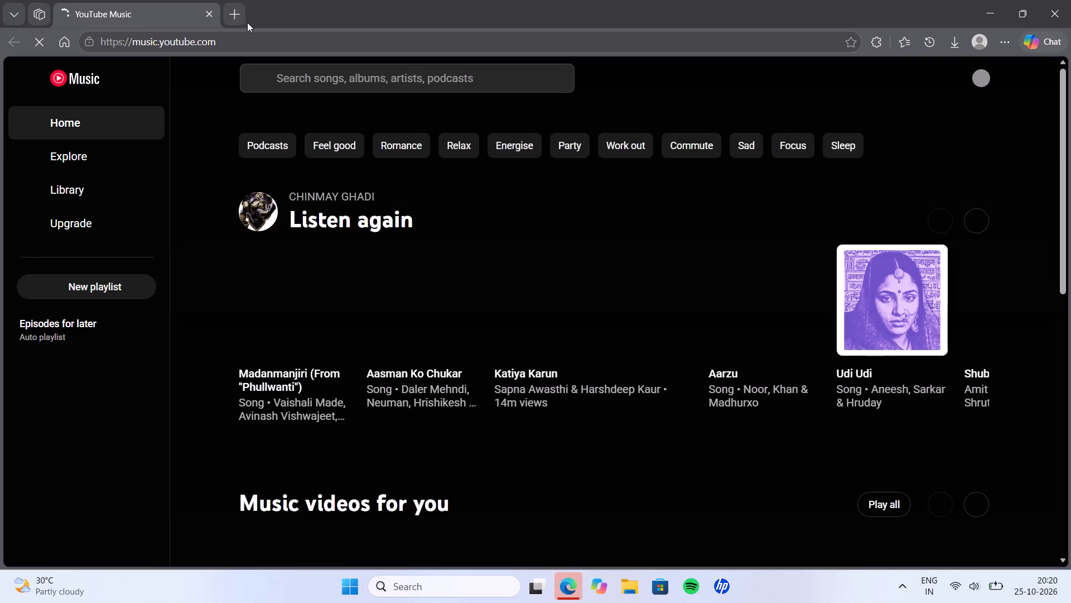
left_click(237, 20)
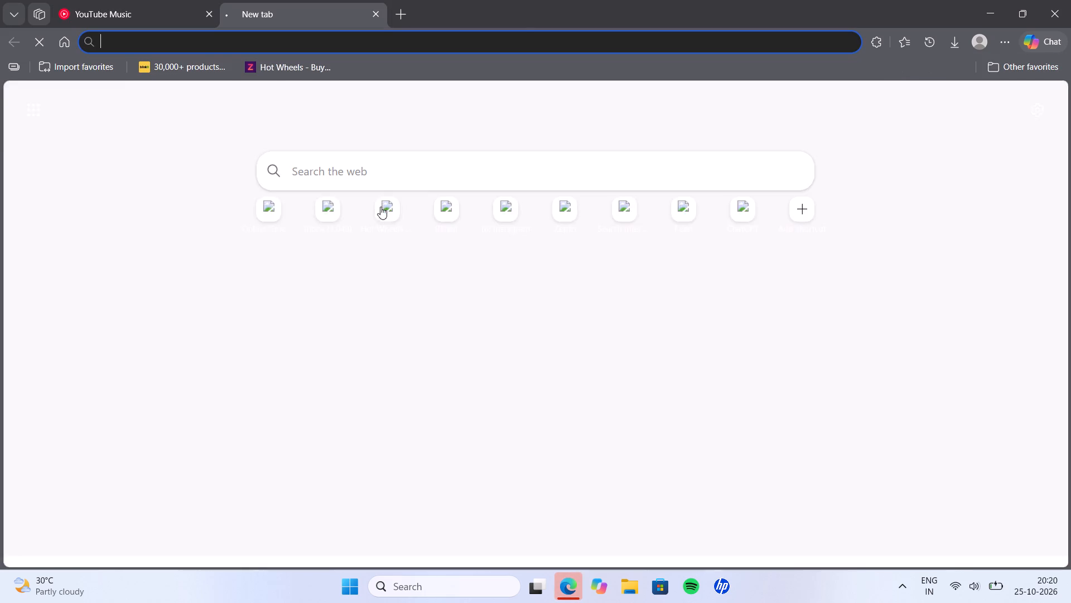
left_click(321, 219)
Return to the YouTube Music tab.
left_click(143, 0)
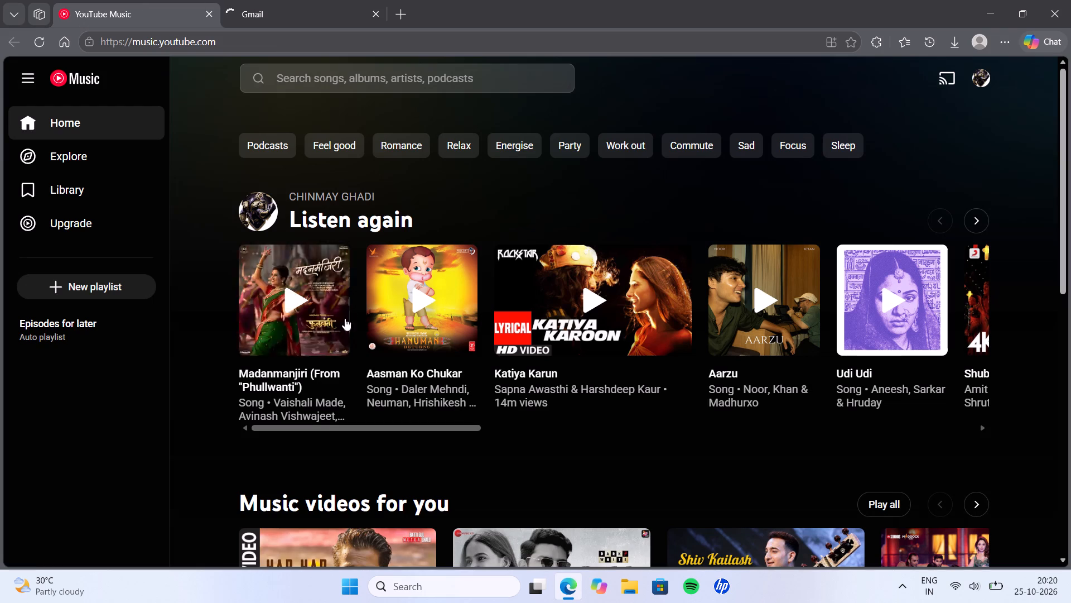
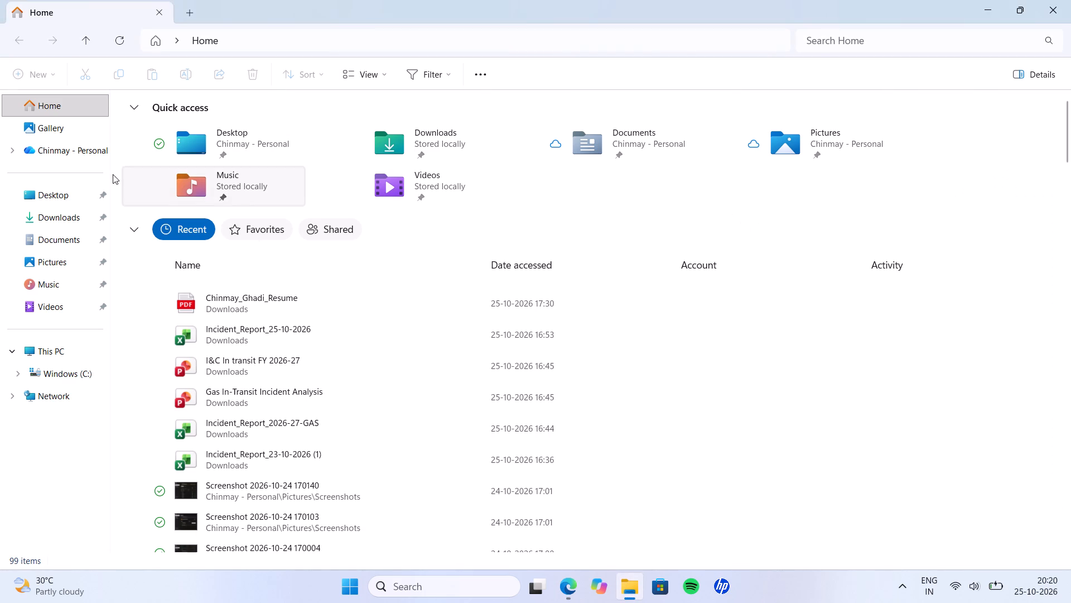
Open the I&C In transit FY 2026-27 presentation and the Incident_Report_25-10-2026 workbook from Downloads, closing the file browser.
left_click(75, 219)
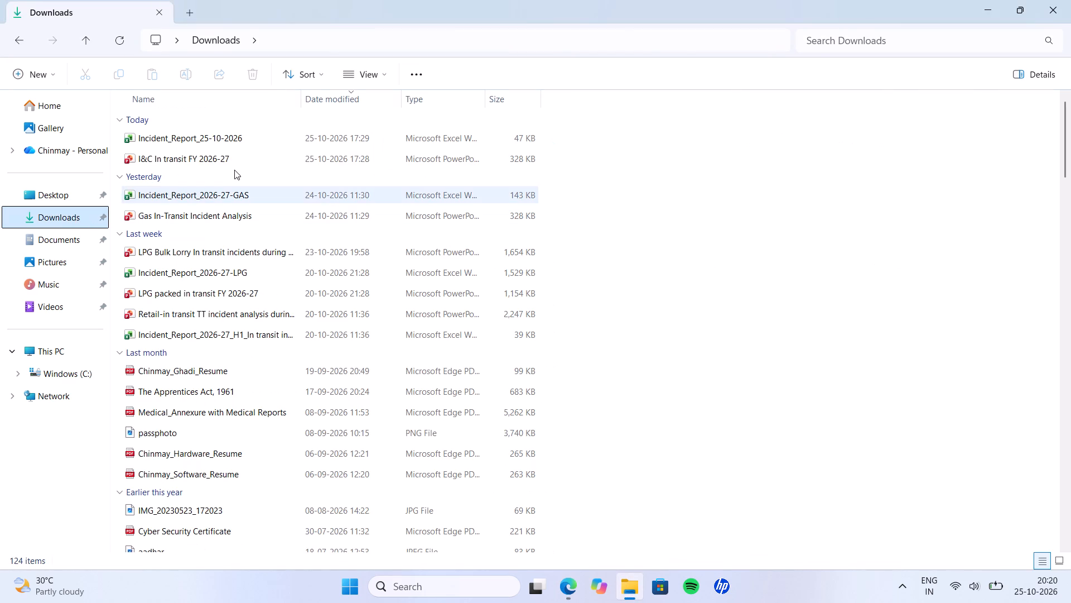
double_click(242, 152)
double_click(243, 137)
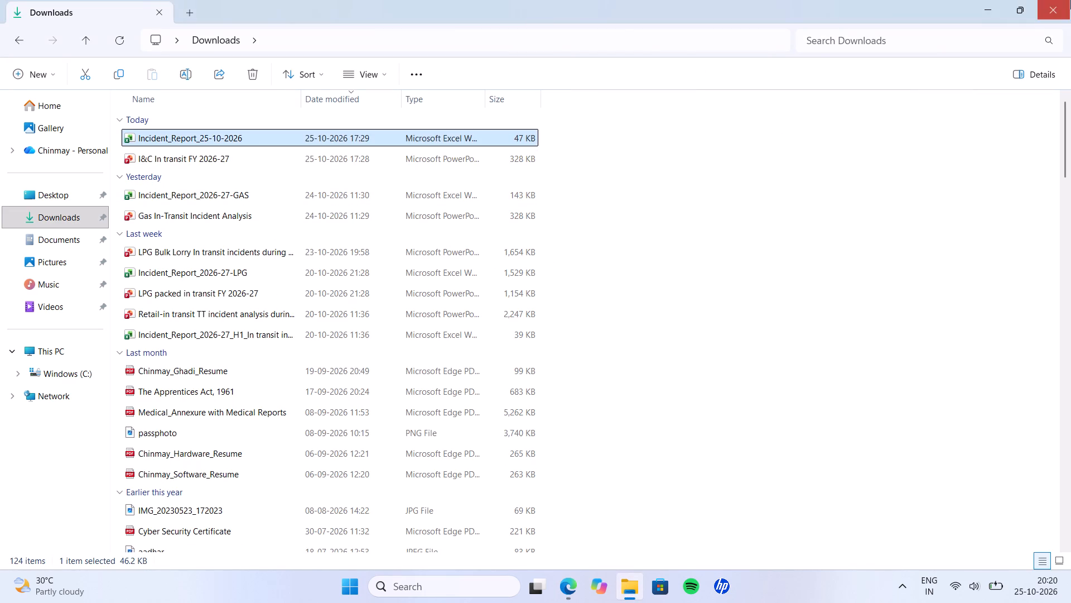
left_click(1070, 0)
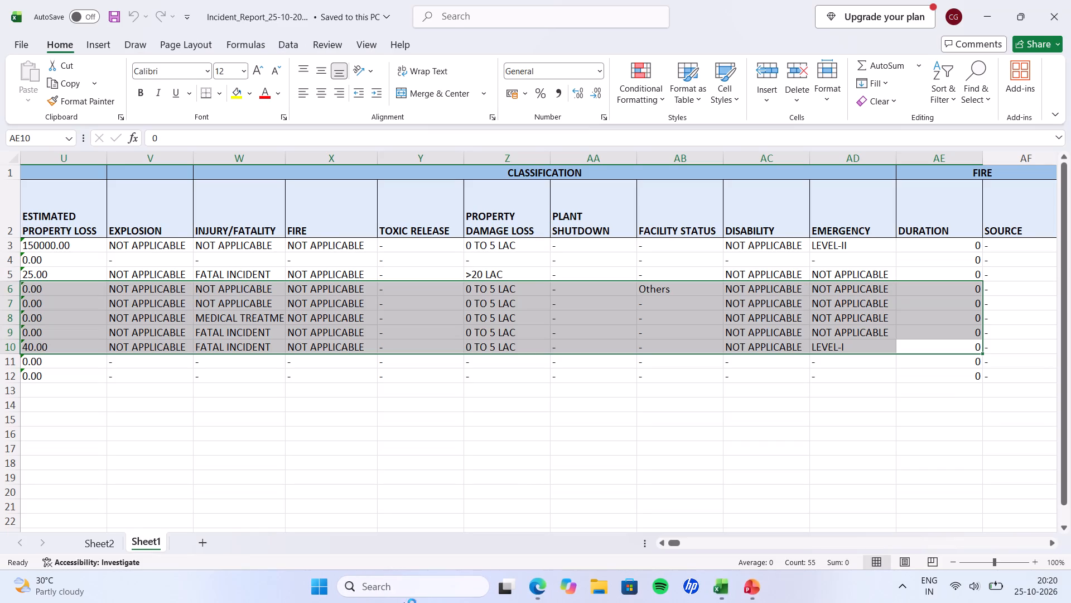
Switch to the I&C In transit presentation and look through its slides up to the state-wise breakup on slide 5.
left_click(753, 602)
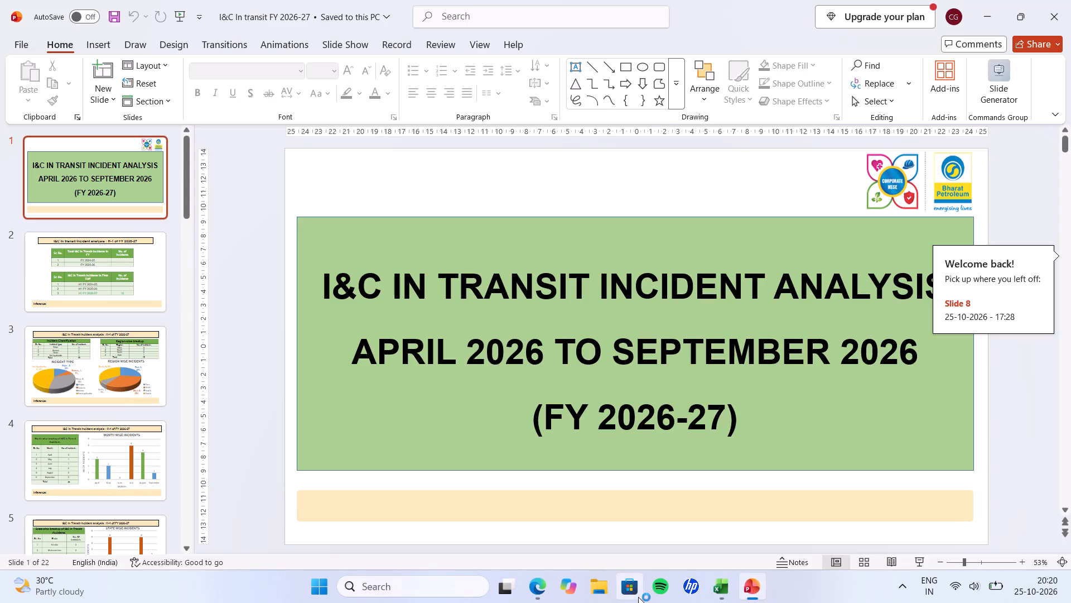
left_click(85, 310)
left_click(123, 417)
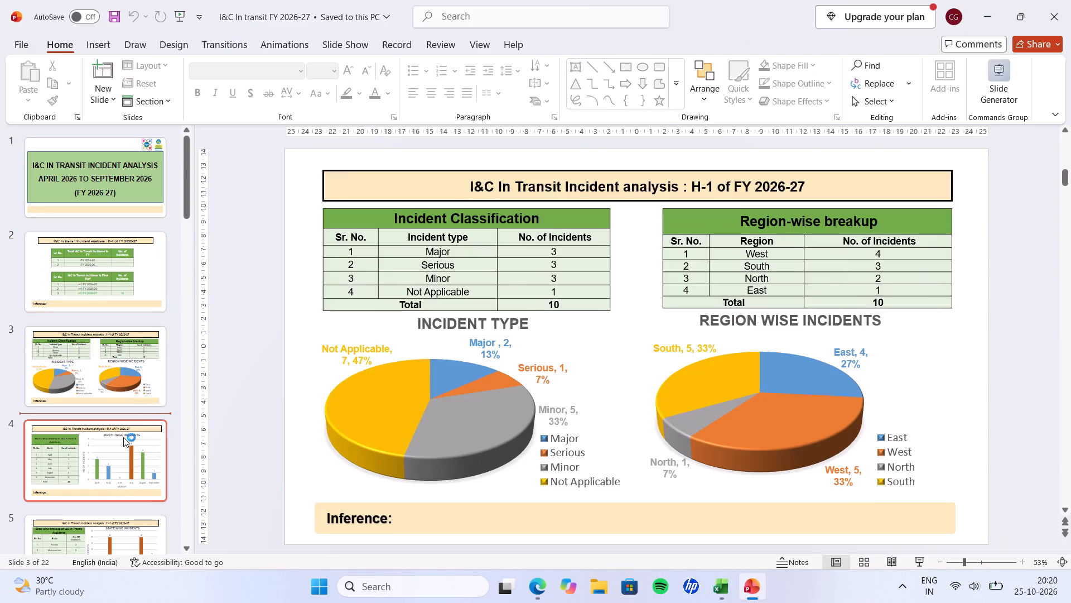
left_click(122, 447)
scroll(127, 439, "down", 3)
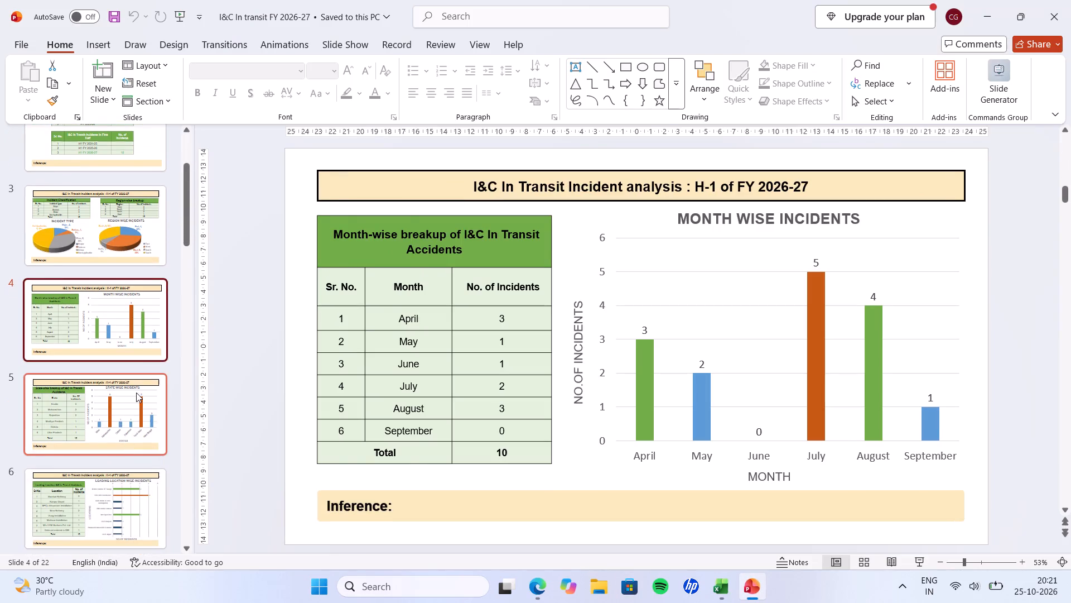
left_click(117, 425)
Minimise the presentation, workbook and browser windows, and launch Kuro from the desktop.
left_click(969, 27)
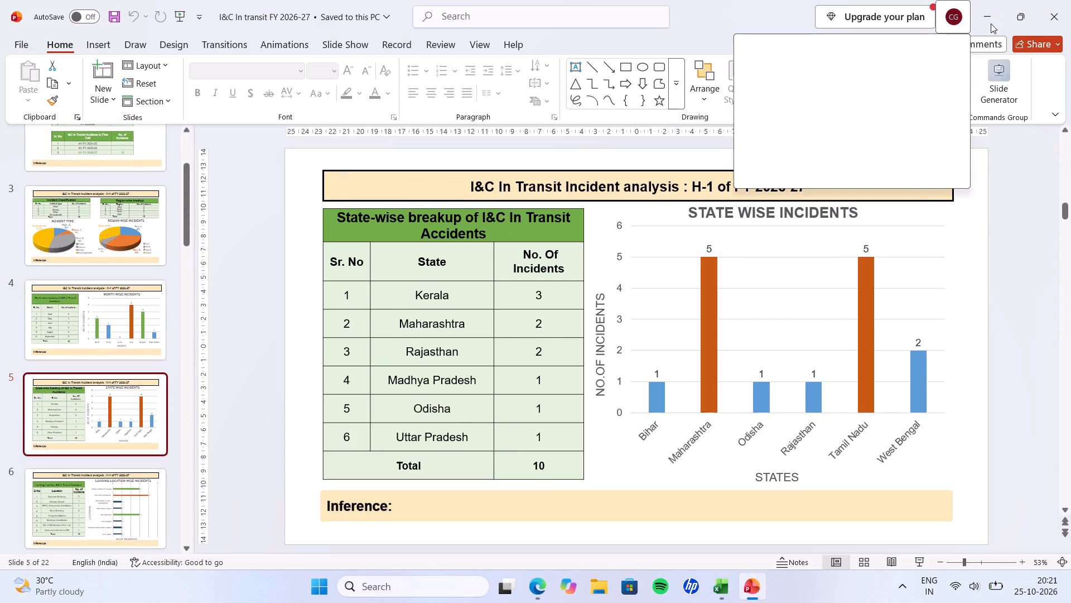
left_click(997, 13)
left_click(986, 17)
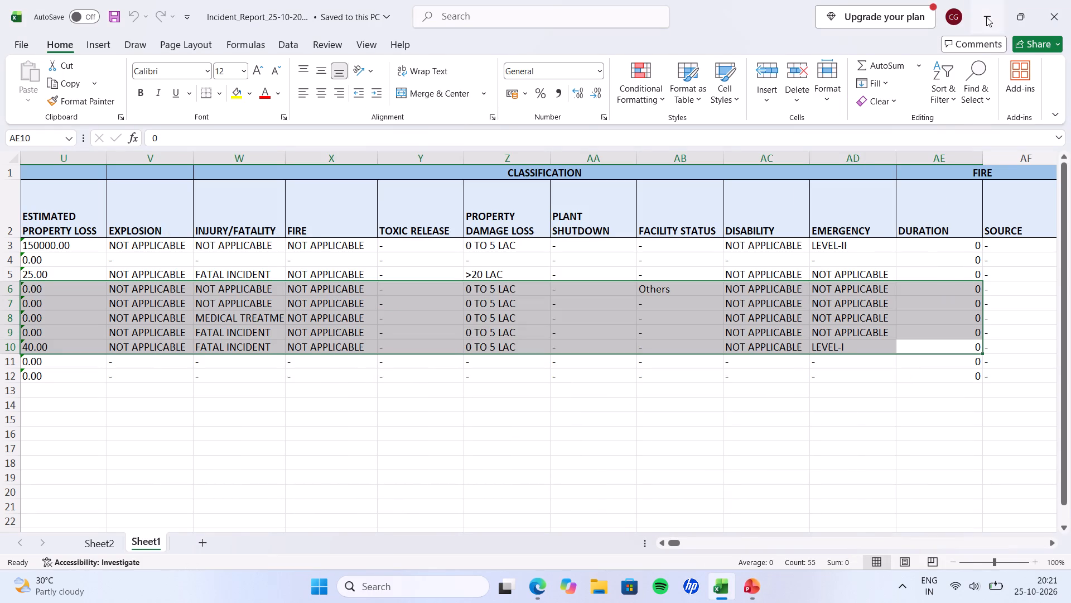
left_click(546, 591)
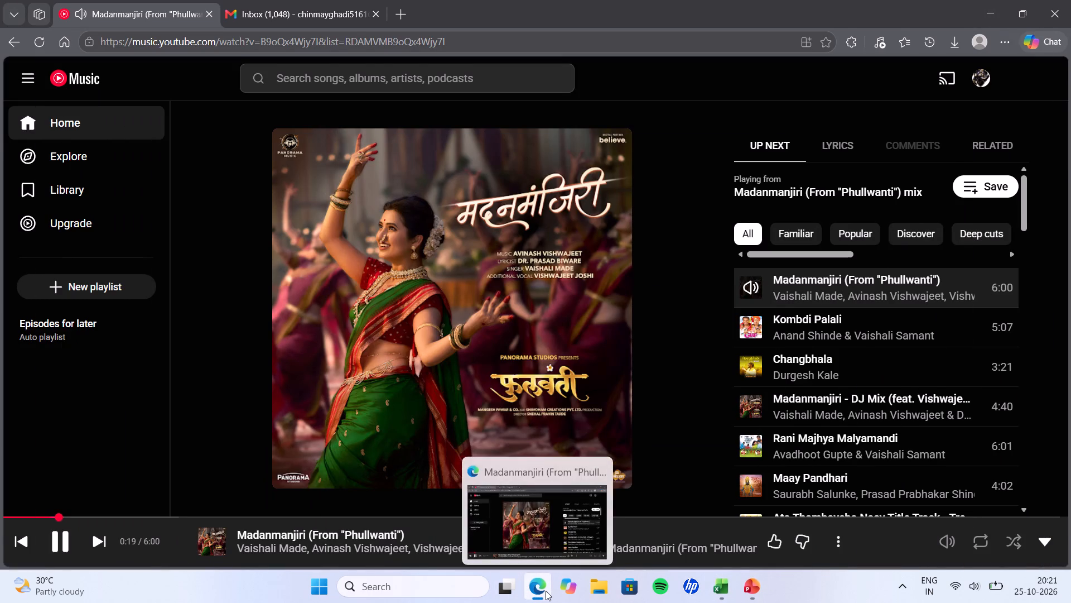
double_click(73, 293)
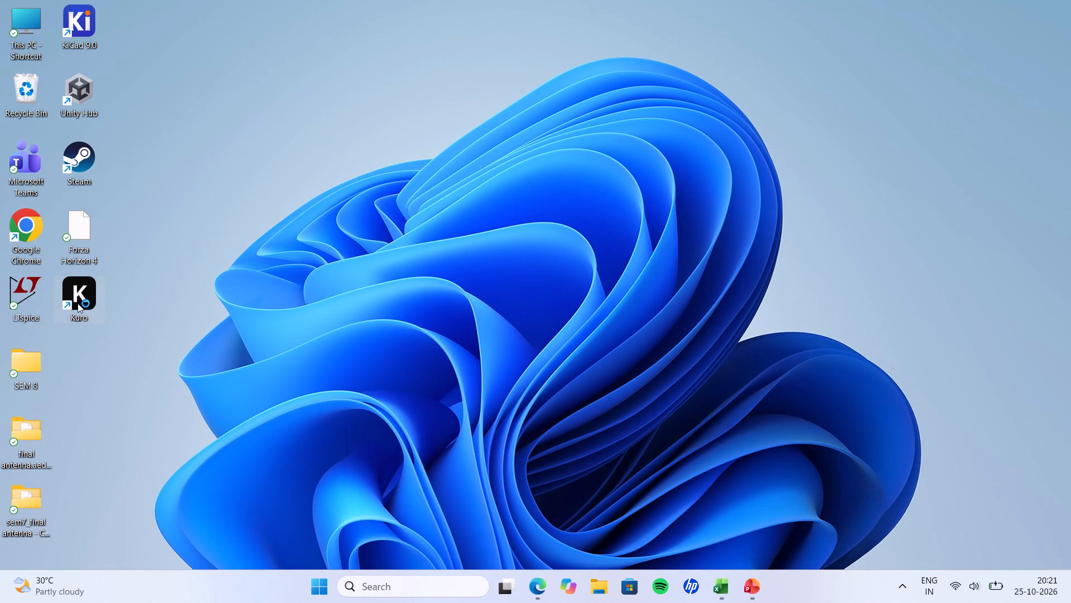
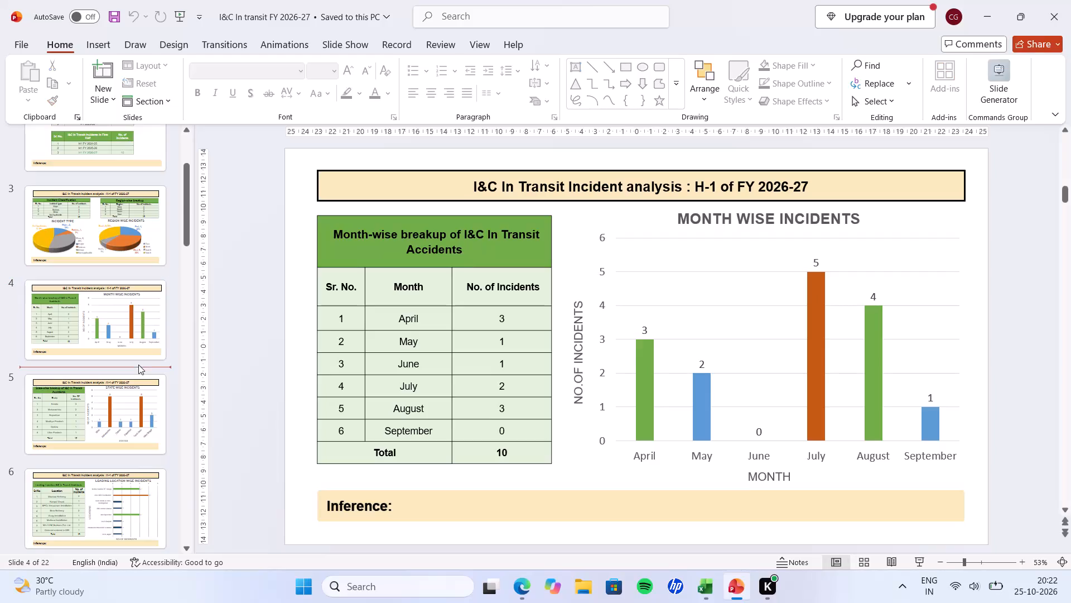
Look through the presentation from the state-wise breakup on slide 5 to the time-wise breakup on slide 8.
left_click(131, 384)
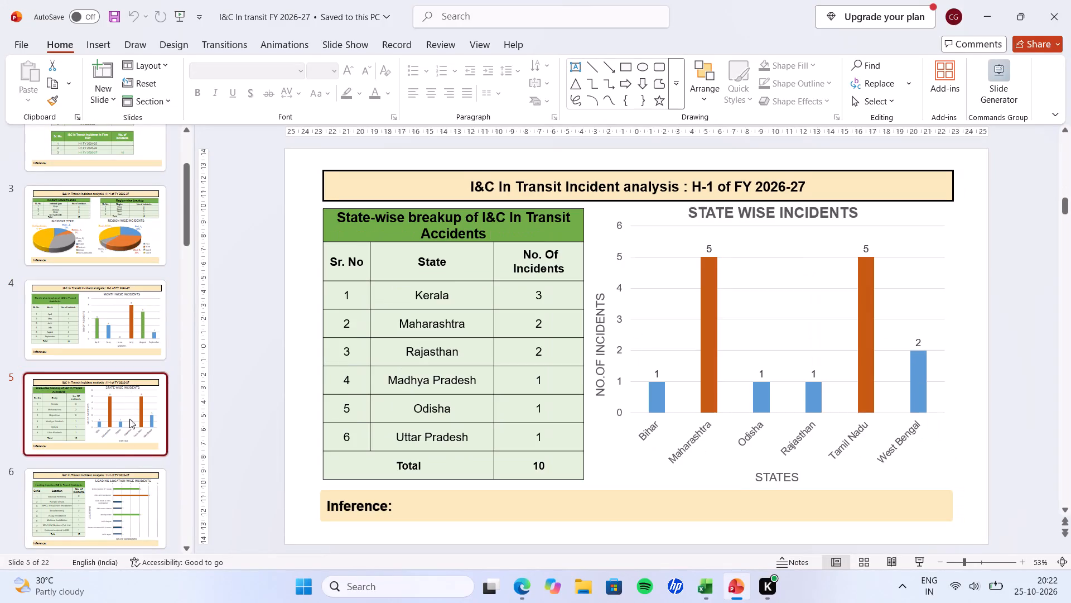
left_click(110, 492)
scroll(114, 484, "down", 2)
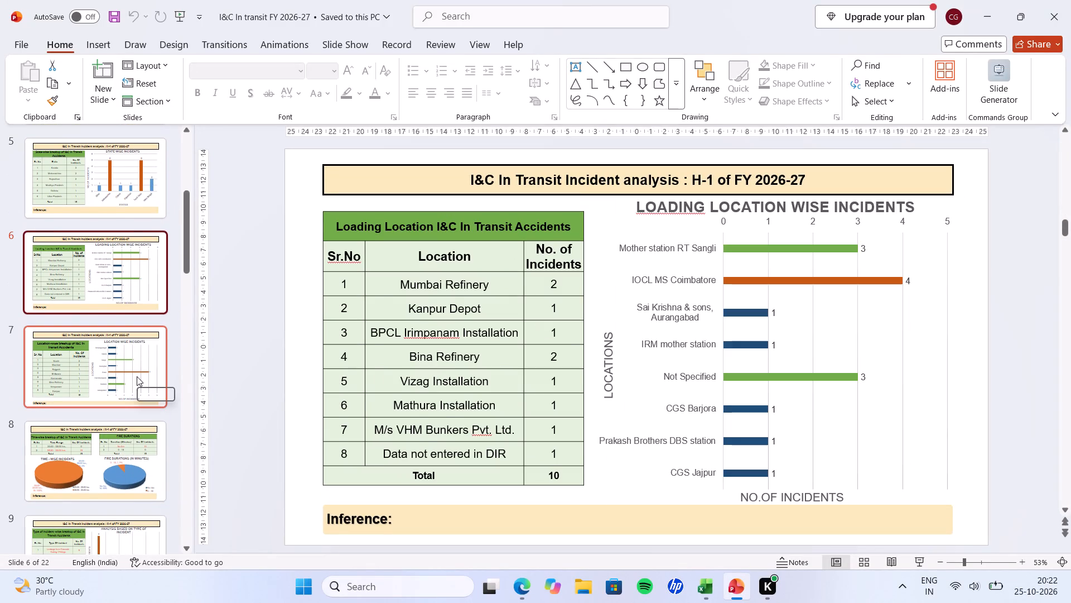
left_click(137, 376)
left_click(110, 444)
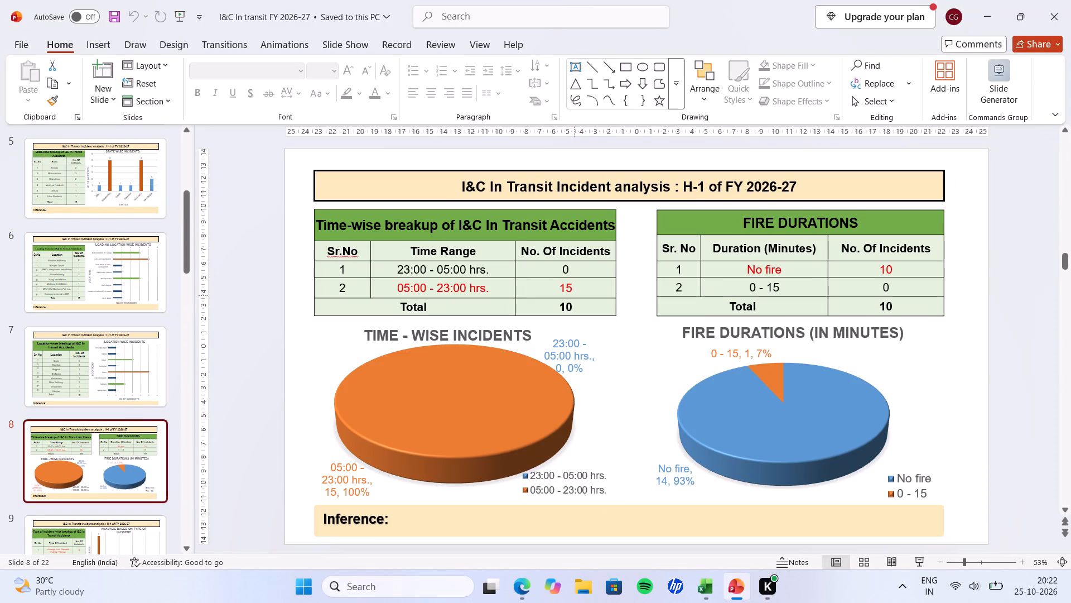
Examine the INCIDENT TIME column on Sheet1 of the incident report workbook against the time ranges in slide 8's time-wise breakup table.
left_click(711, 581)
left_click(711, 581)
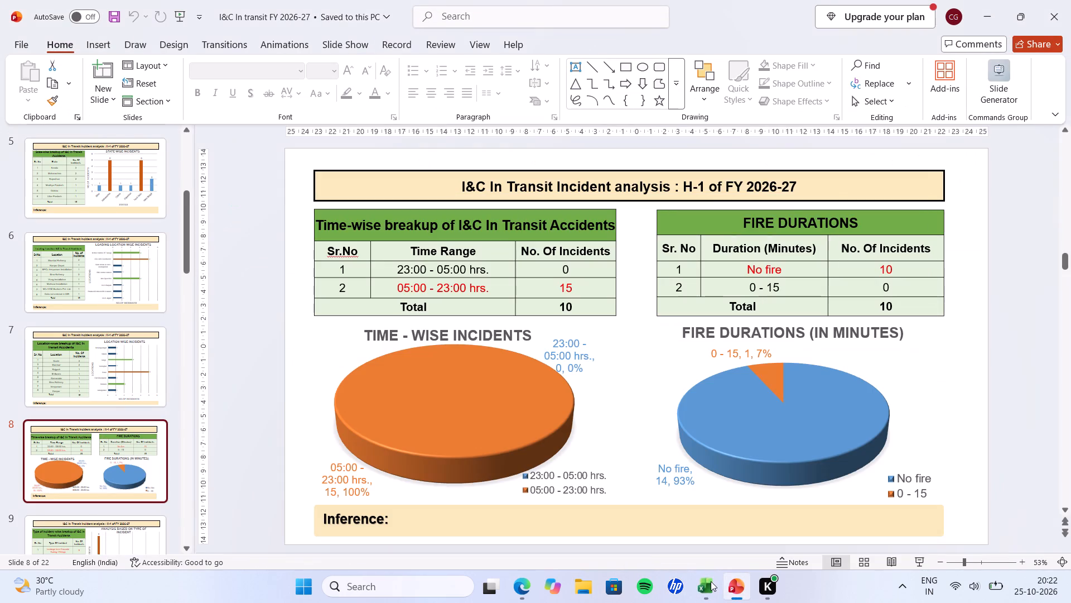
left_click(711, 581)
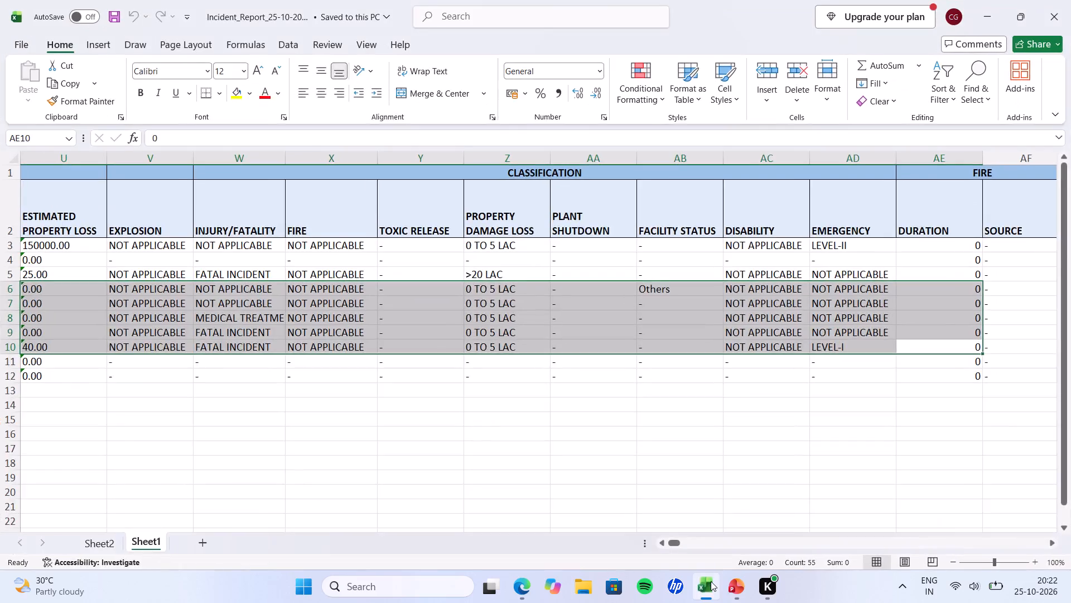
left_click(711, 581)
left_click(711, 581)
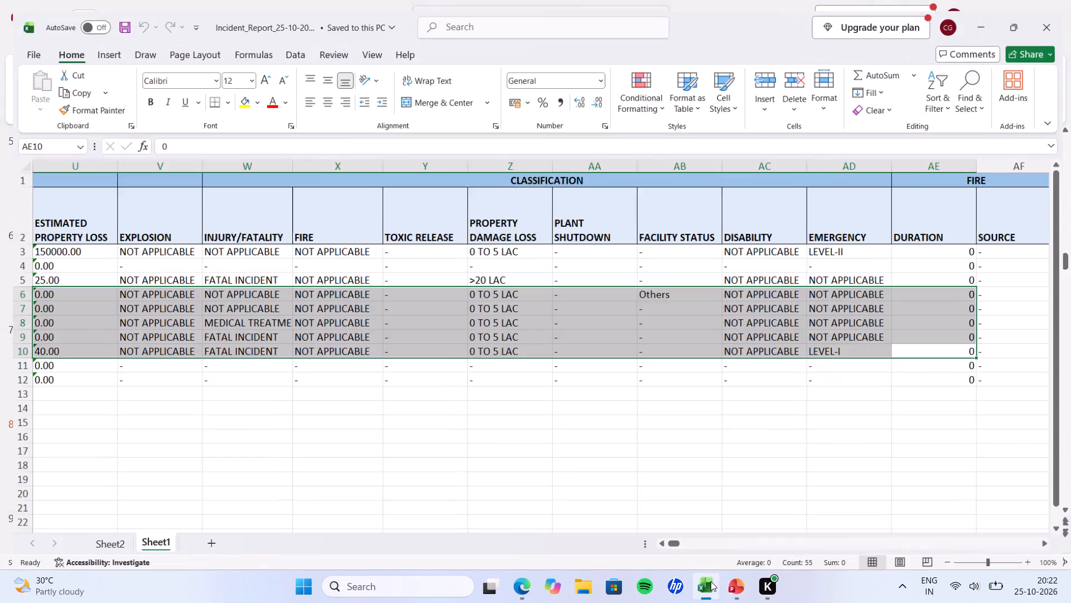
left_click_drag(570, 429, 0, 469)
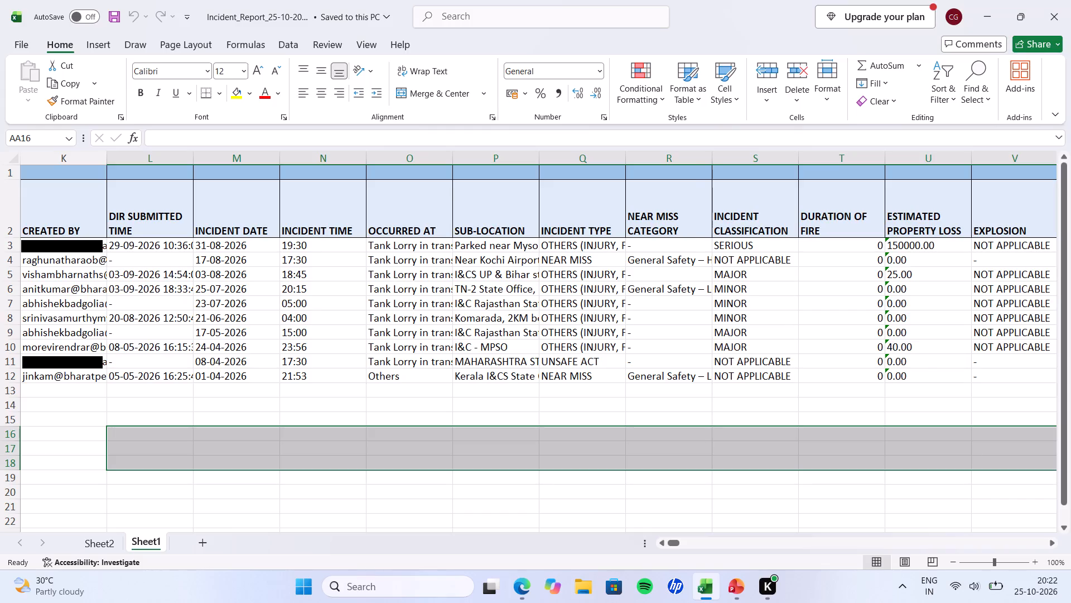
key("alt+Tab")
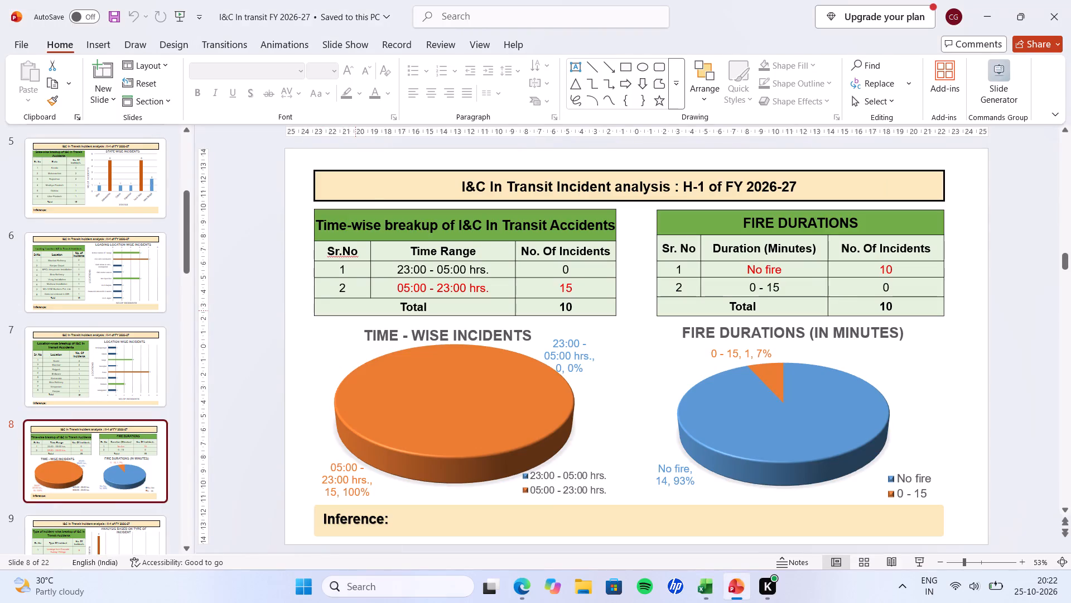
key("alt+Tab")
key("alt+Tab")
key("alt+Tab")
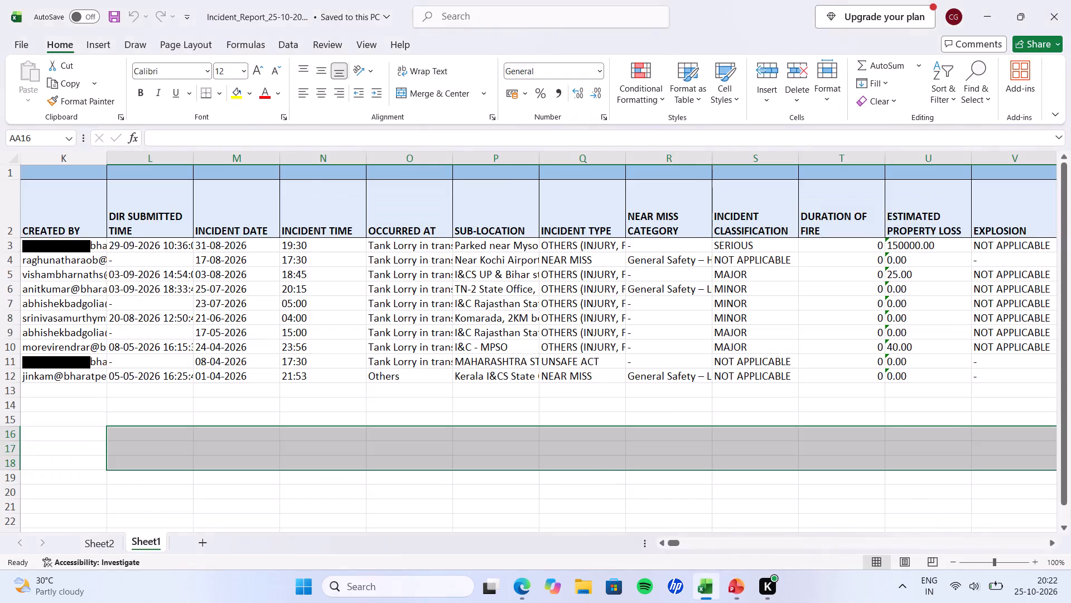
key("alt+Tab")
key("alt+Tab")
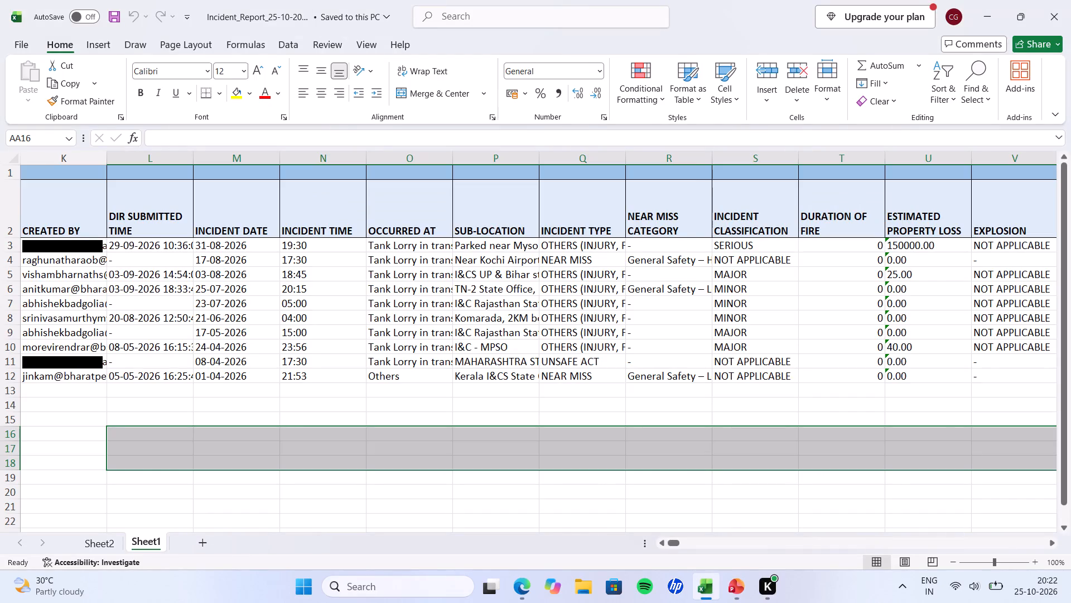
key("alt+Tab")
key("alt+Tab")
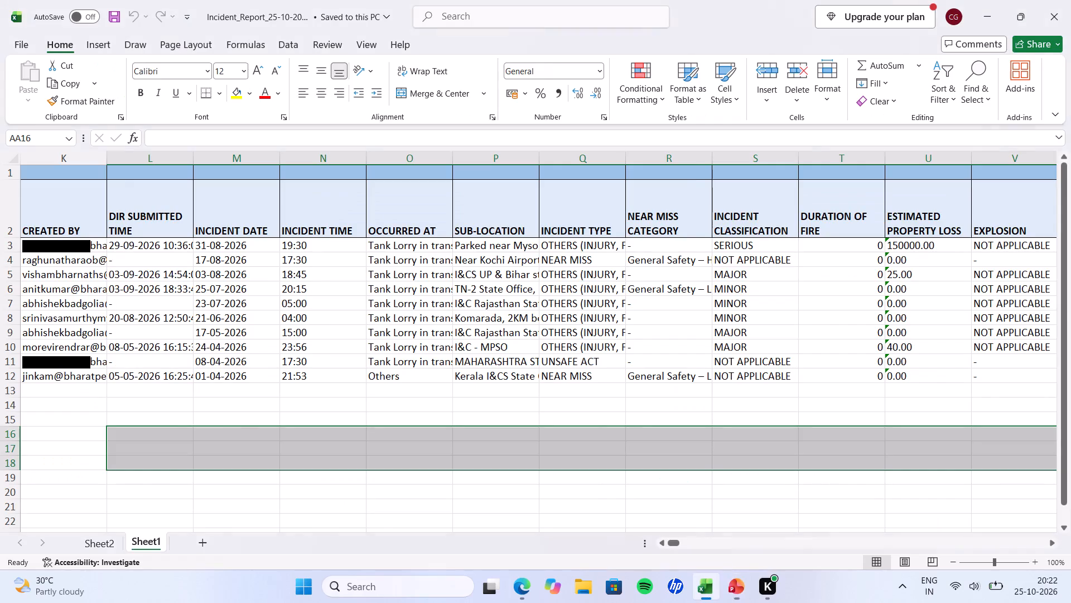
key("alt+Tab")
key("alt+Tab")
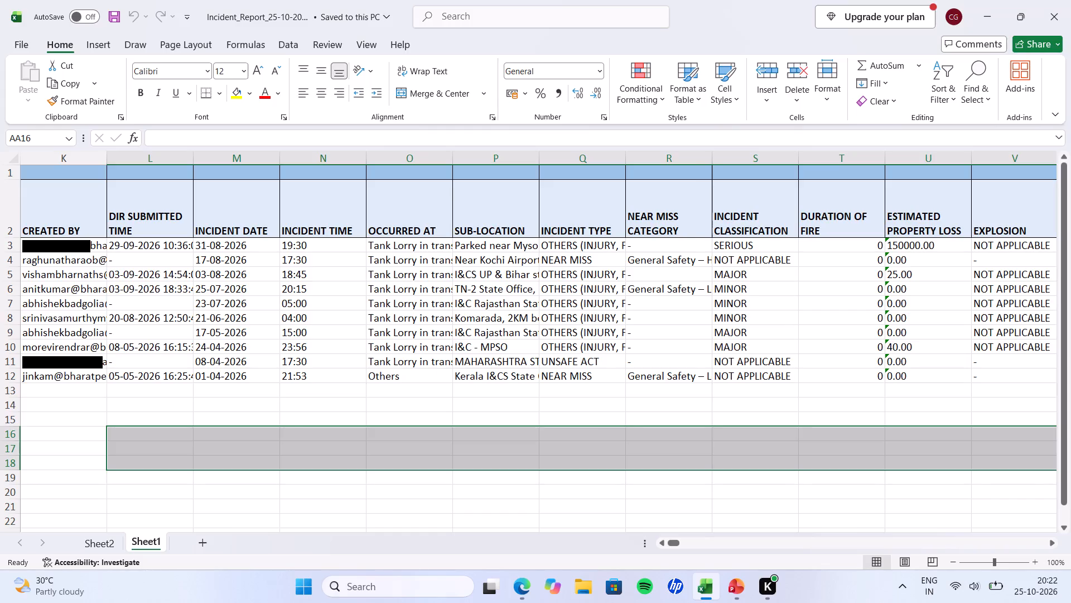
key("alt+Tab")
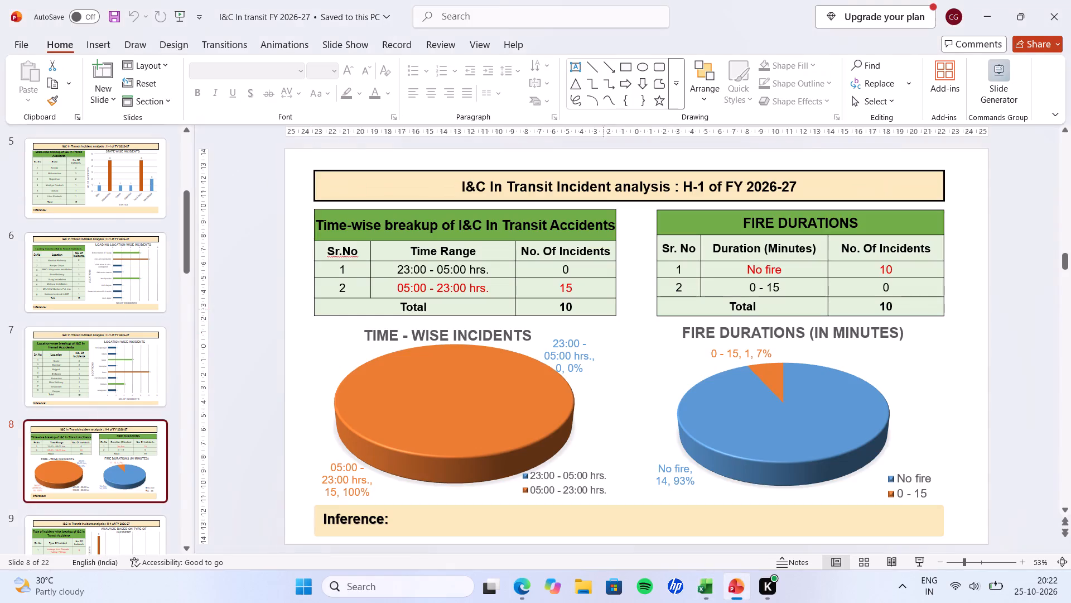
In slide 8's time-wise breakup table, set the incidents to 2 for 23:00 - 05:00 hrs. and 8 for 05:00 - 23:00 hrs.
left_click(569, 272)
key("BackSpace")
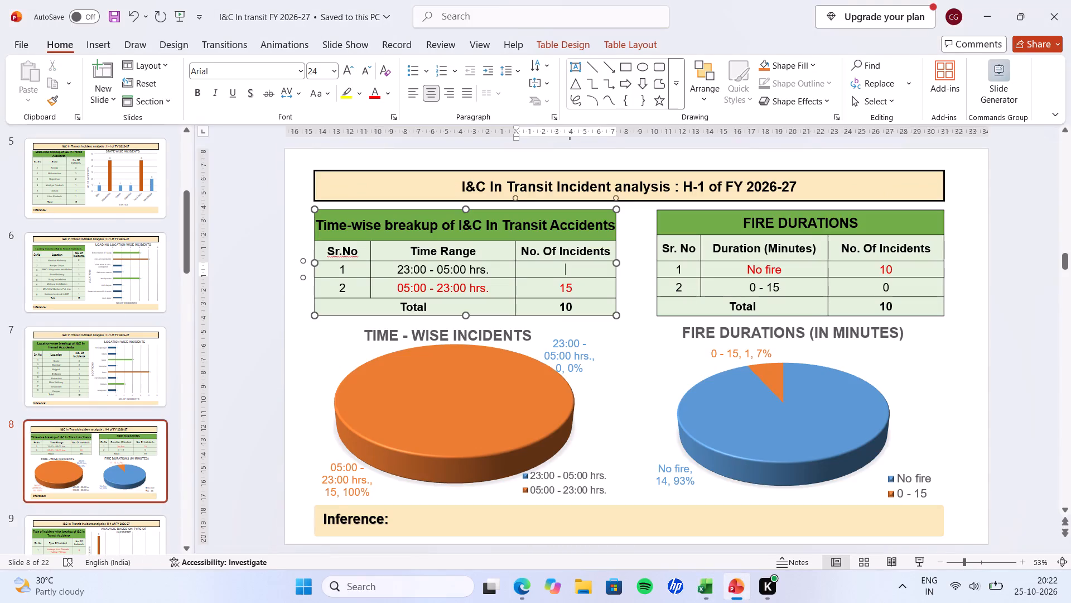
key("2")
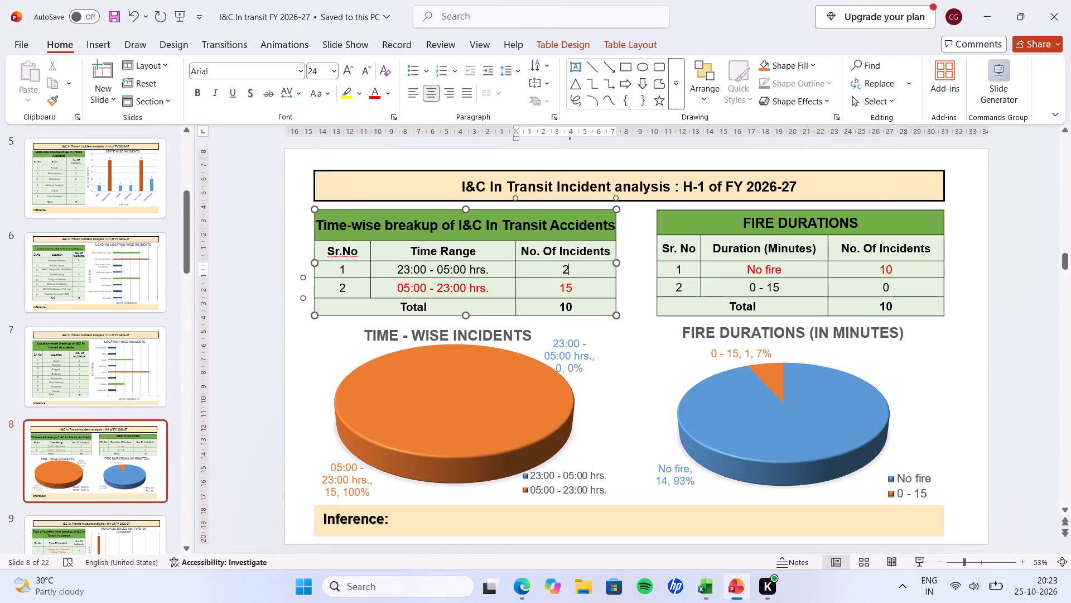
double_click(564, 284)
key("8")
Return to the incident report workbook and select all the incident times in N3:N12 to check their count.
key("alt+Tab")
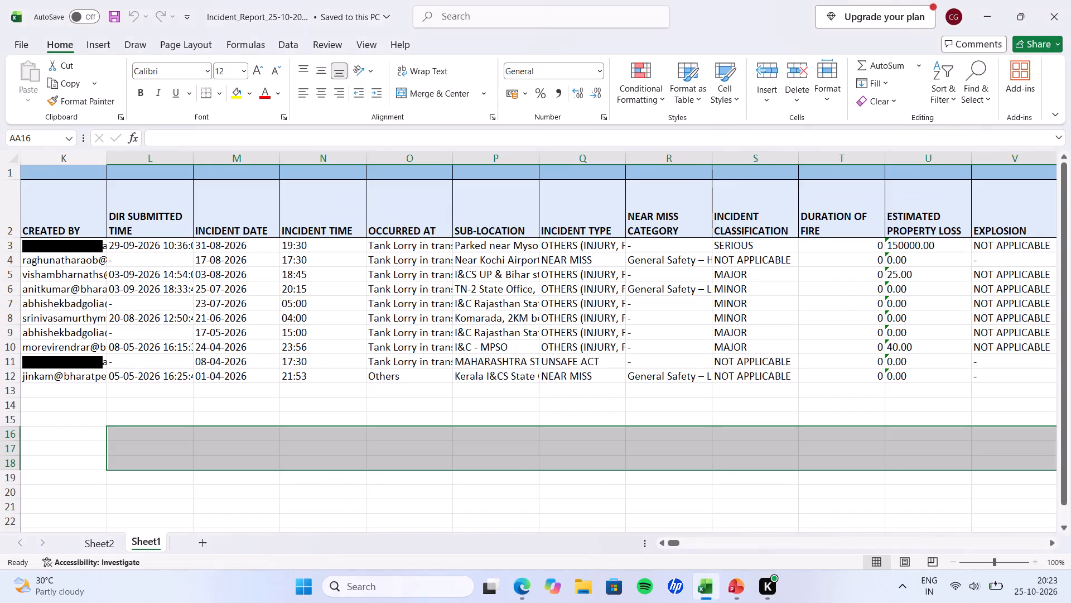
left_click_drag(306, 240, 320, 367)
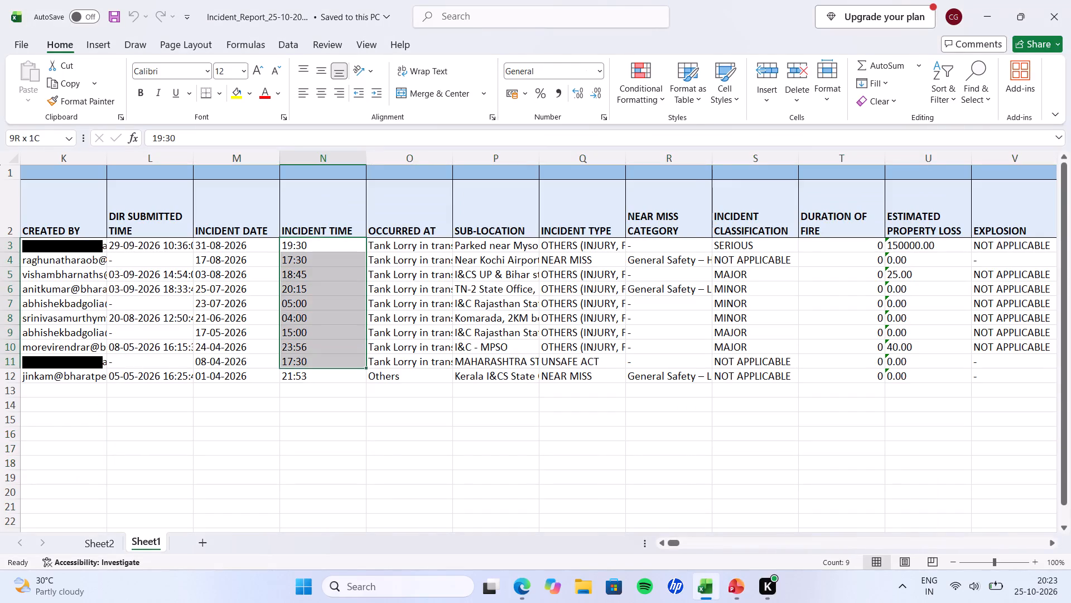
left_click_drag(320, 367, 320, 374)
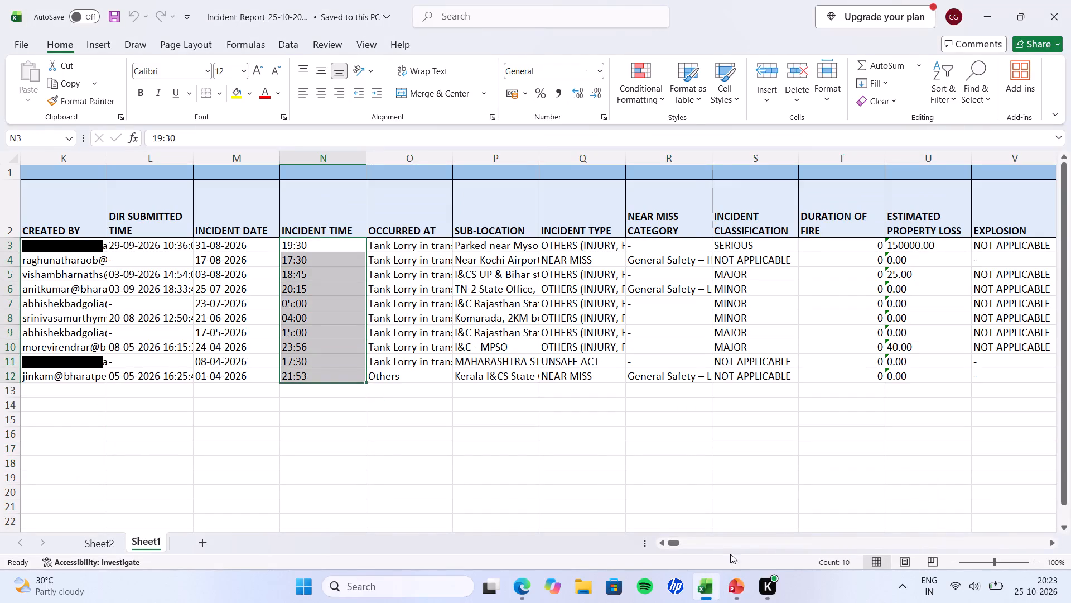
Switch to the presentation and view slide 9's type of incident-wise breakup table for comparison with the incident report workbook.
key("alt+Tab")
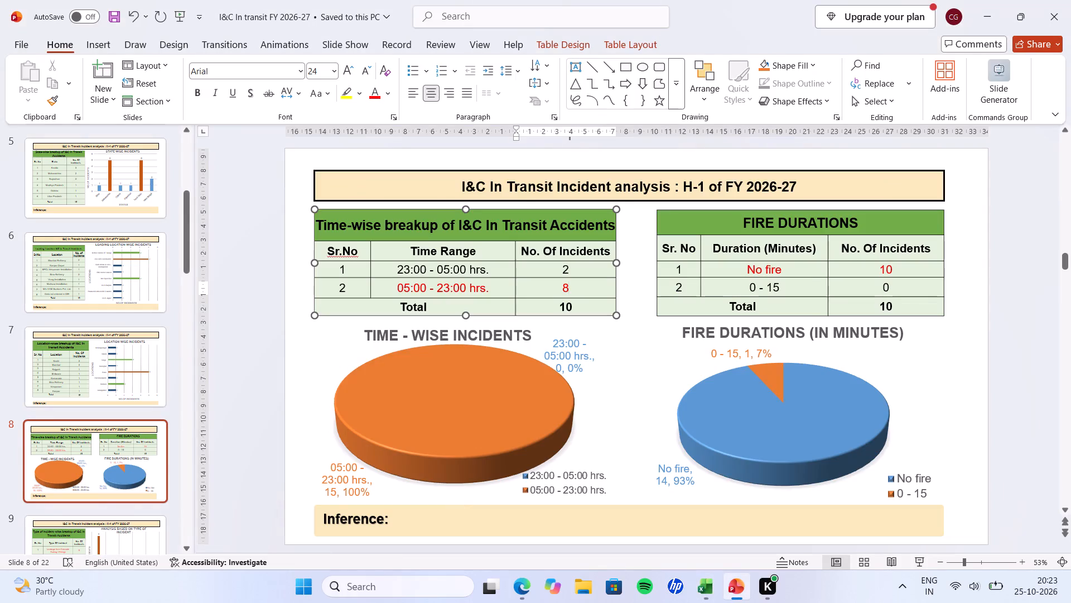
scroll(49, 389, "down", 4)
left_click(87, 380)
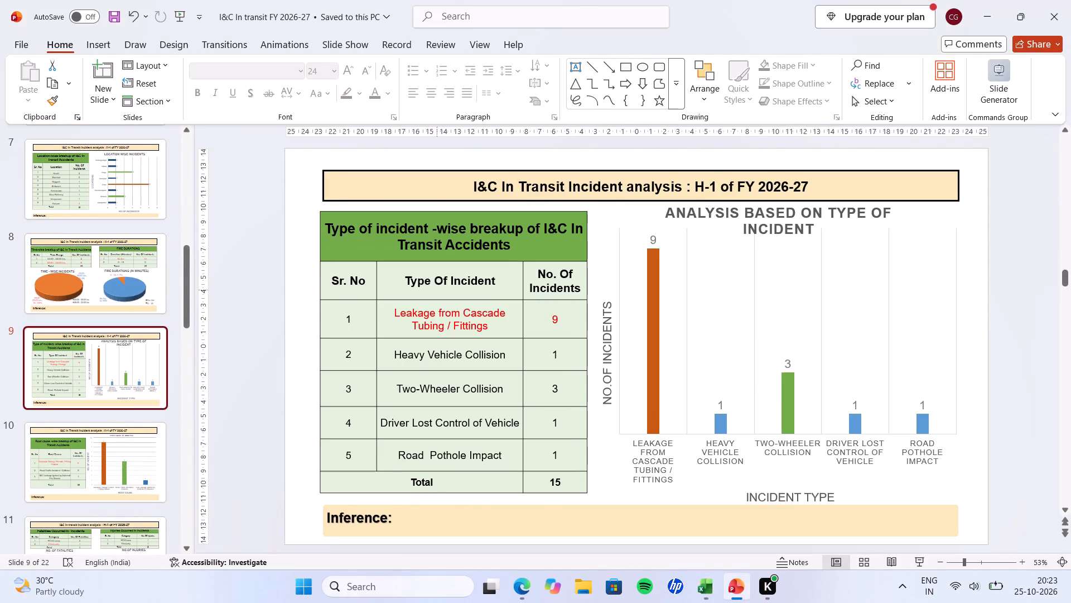
key("alt+Tab")
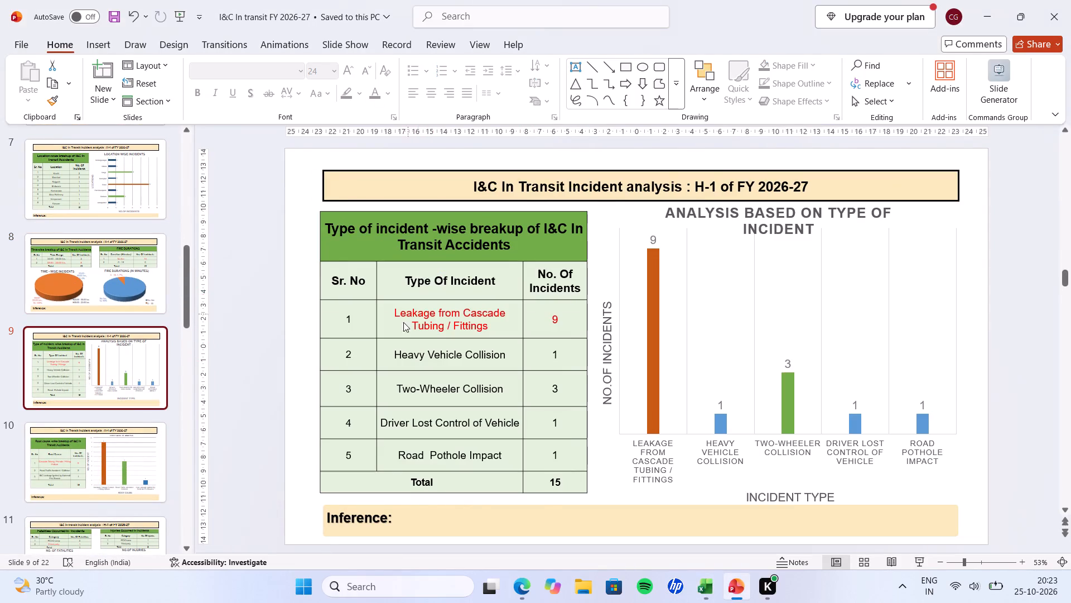
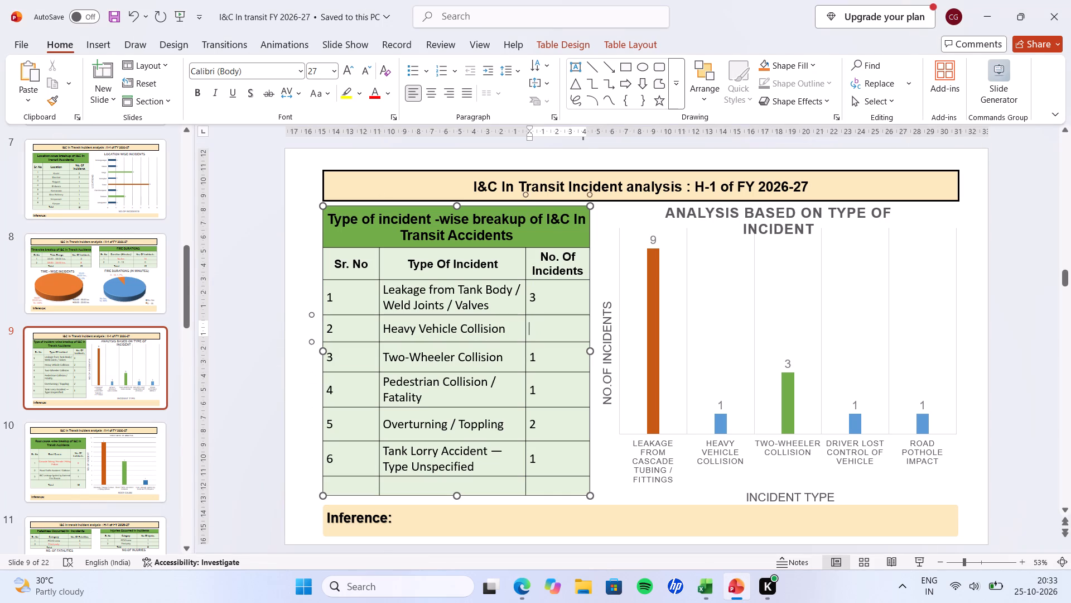
key("3")
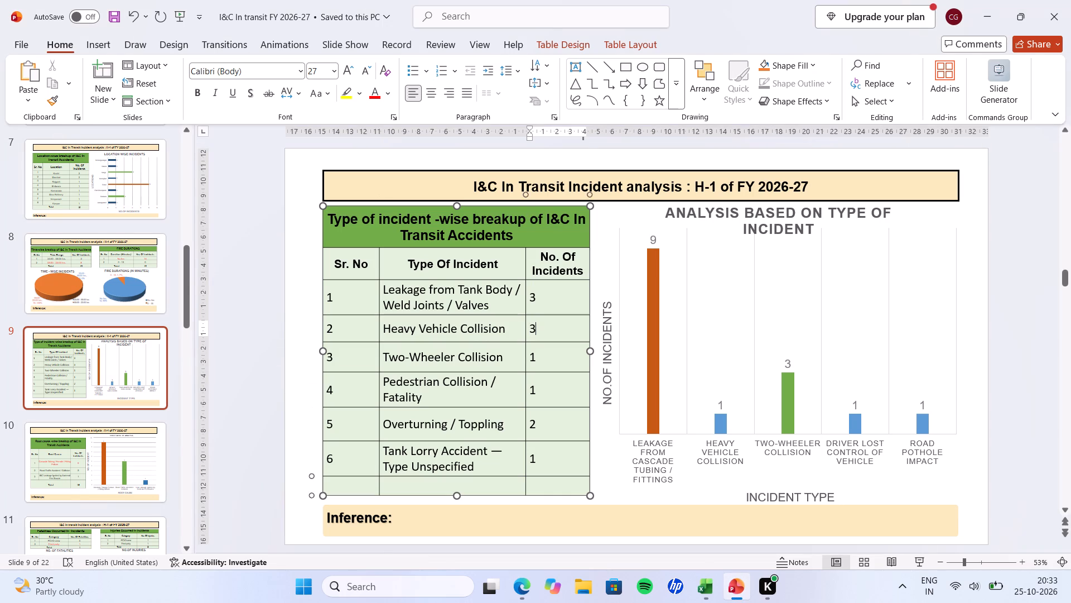
Delete row 6, "Tank Lorry Accident — Type Unspecified", from the slide 9 incident-type table.
left_click_drag(559, 460, 360, 459)
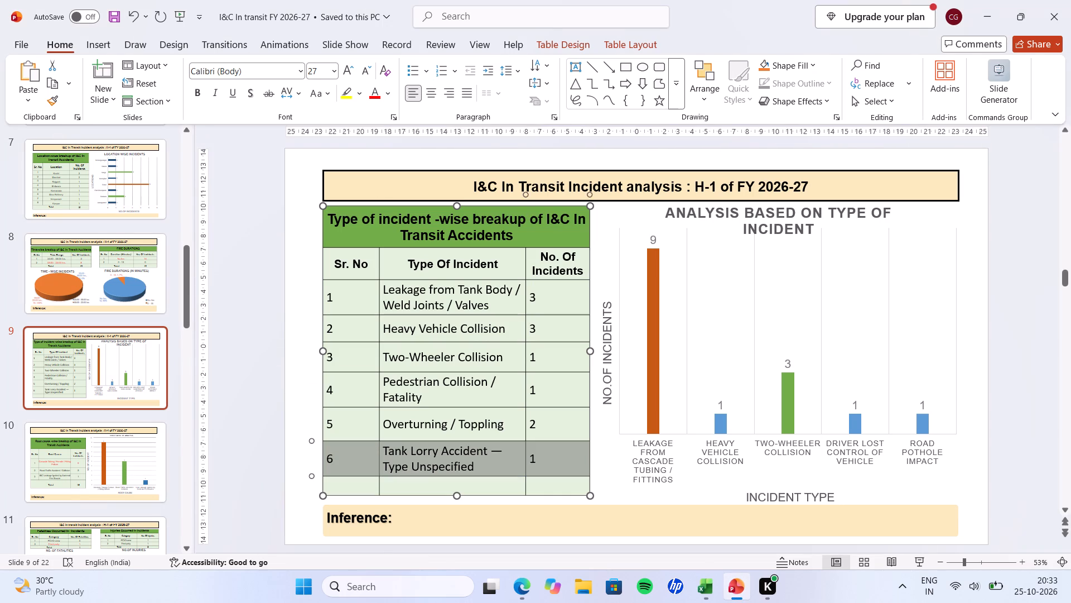
key("BackSpace")
left_click(421, 449)
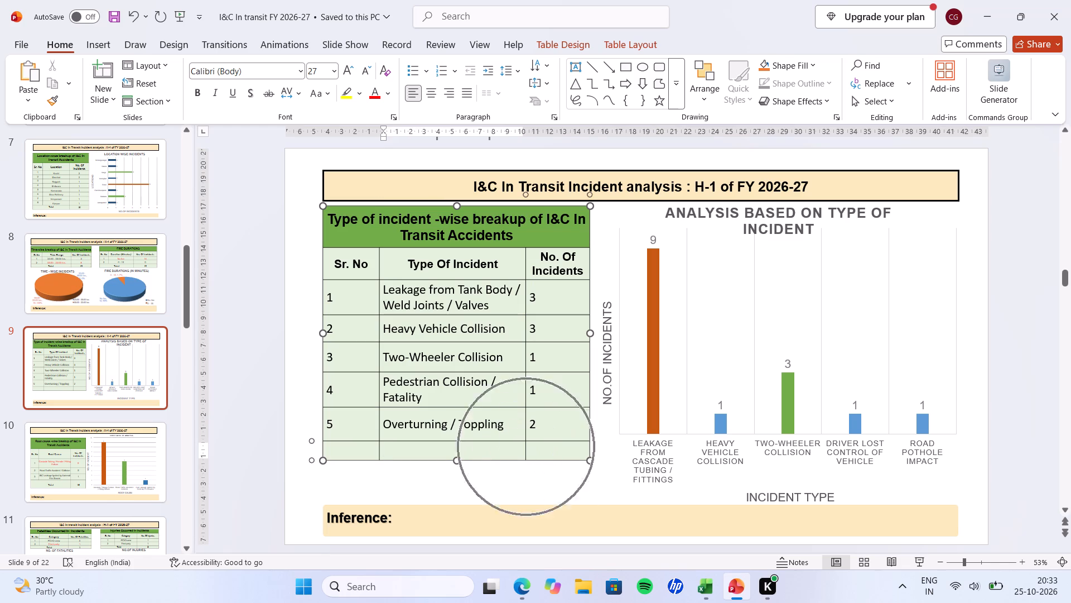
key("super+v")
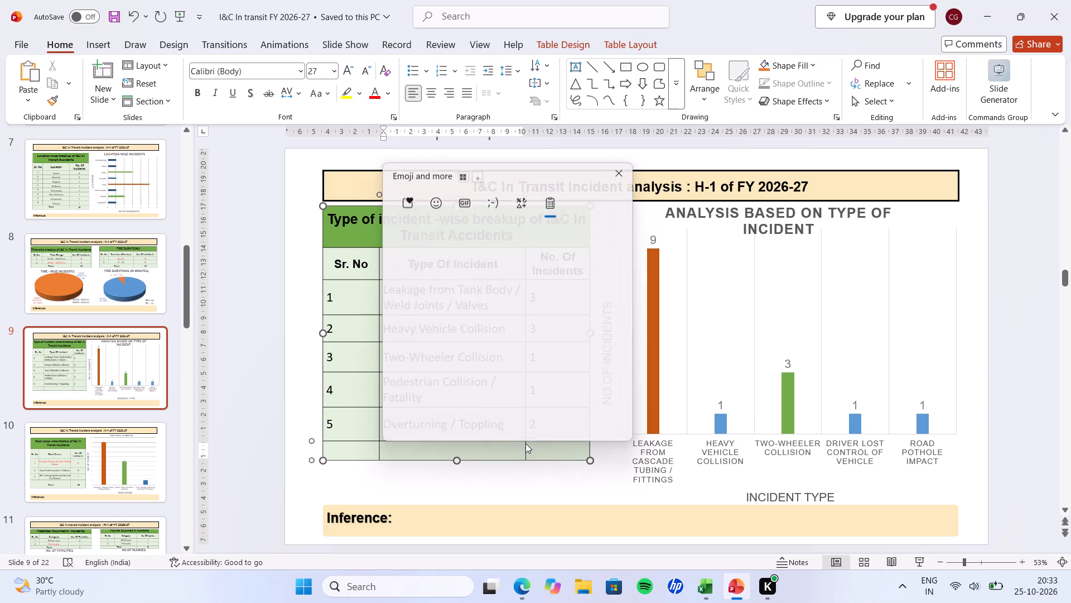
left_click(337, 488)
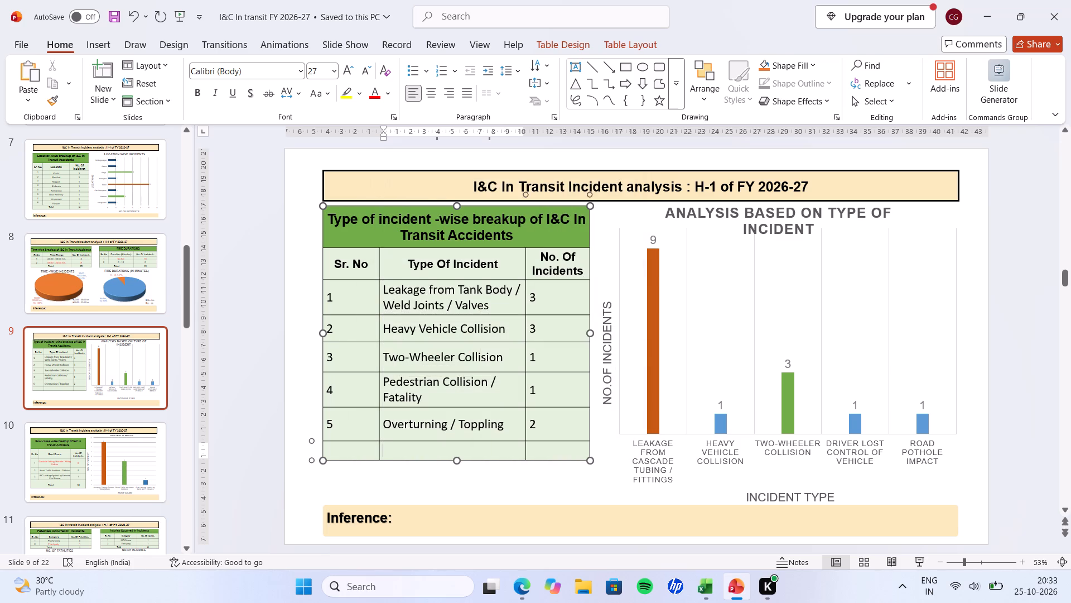
Undo the pasted content and edits in the slide 9 incident-type table, back to the original five types with their Total row.
key("ctrl+z")
key("ctrl+z")
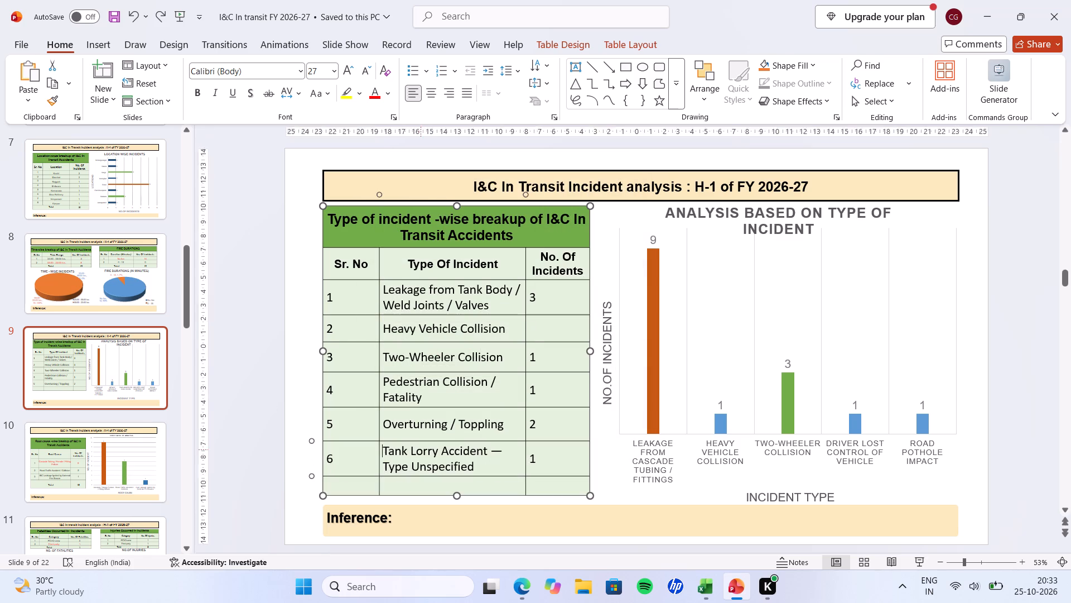
key("ctrl+z")
key("z")
key("ctrl+z")
key("ctrl+z")
key("ctrl+z")
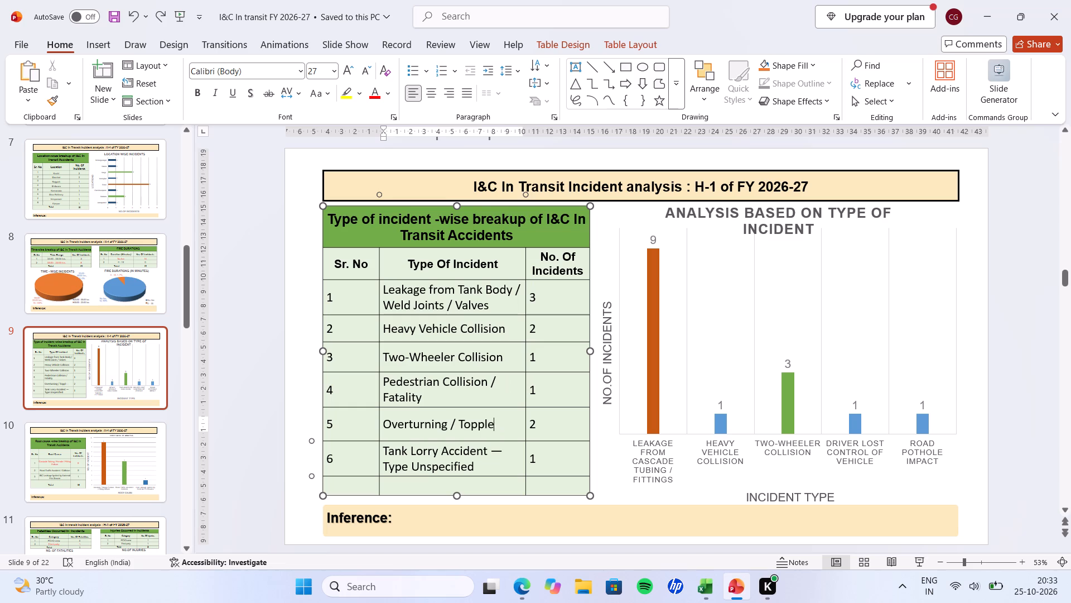
key("ctrl+z")
key("ctrl+z")
key("ctrl+z")
key("ctrl+z")
key("ctrl+z")
key("ctrl+z")
key("ctrl+z")
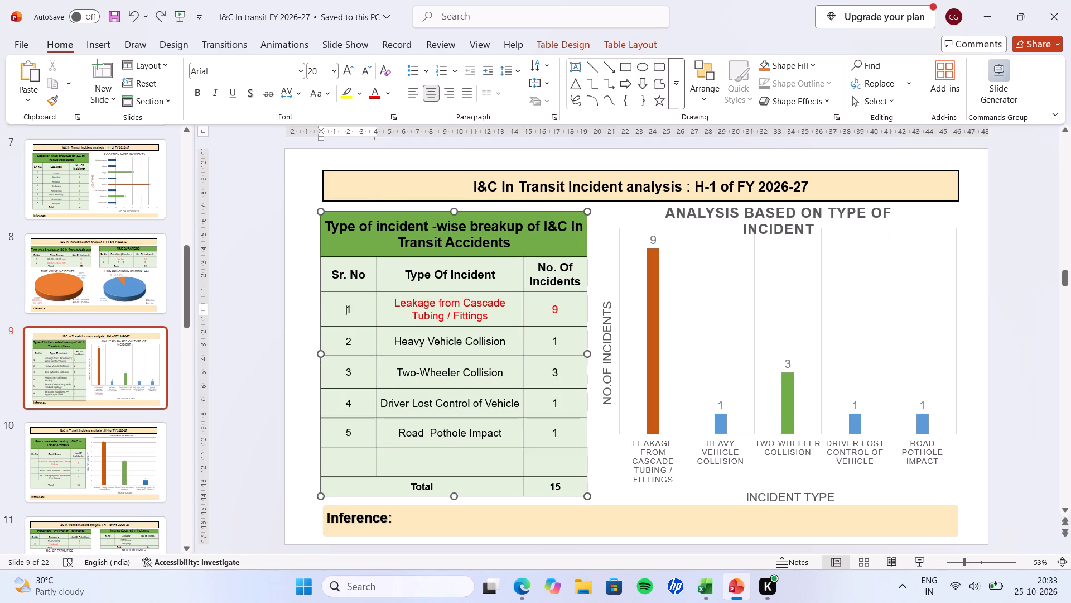
key("ctrl+z")
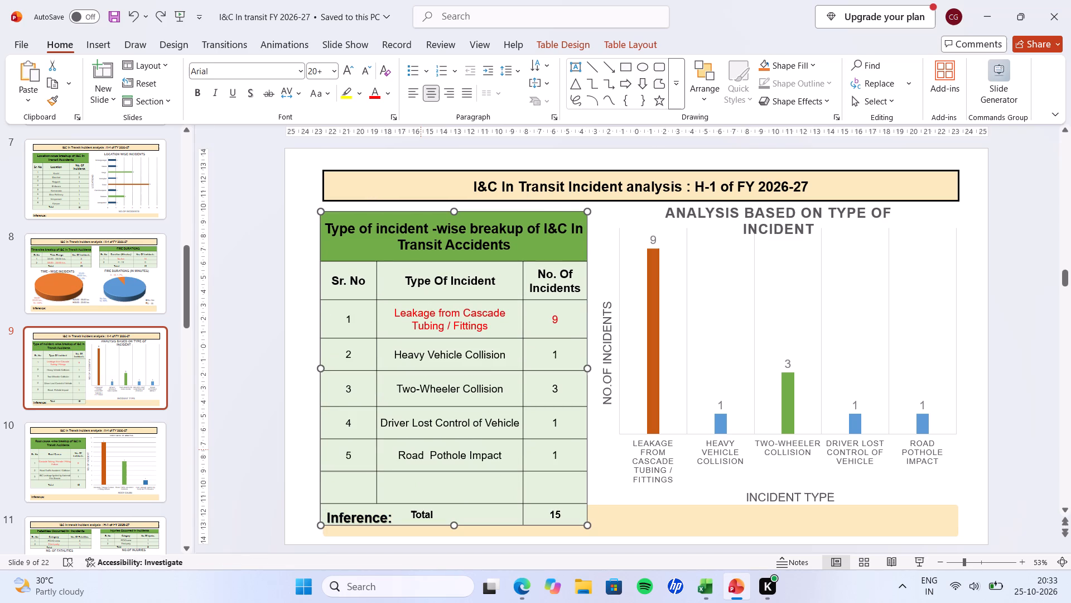
key("ctrl+y")
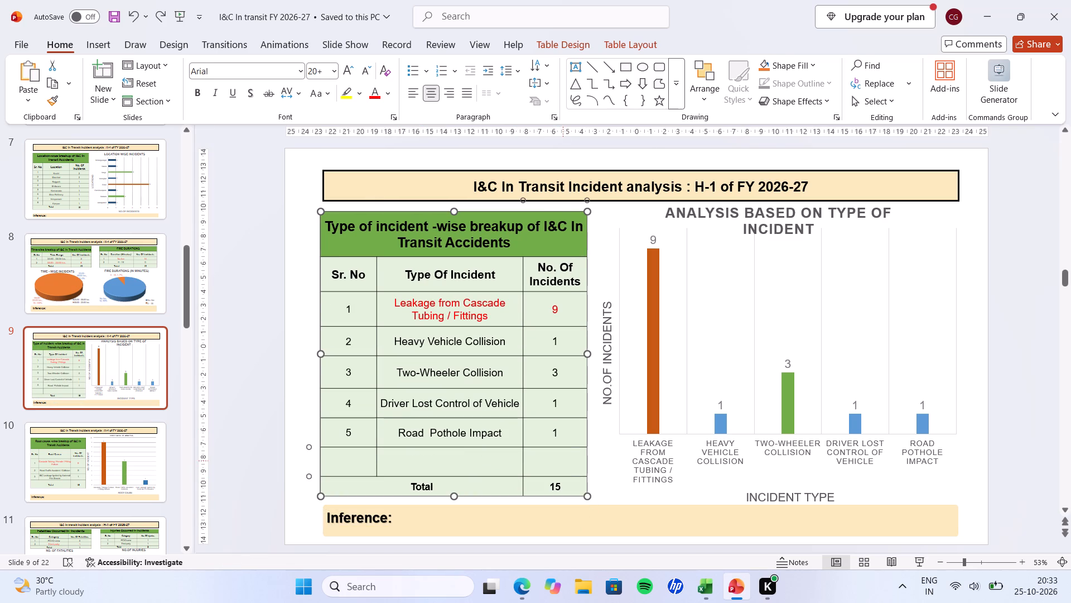
Replace the slide 9 table's body rows above Total with the copied six-row incident-type list from ChatGPT.
left_click_drag(563, 461, 312, 311)
key("super+v")
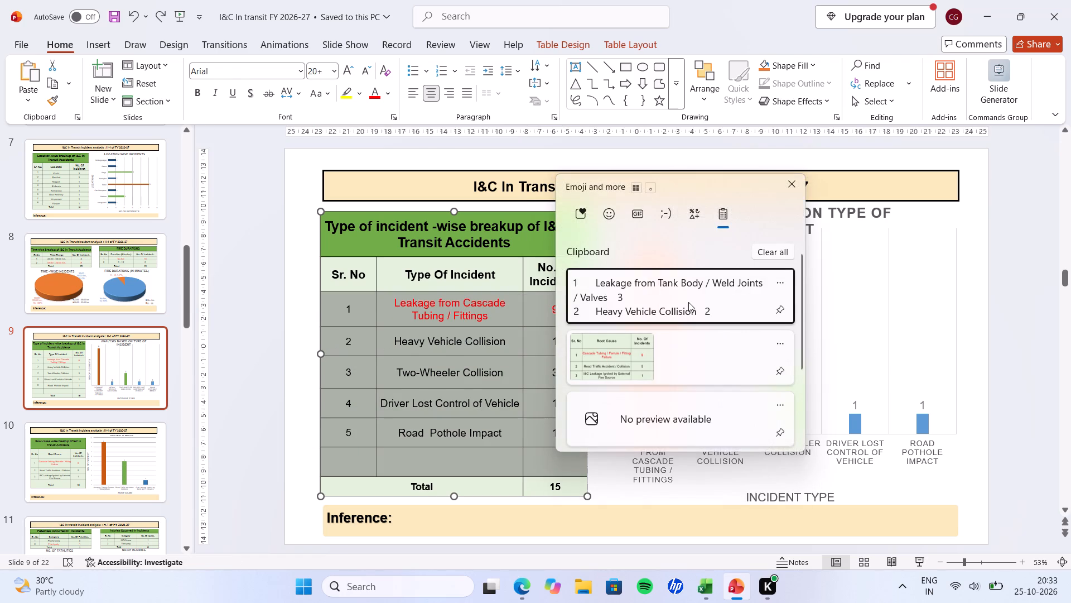
left_click(688, 302)
key("ctrl+v")
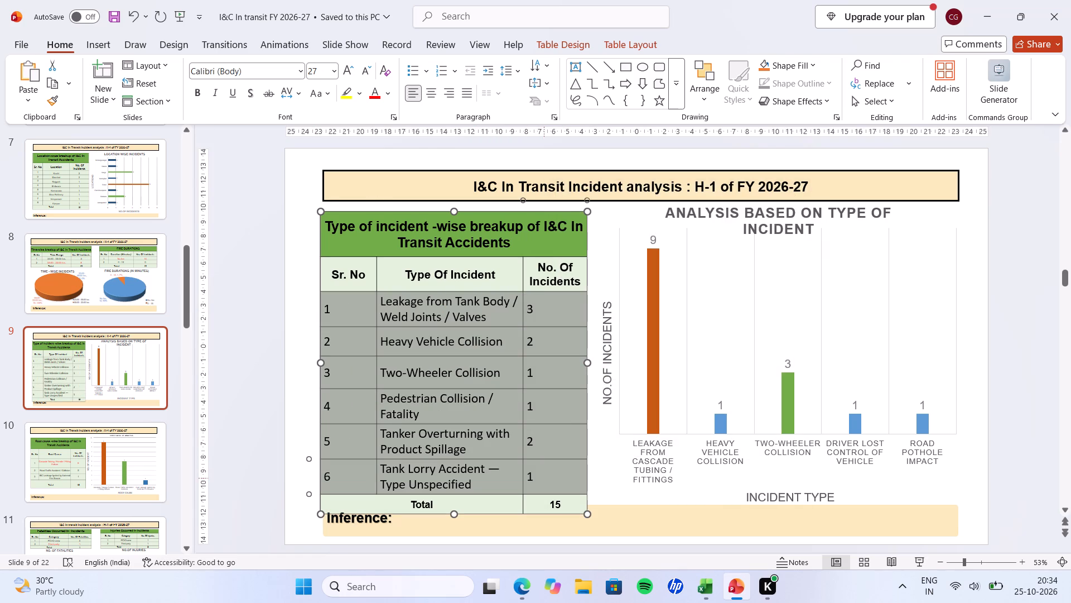
Delete row 6, "Tank Lorry Accident — Type Unspecified", from the incident-type table while keeping the Total row.
left_click(533, 482)
left_click_drag(548, 475, 464, 473)
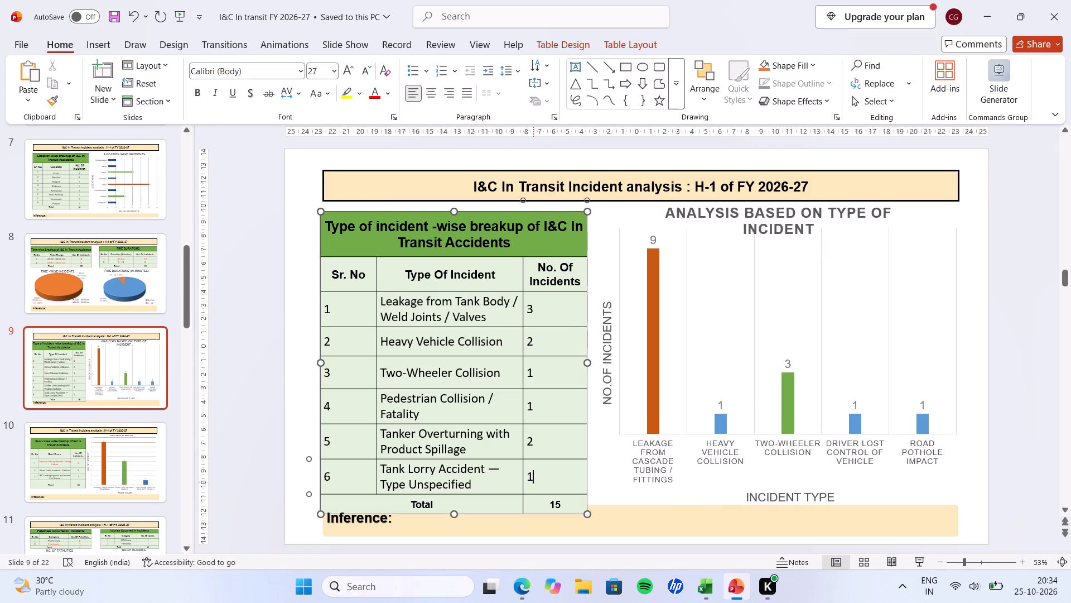
left_click_drag(464, 473, 316, 476)
key("BackSpace")
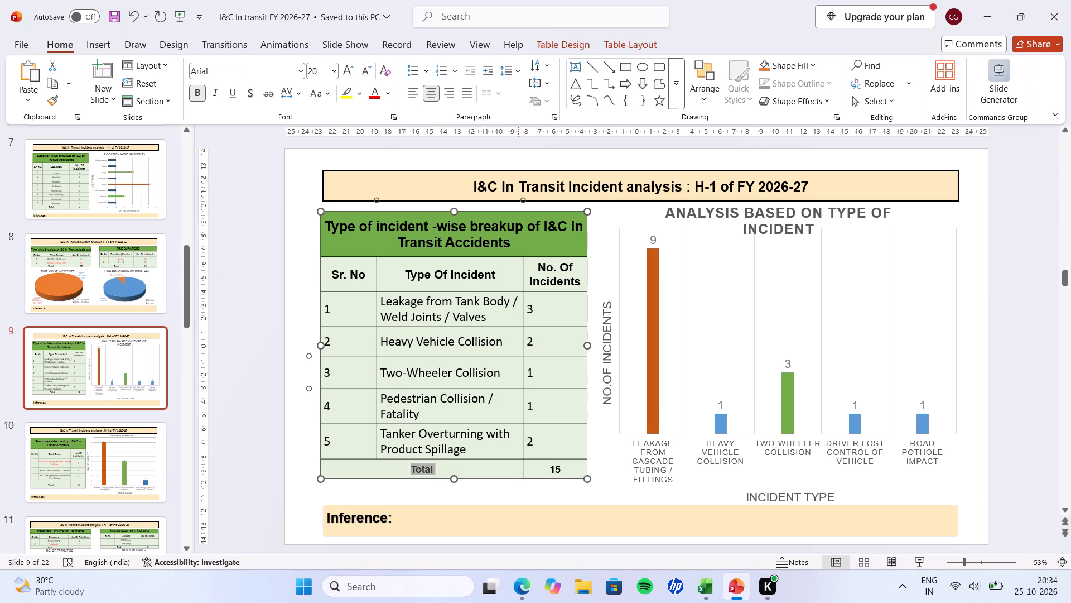
Set the Heavy Vehicle Collision incident count in the slide 9 table to 3.
left_click(541, 345)
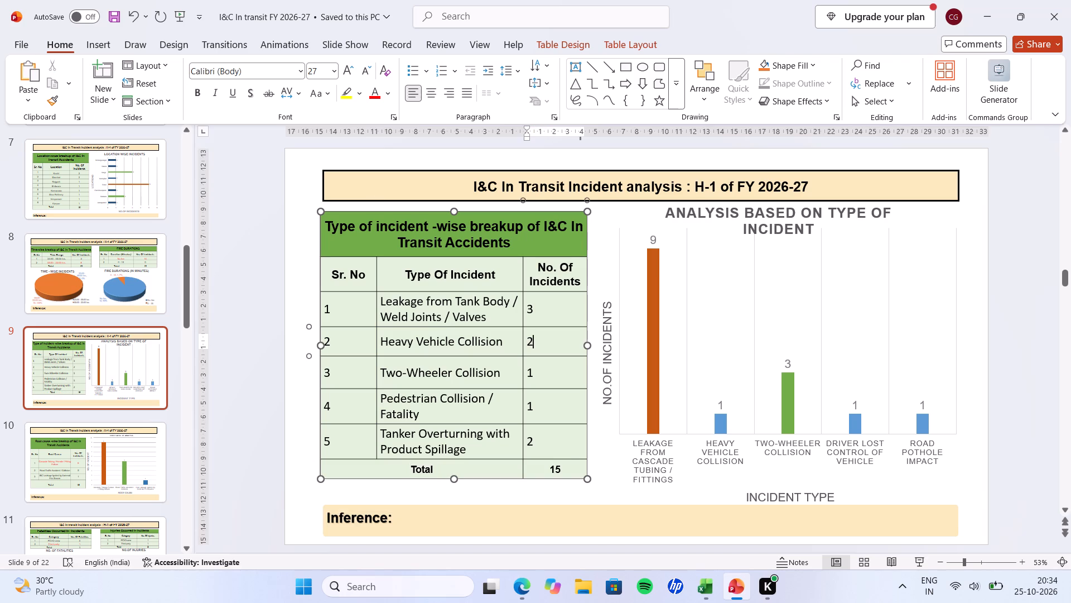
key("BackSpace")
key("3")
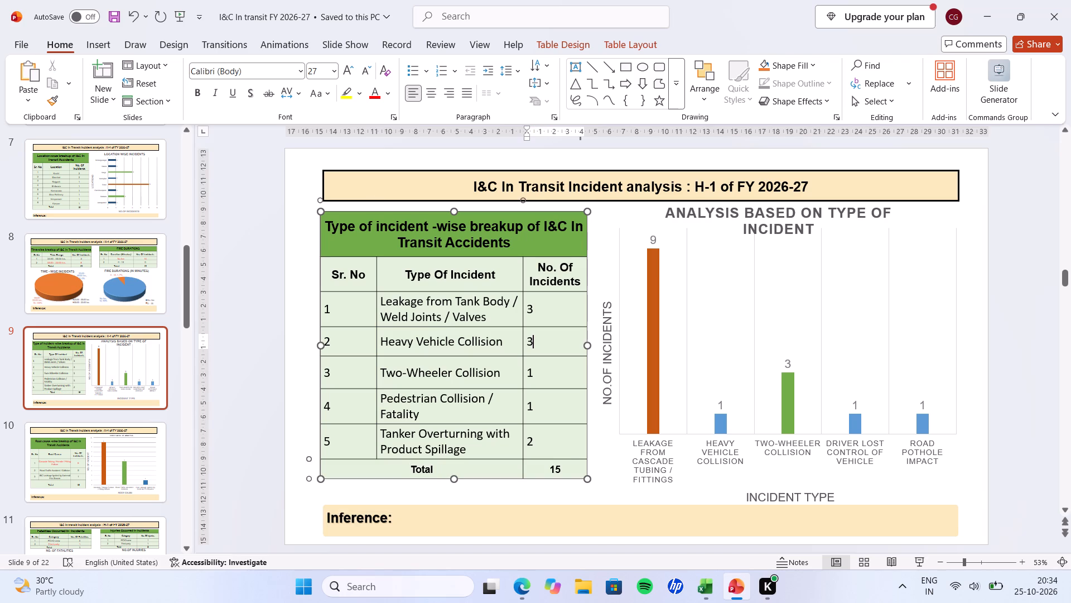
Stretch the incident-type table's height so its Total row ends just above the Inference box.
left_click_drag(454, 478, 455, 492)
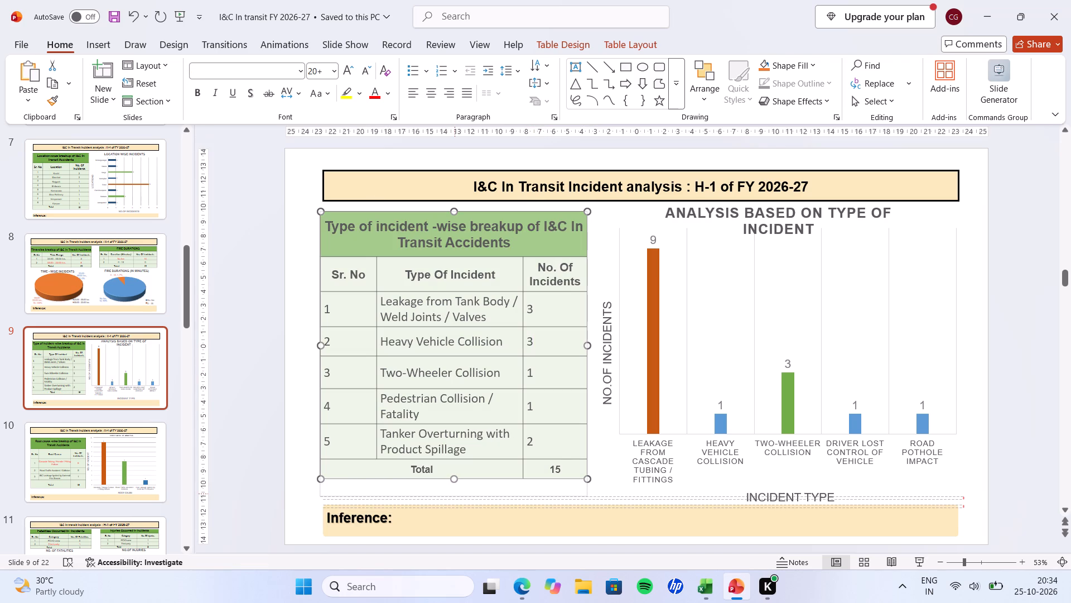
left_click_drag(455, 492, 457, 490)
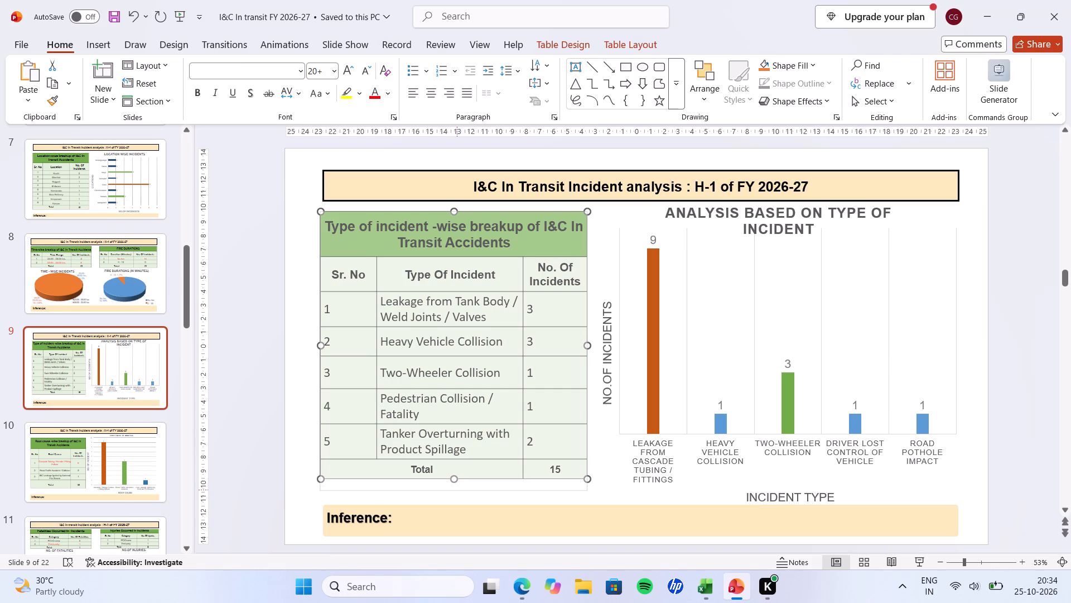
left_click_drag(457, 490, 459, 495)
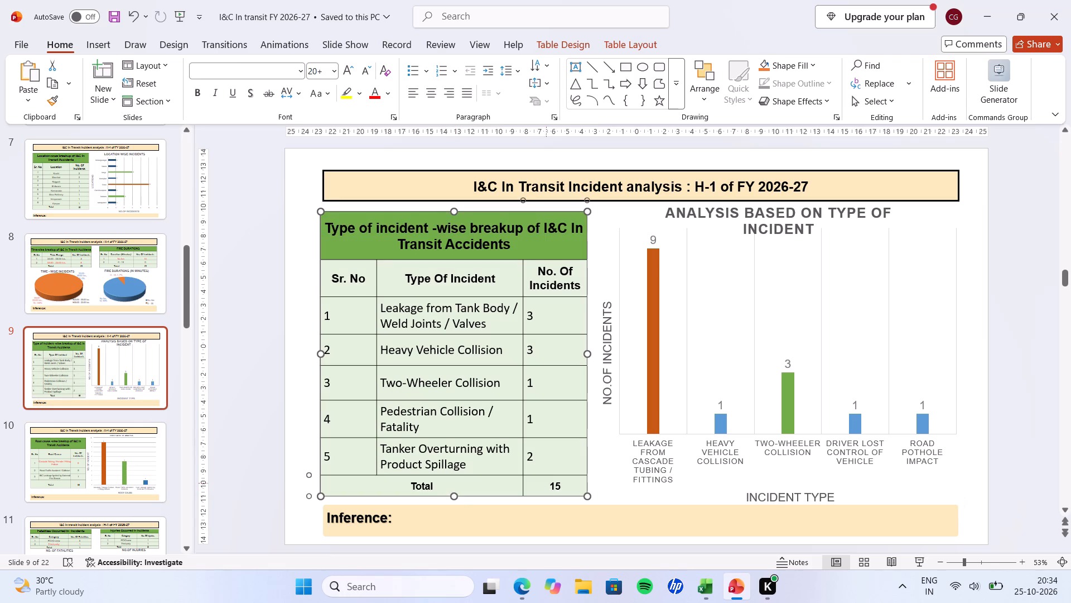
left_click(455, 494)
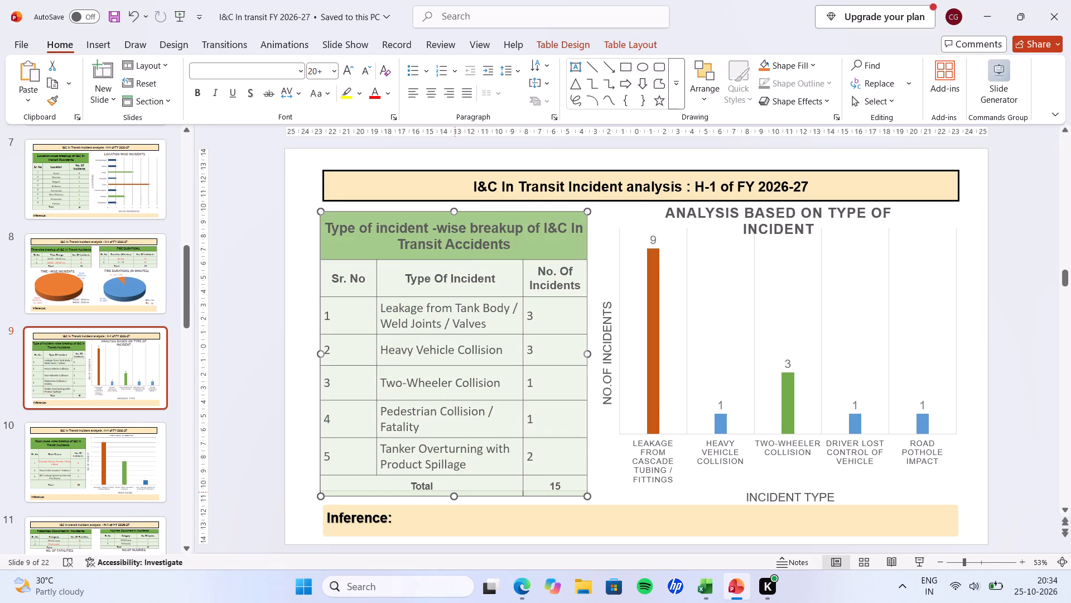
left_click(596, 502)
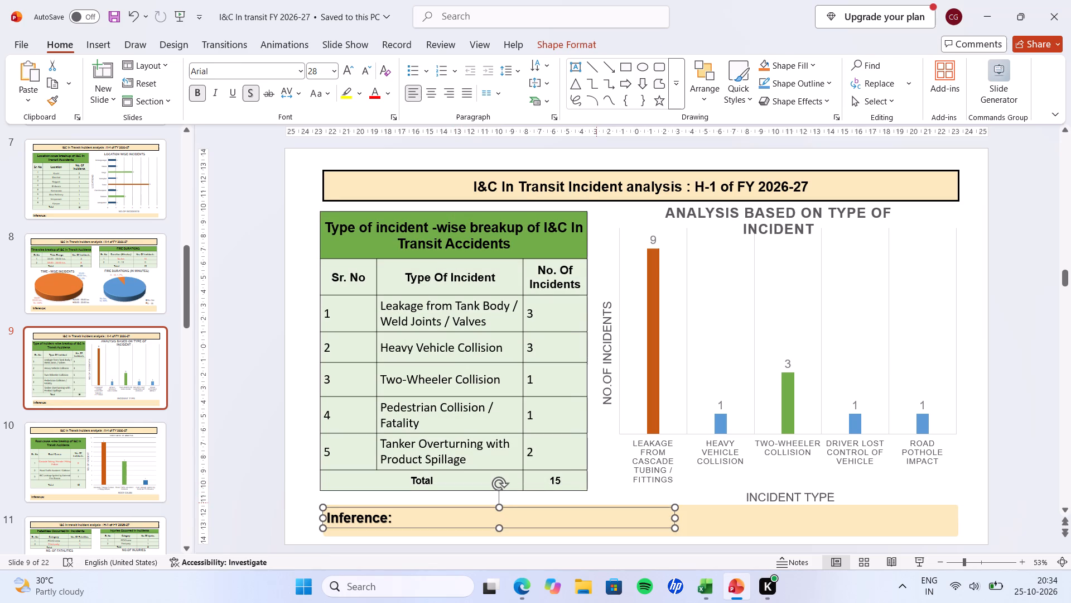
Nudge the "Inference:" text box on slide 9 slightly downward within its band.
left_click(511, 530)
left_click(377, 529)
left_click(379, 524)
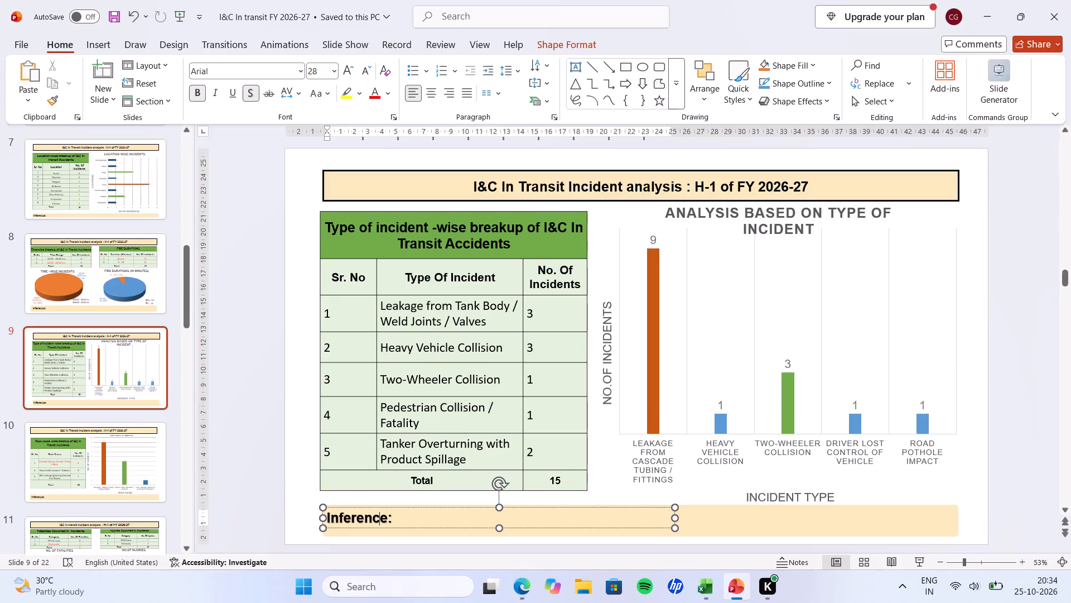
left_click(406, 527)
key("Down")
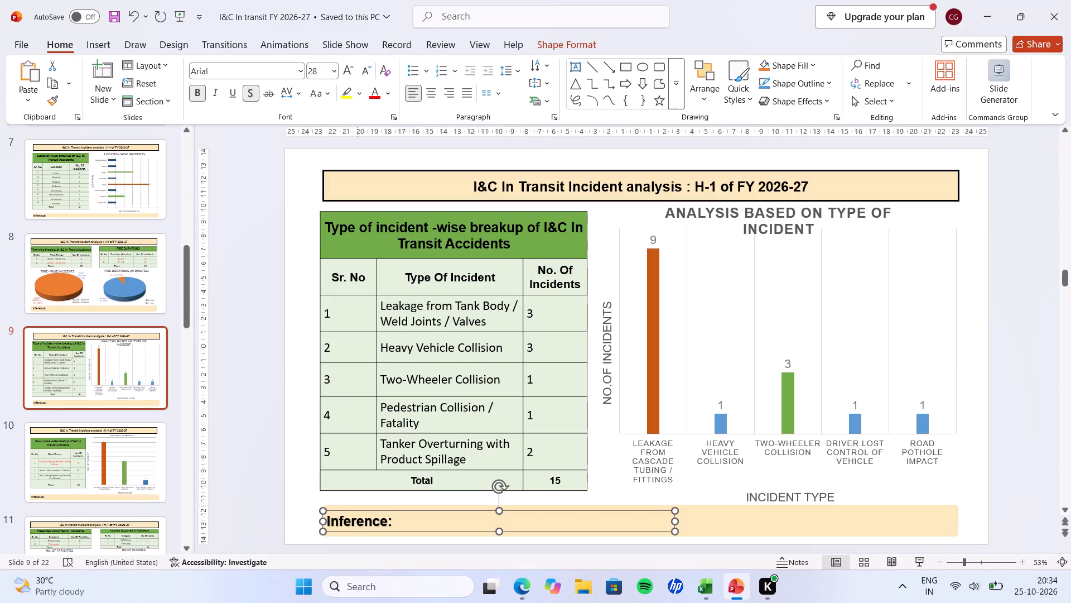
left_click(302, 498)
Read the row 3 incident's brief description in the Excel report and add a tally 1 beside the leakage count on slide 9.
key("alt+Tab")
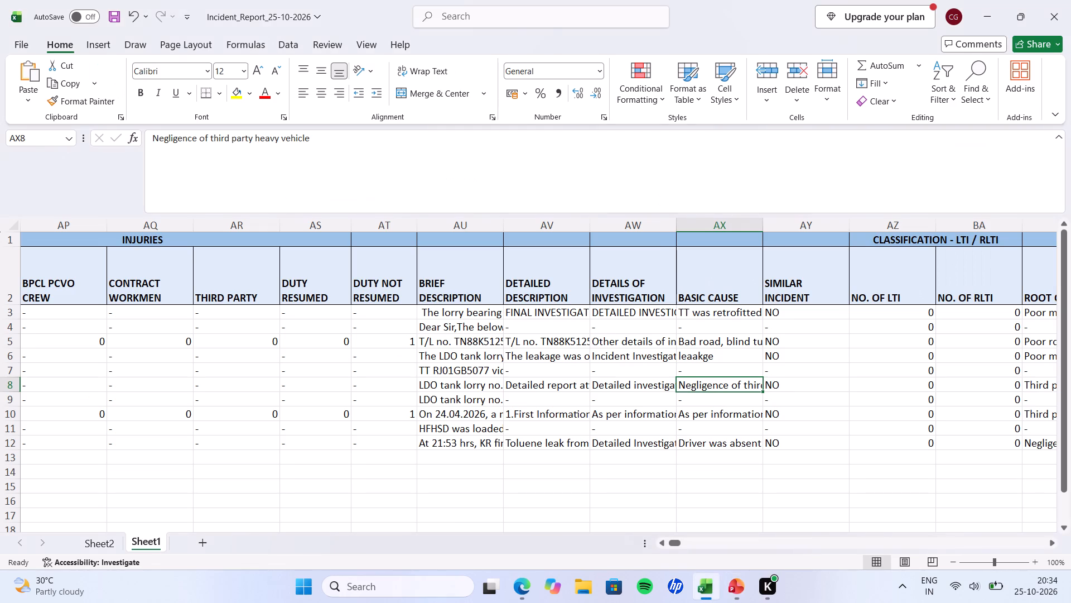
left_click(442, 314)
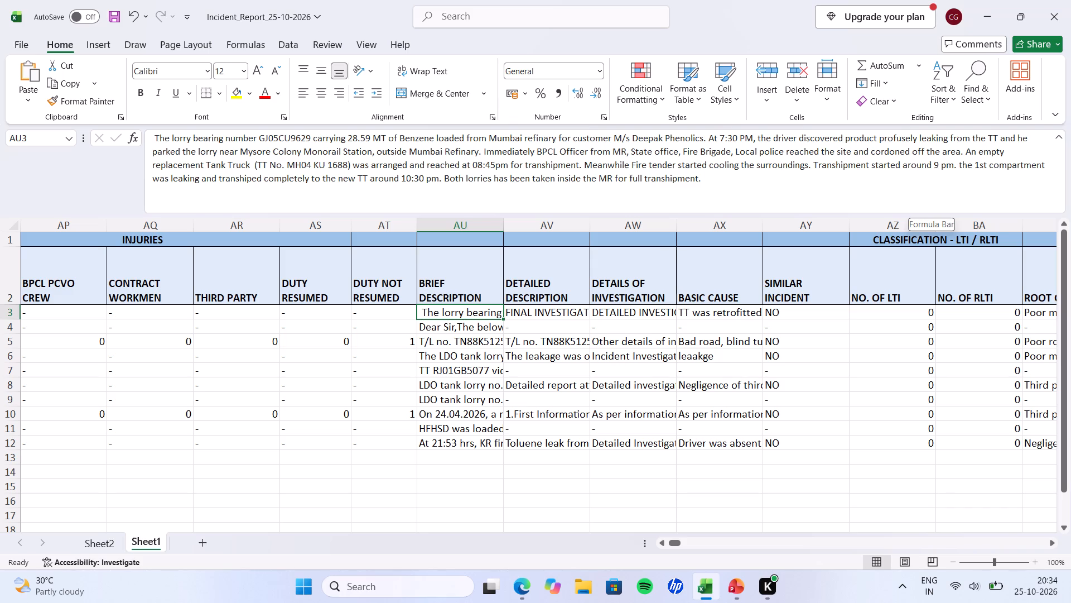
key("alt+Tab")
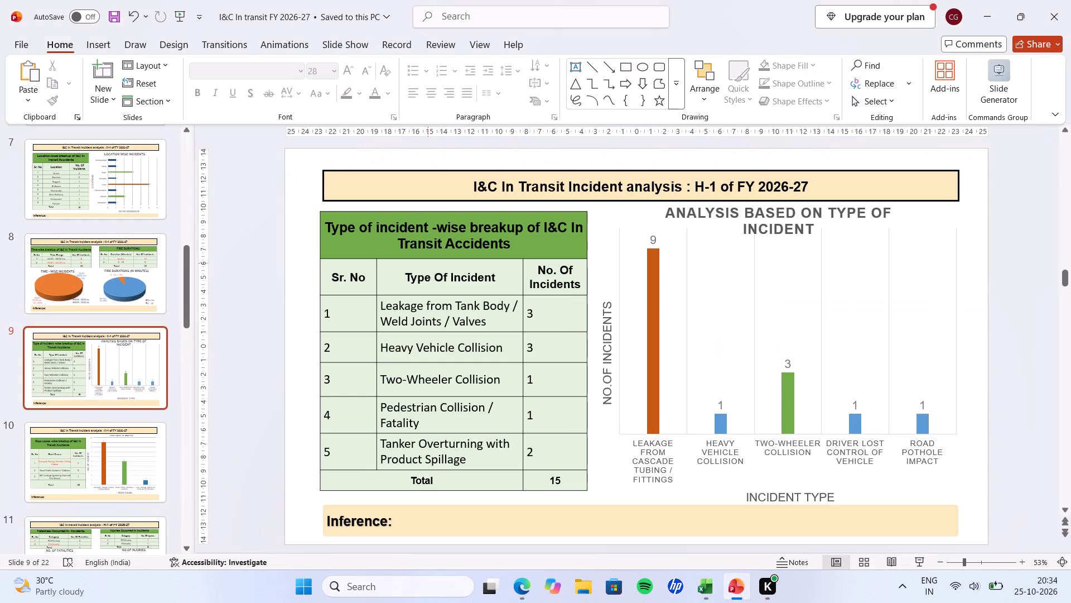
left_click(552, 312)
key("space")
key("space")
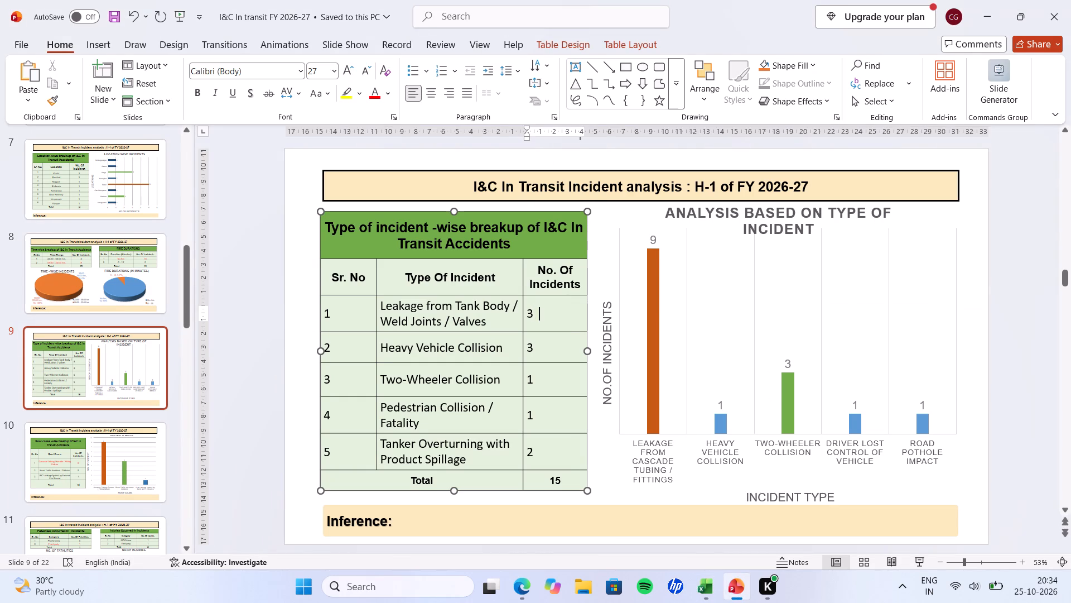
key("space")
key("space")
key("alt+Tab")
key("alt+Tab")
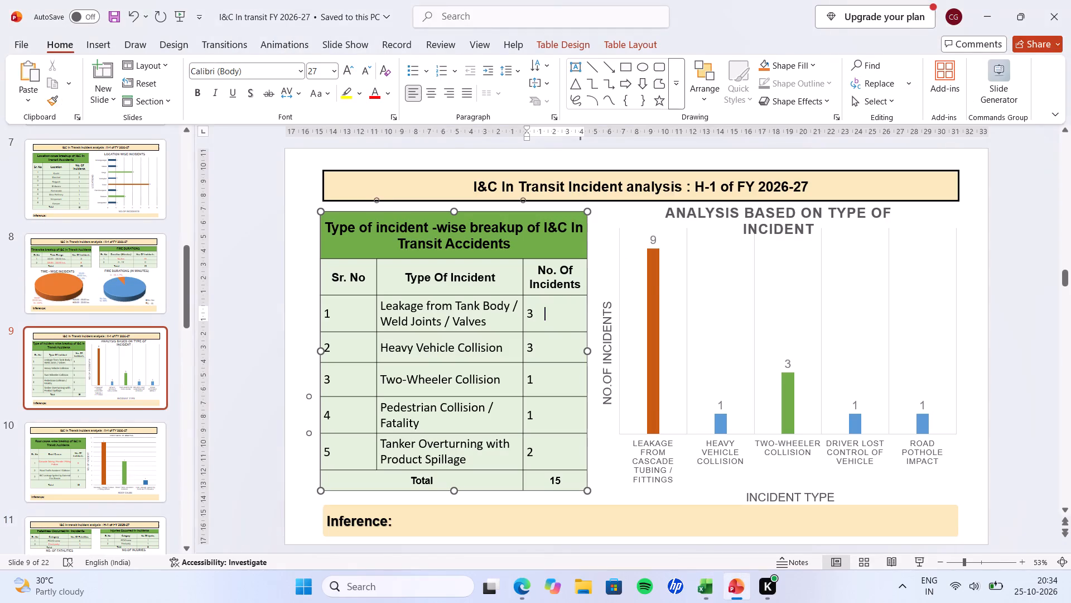
key("1")
Change the row 5 incident type in the slide 9 table to "Overturning / Toppling".
left_click_drag(474, 460, 484, 444)
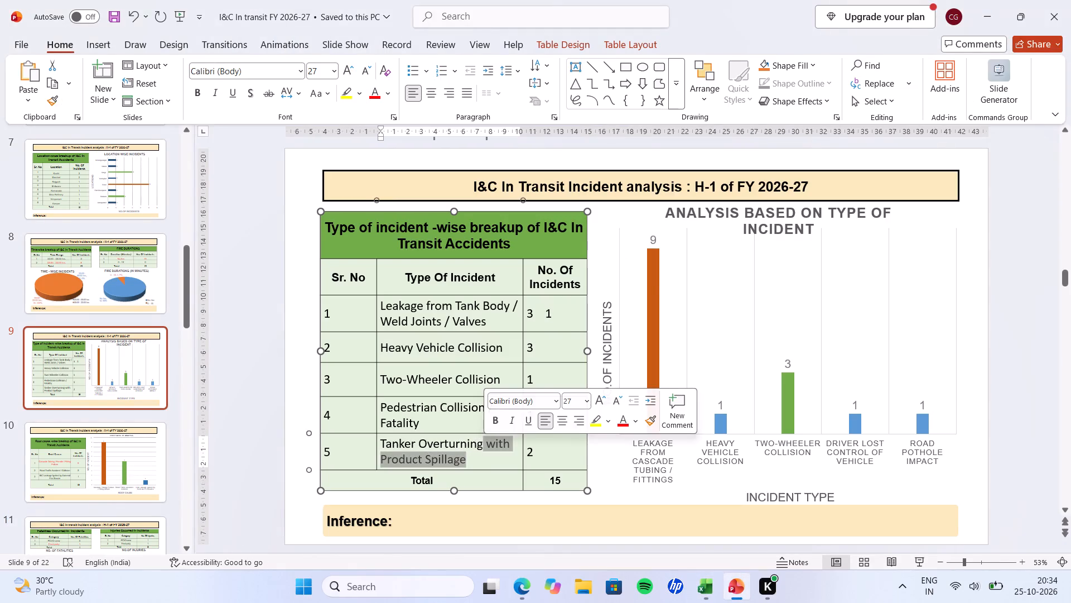
key("space")
type("/ Toppling")
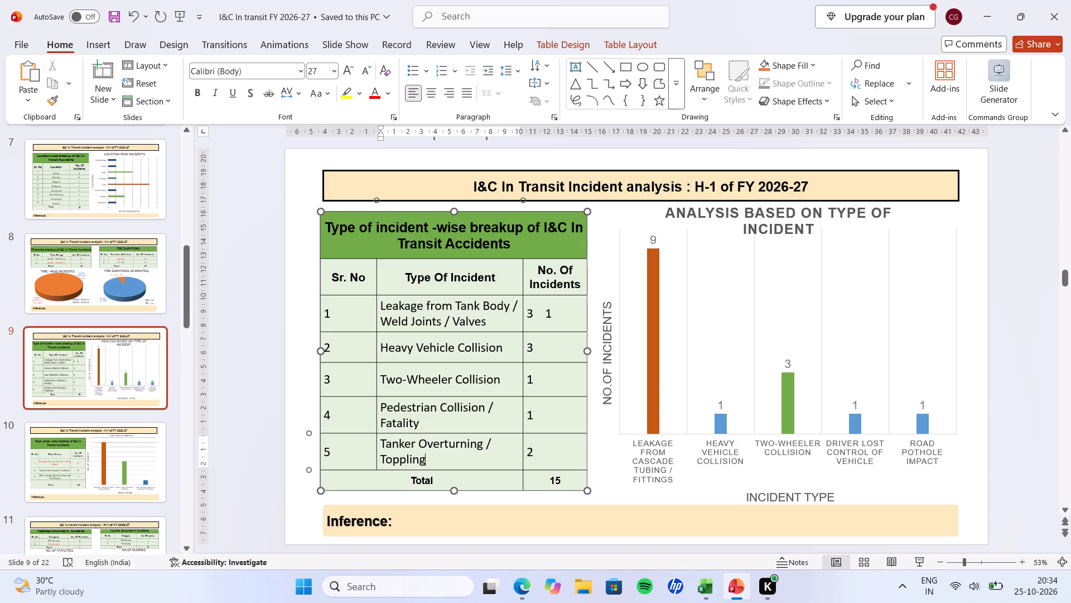
key("Up")
key("Left")
key("BackSpace")
key("BackSpace")
key("BackSpace")
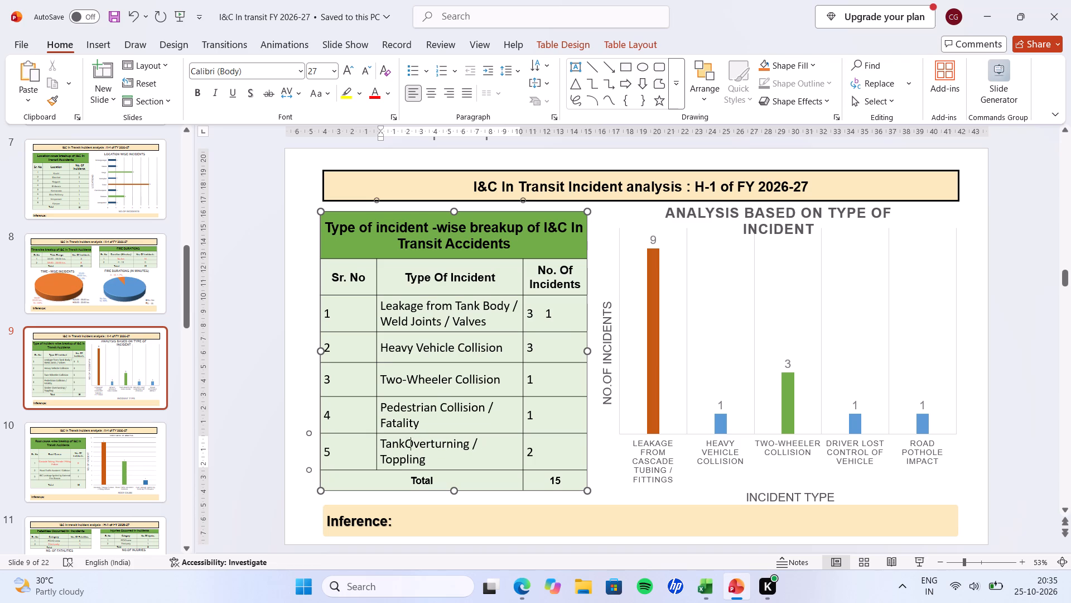
key("BackSpace")
key("BackSpace")
key("BackSpace")
key("BackSpace")
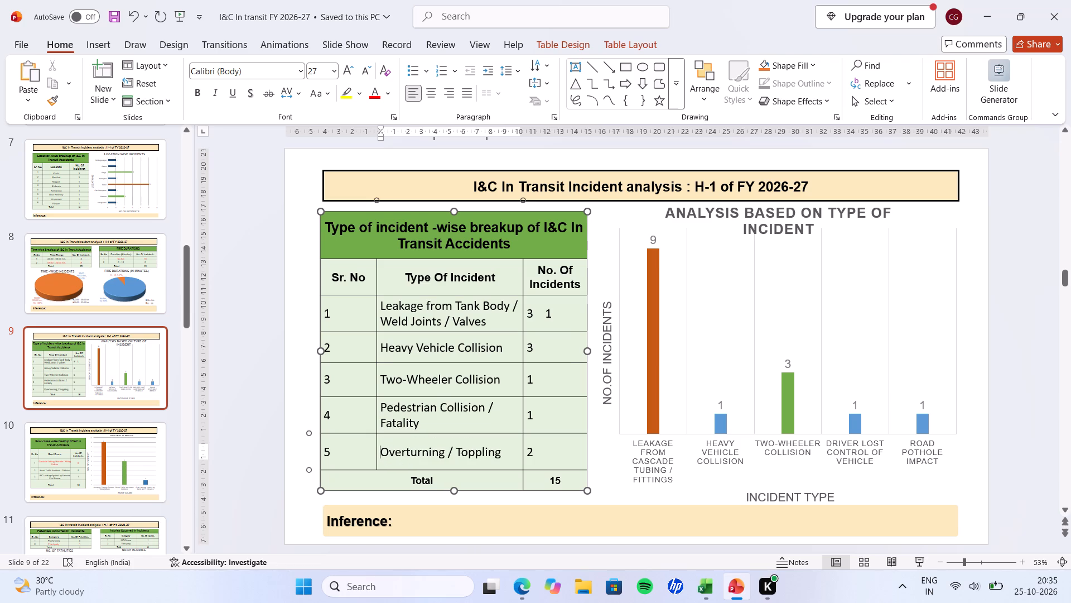
Set the font size of incident-type rows 1 to 5 to 28.
left_click_drag(561, 458, 311, 275)
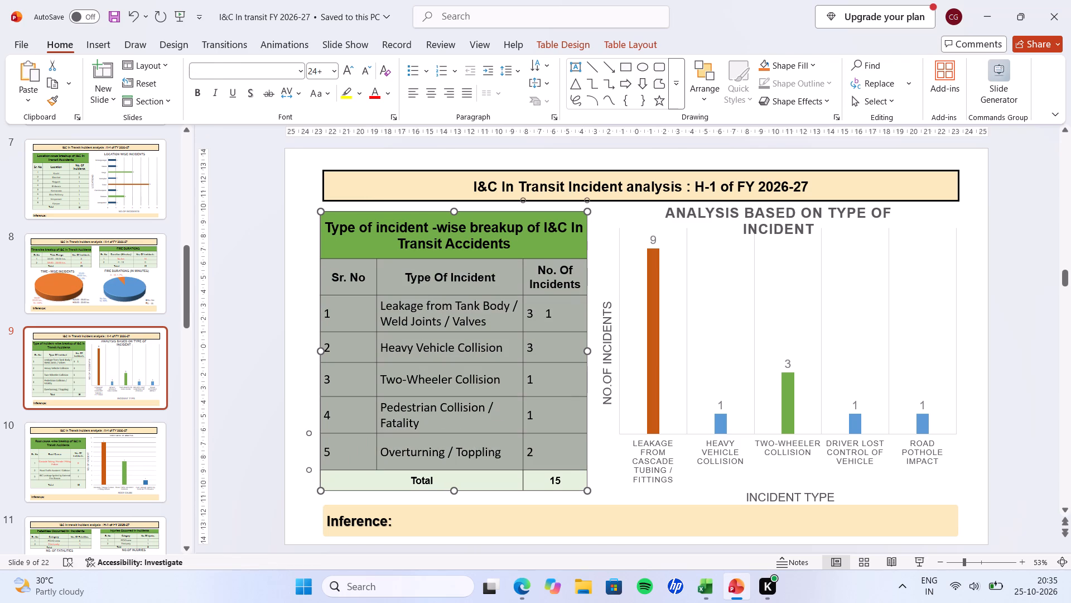
left_click_drag(311, 275, 310, 300)
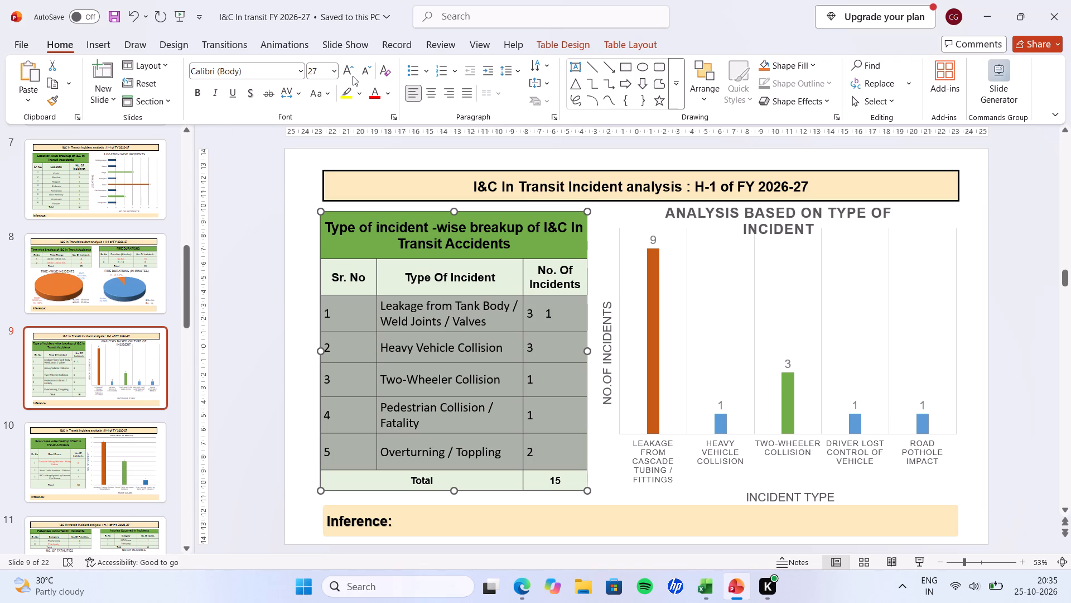
left_click(360, 74)
left_click(345, 73)
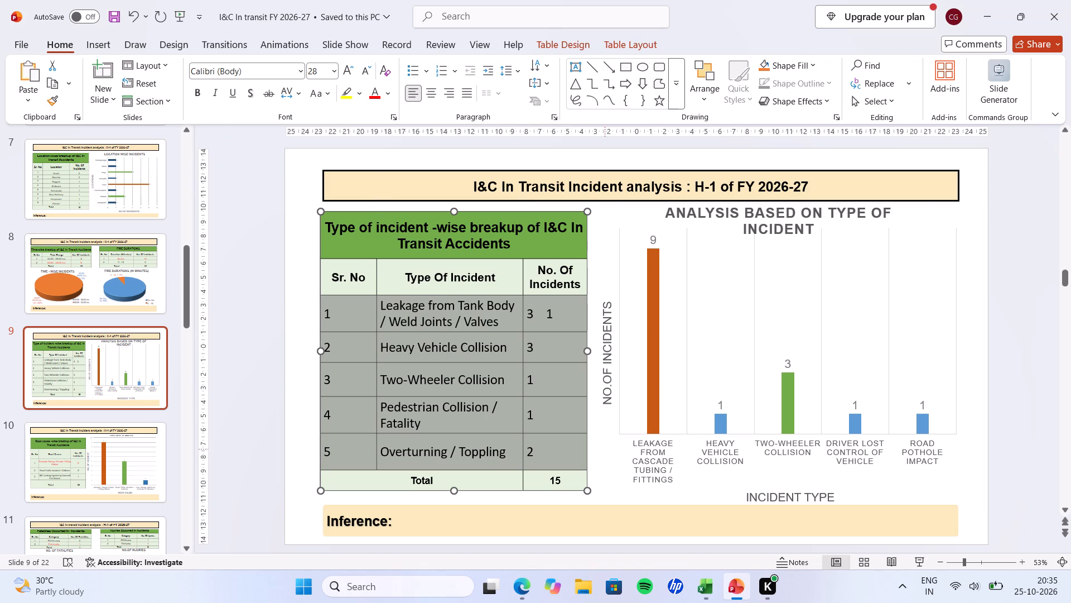
Read the full brief description of the row 4 incident in the Excel incident report to determine its incident type.
left_click(544, 457)
key("alt+Tab")
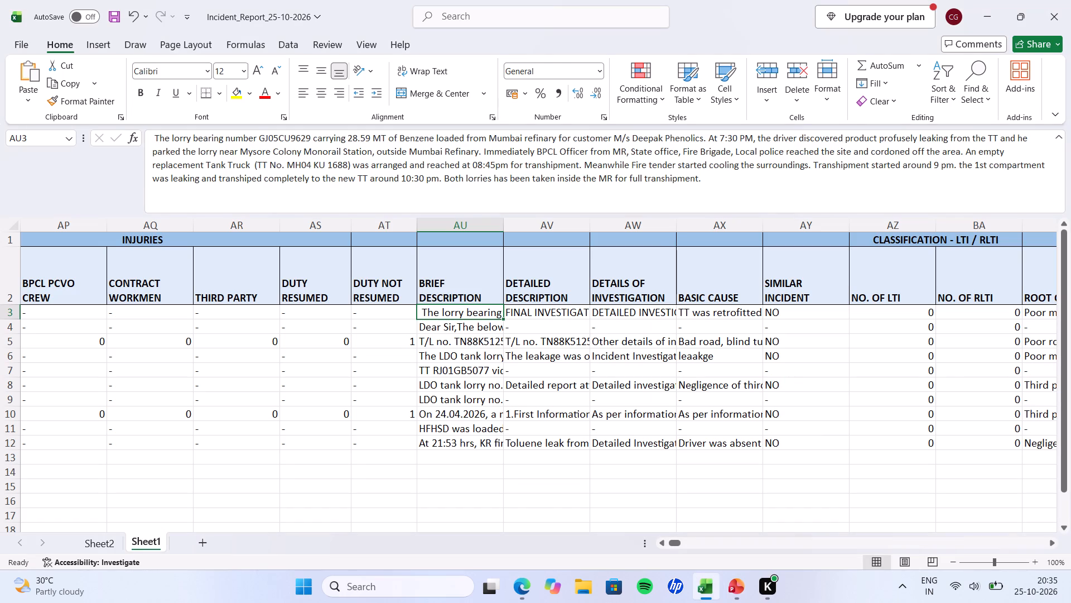
left_click(464, 331)
key("alt+Tab")
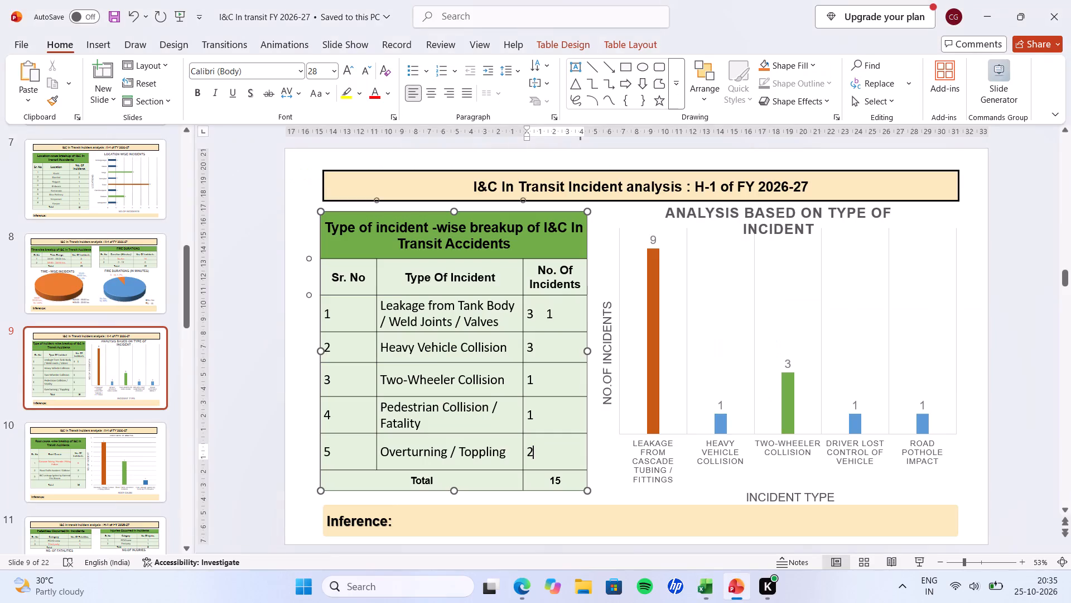
key("alt+Tab")
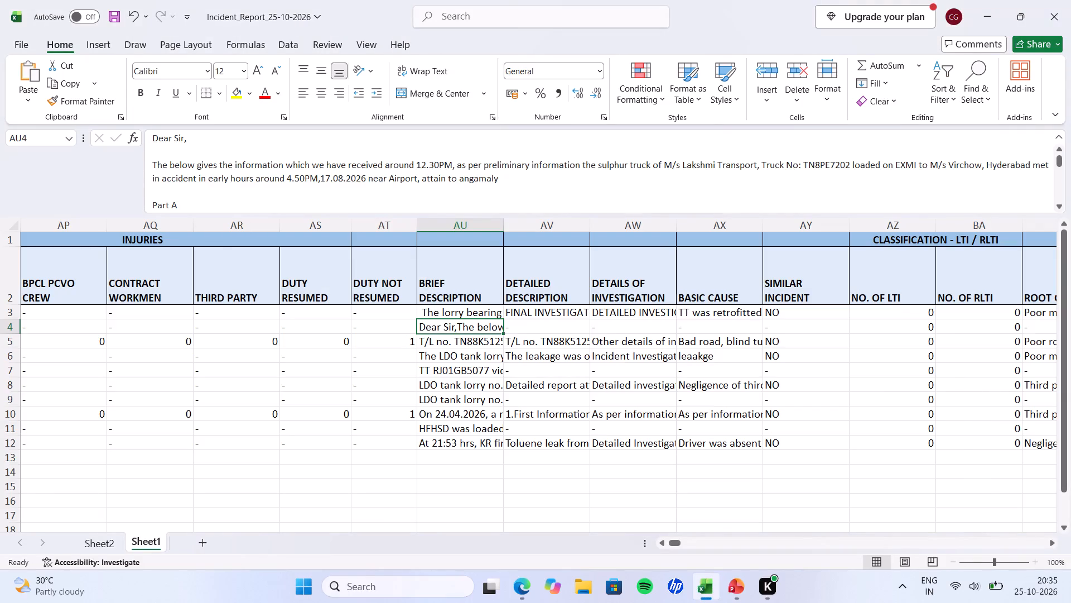
scroll(510, 164, "down", 1)
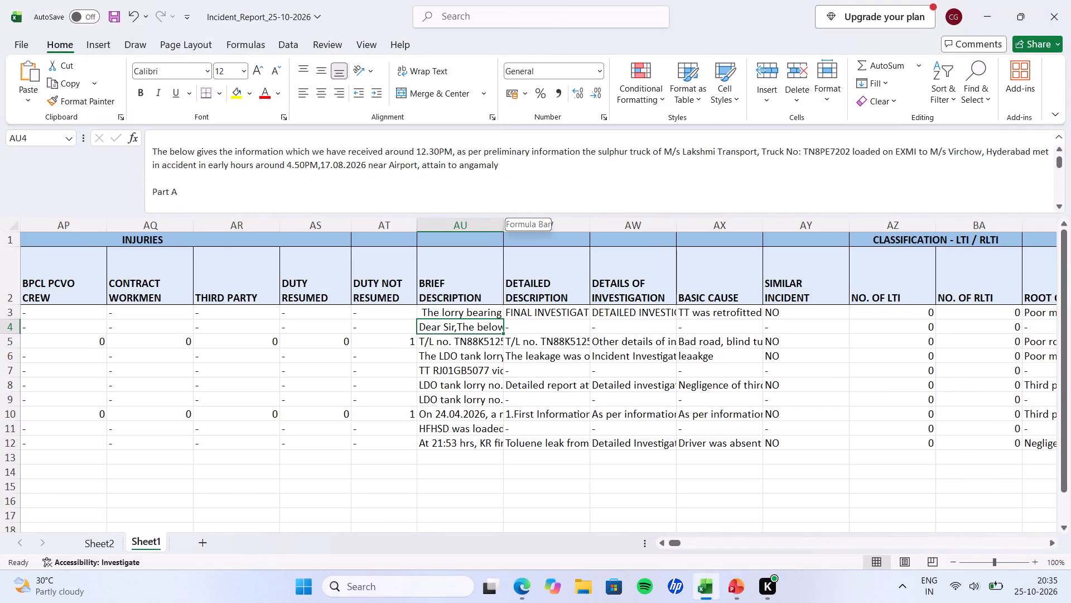
scroll(510, 164, "down", 1)
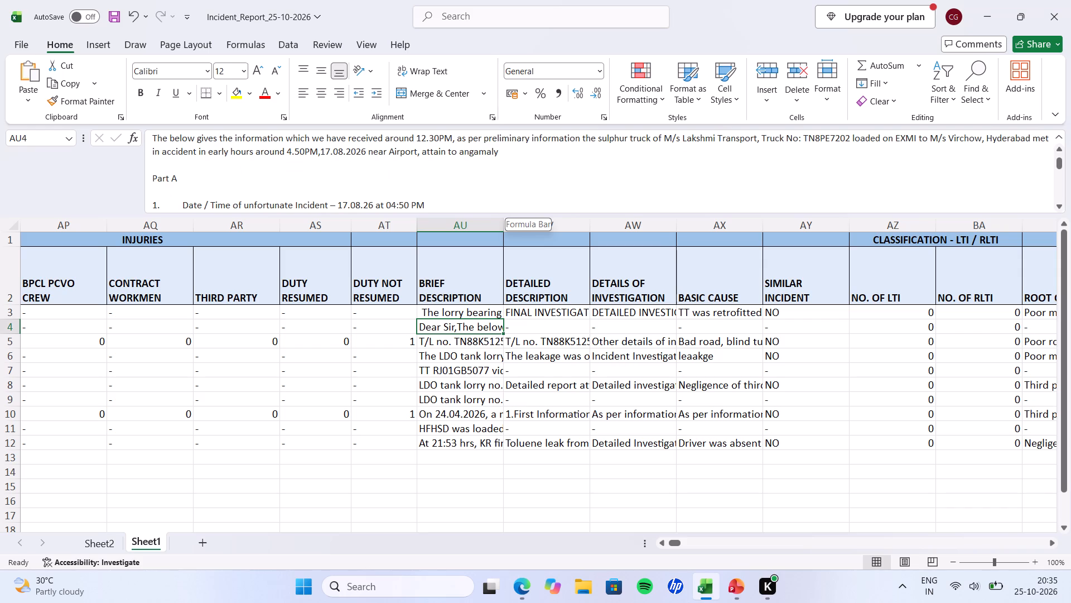
scroll(498, 157, "down", 8)
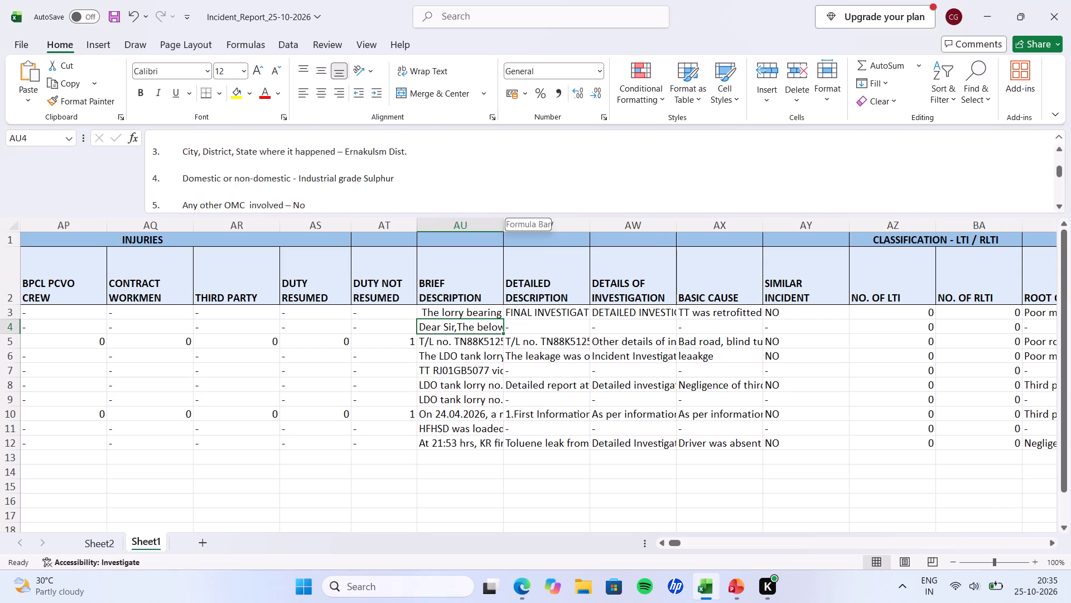
scroll(486, 147, "down", 5)
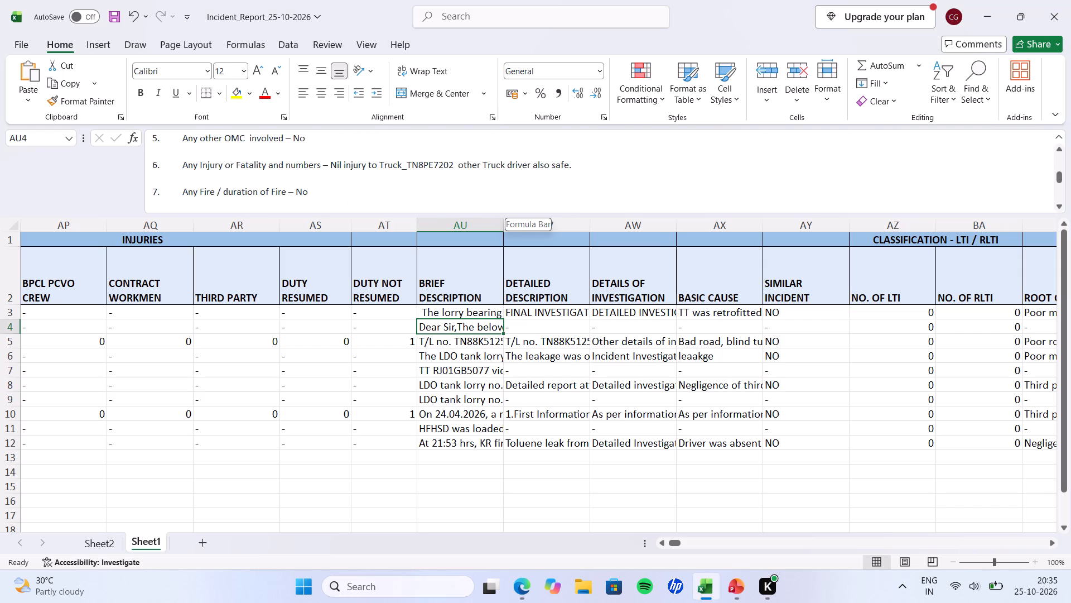
scroll(455, 154, "down", 6)
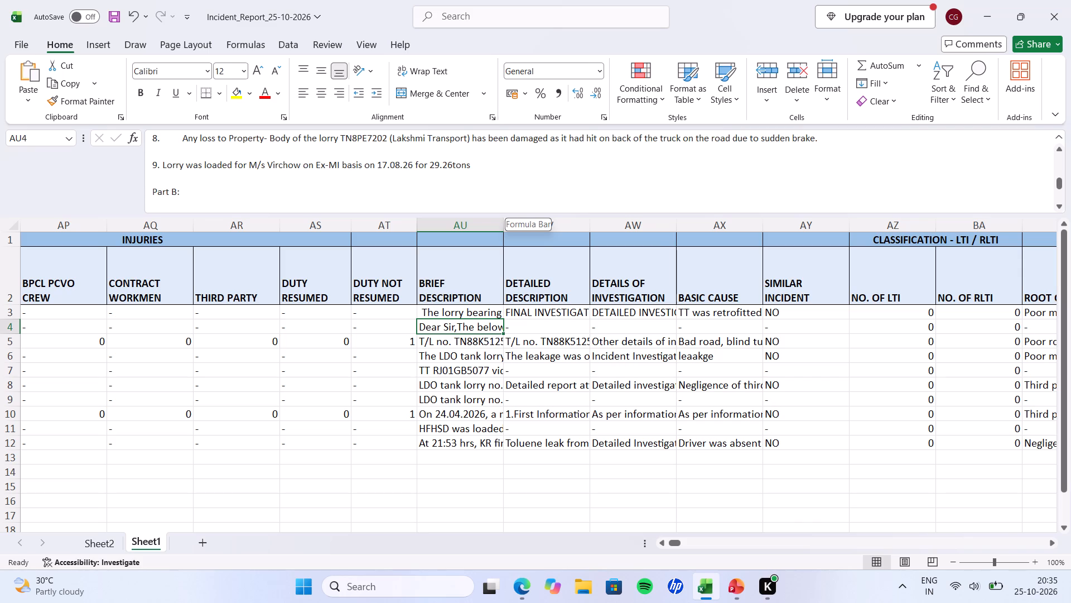
scroll(483, 160, "down", 5)
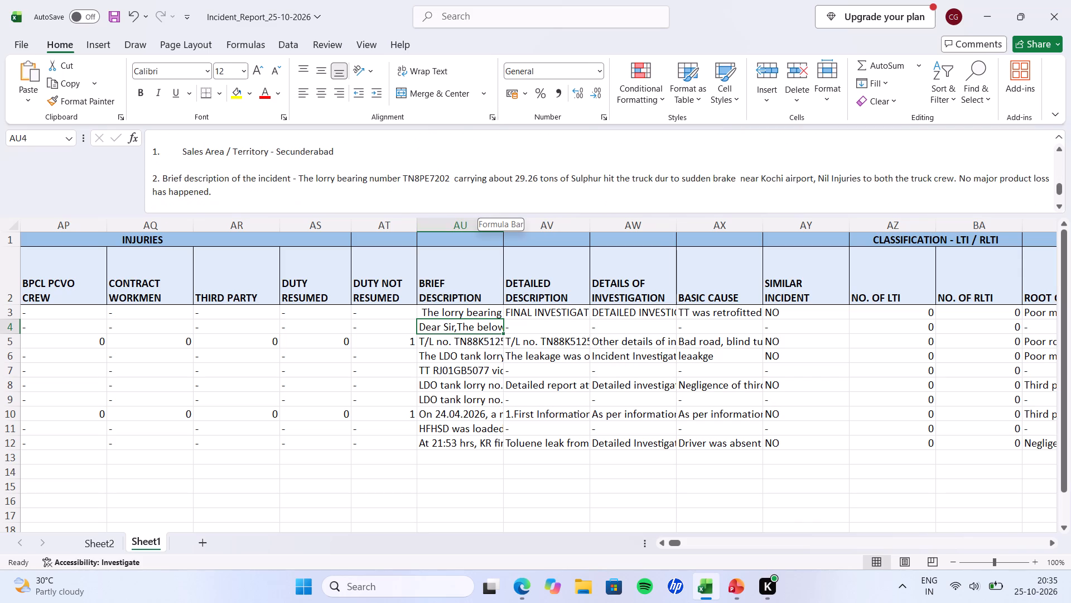
scroll(477, 187, "down", 1)
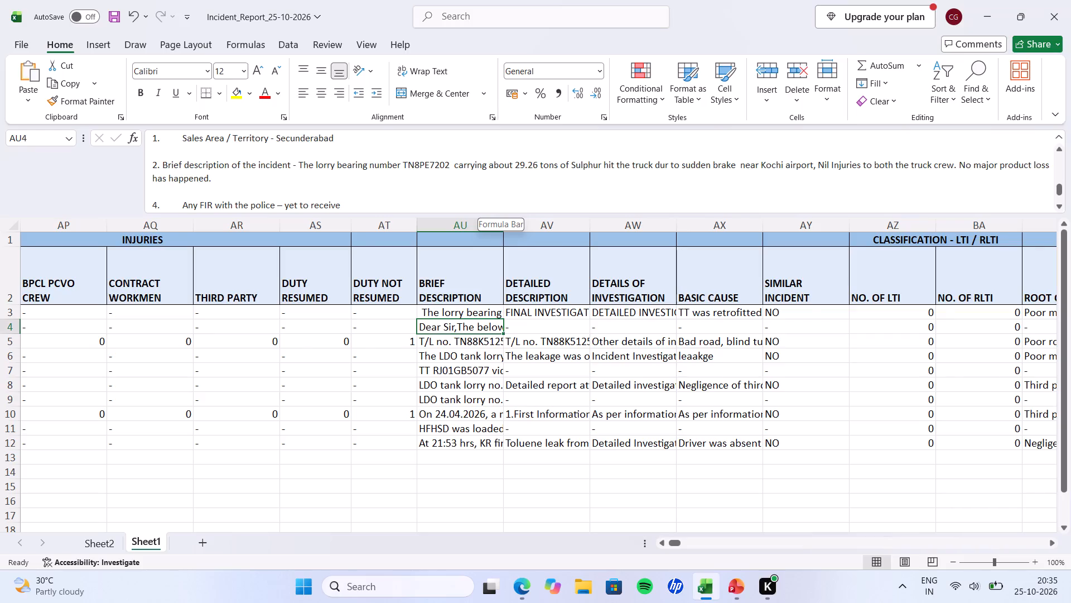
Add a tally 1 beside the Heavy Vehicle Collision count in the slide 9 presentation table.
key("alt+Tab")
left_click(546, 346)
key("space")
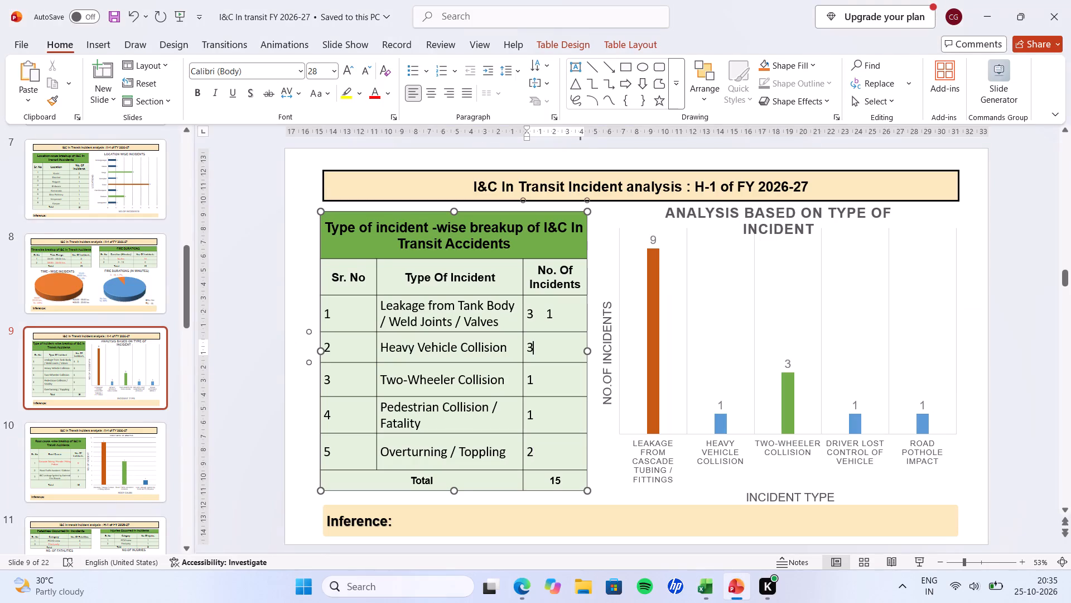
key("space")
key("space")
key("space")
key("space")
key("space")
type("1")
Read the row 5 incident's brief description in the Excel report and add a tally 1 beside the Pedestrian Collision / Fatality count on slide 9.
key("alt+Tab")
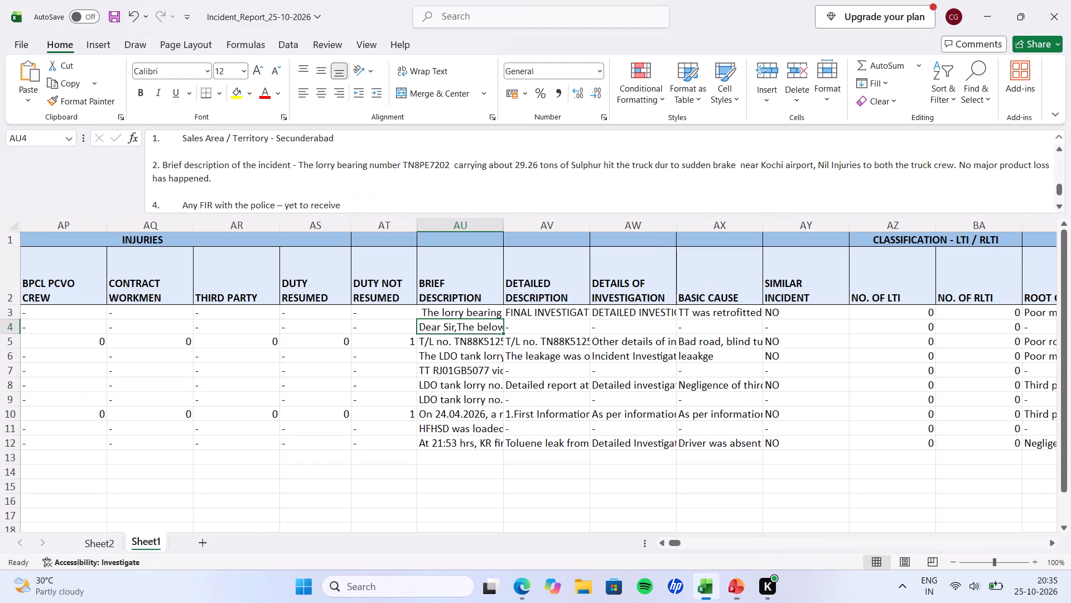
left_click(459, 344)
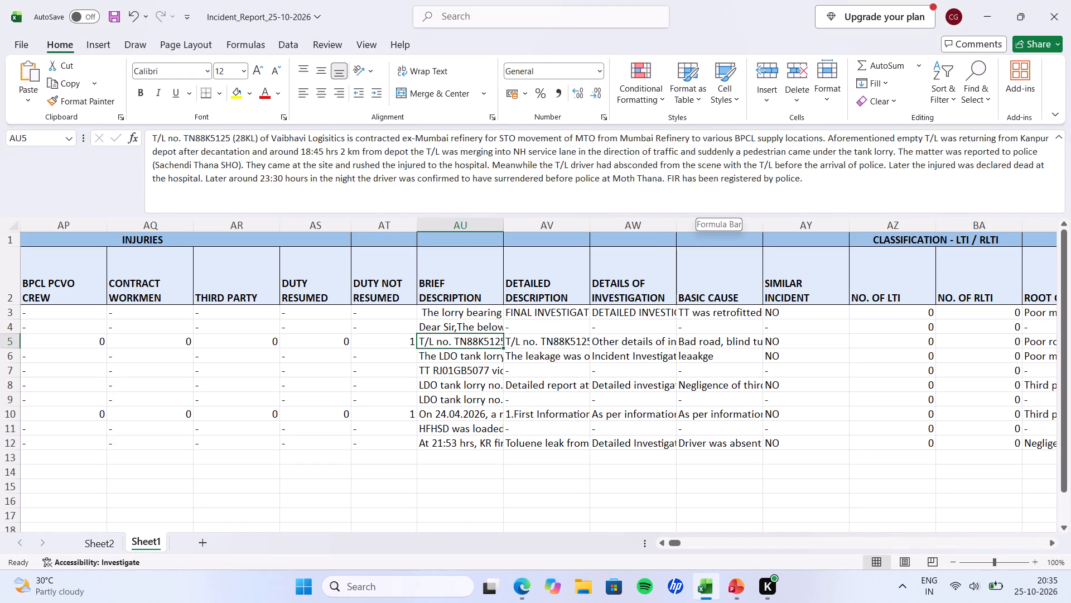
left_click_drag(452, 150, 551, 149)
left_click(424, 156)
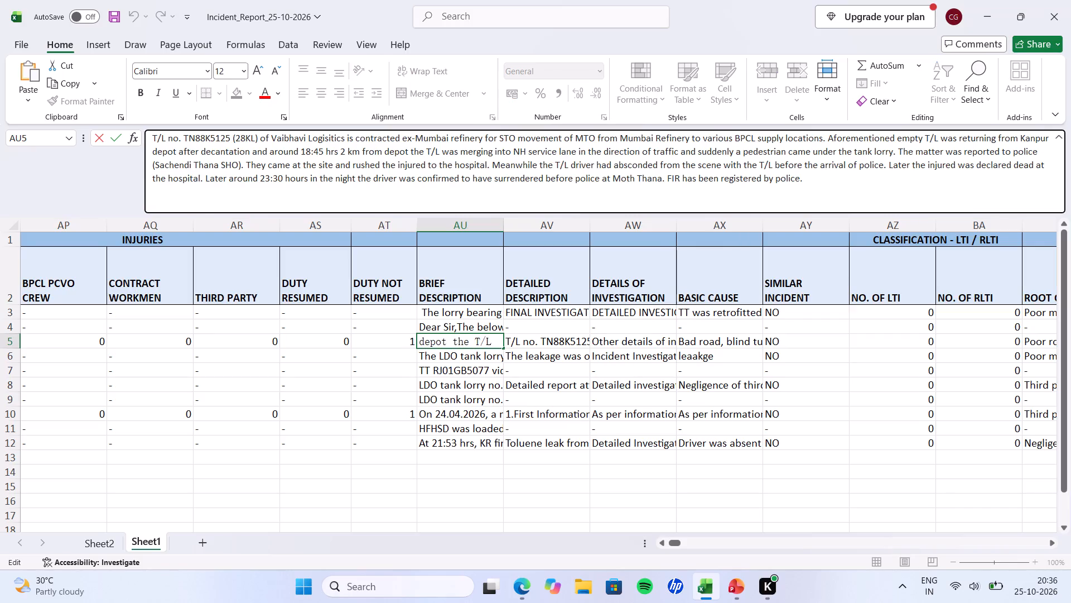
key("alt+Tab")
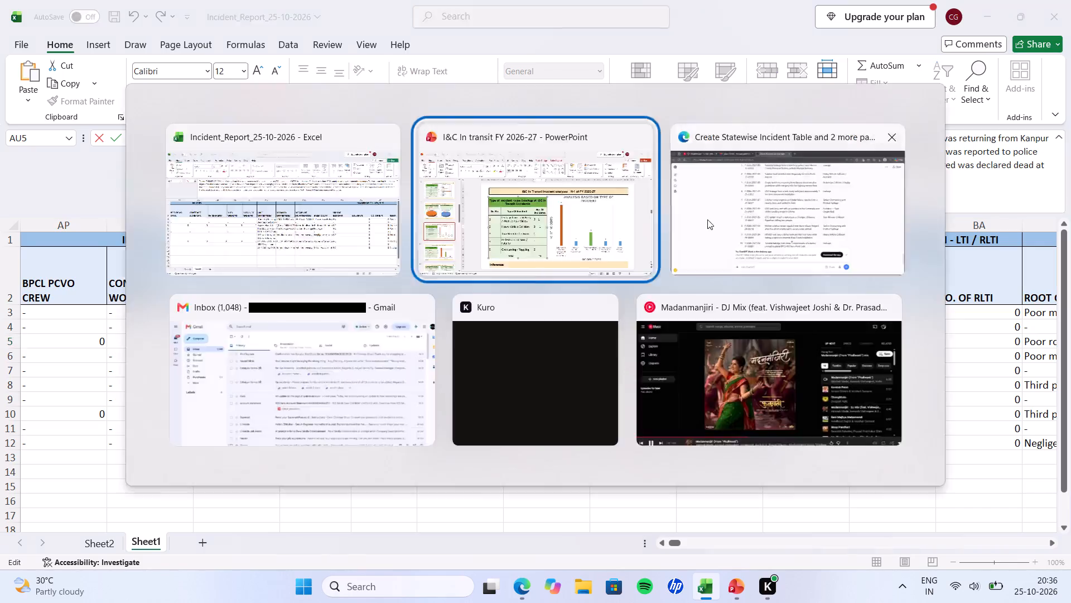
left_click(551, 412)
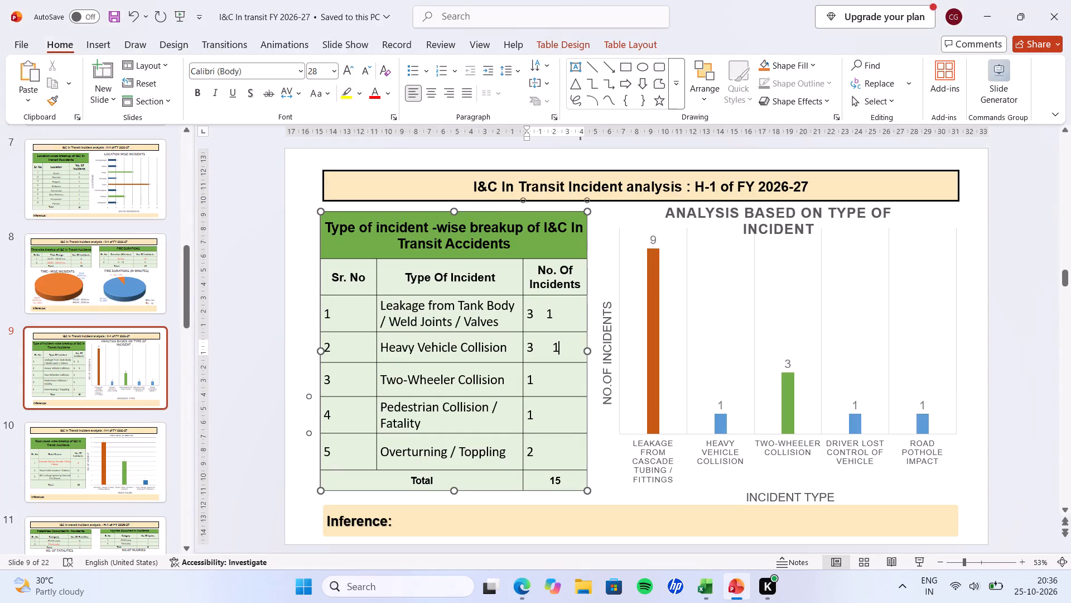
key("space")
key("space")
key("space")
key("space")
key("space")
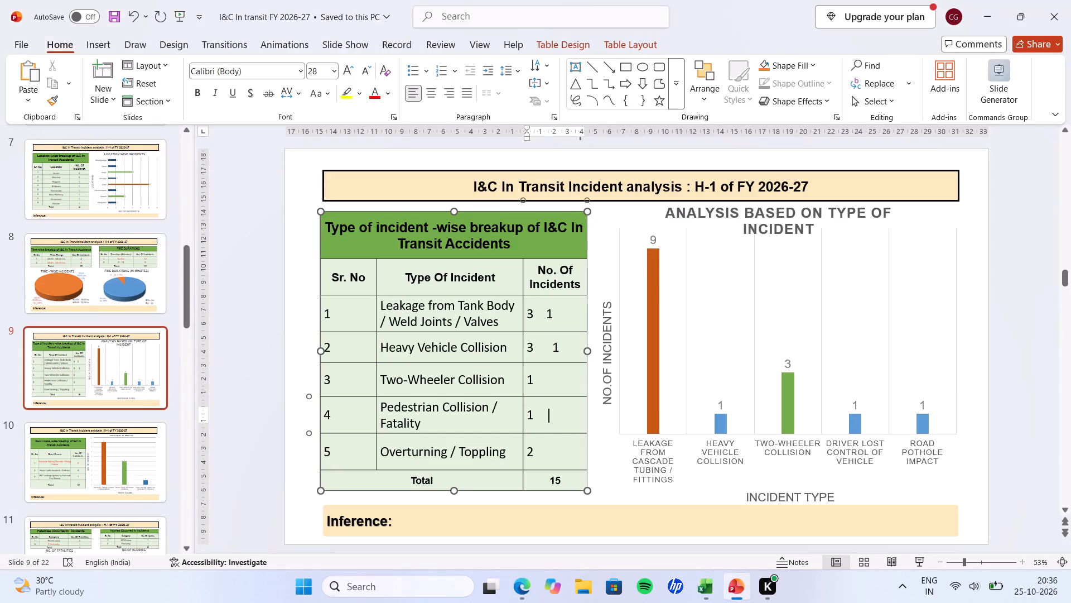
key("1")
Read the brief description of the row 6 incident in the Excel report to determine its incident type.
key("alt+Tab")
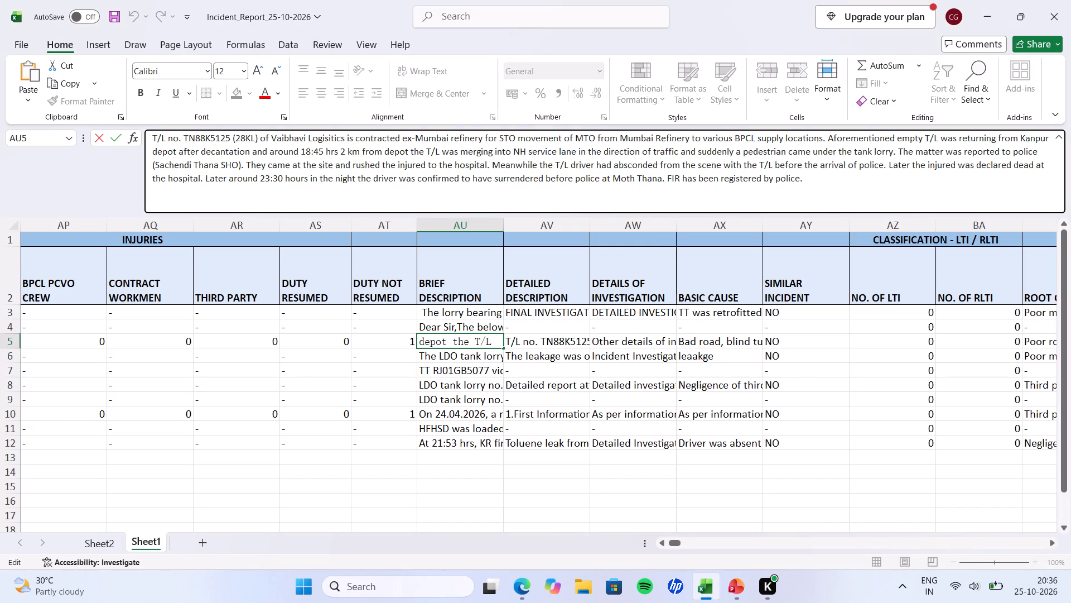
left_click(440, 361)
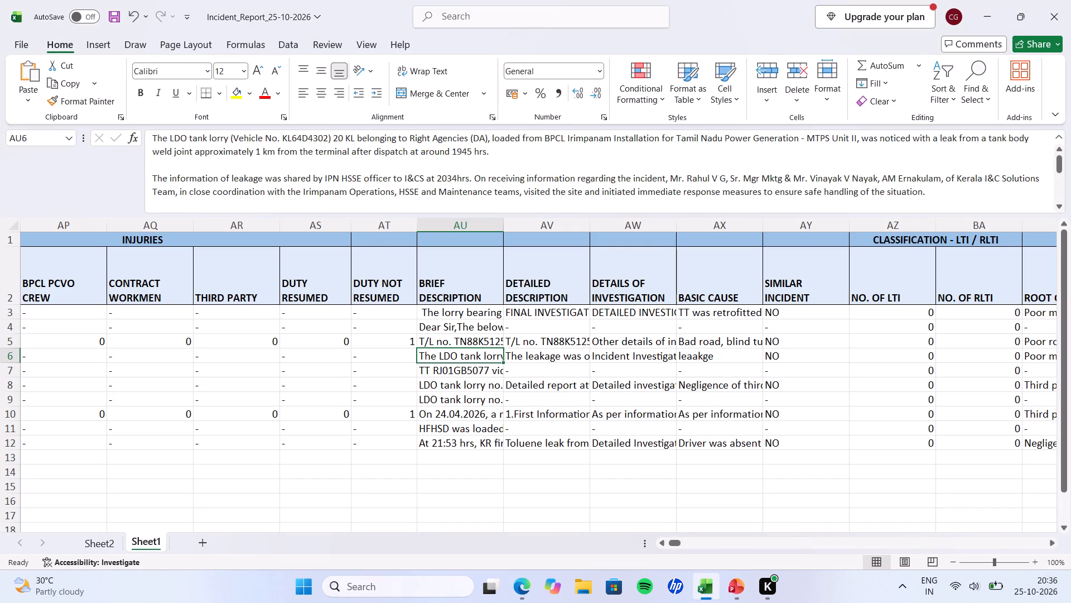
left_click_drag(571, 140, 821, 164)
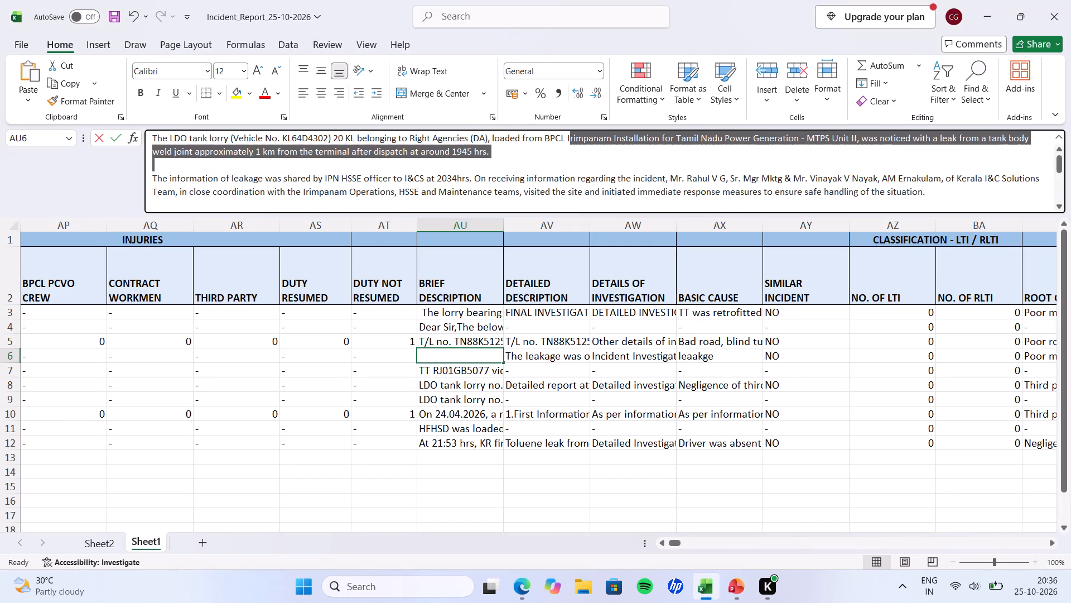
left_click_drag(821, 164, 248, 157)
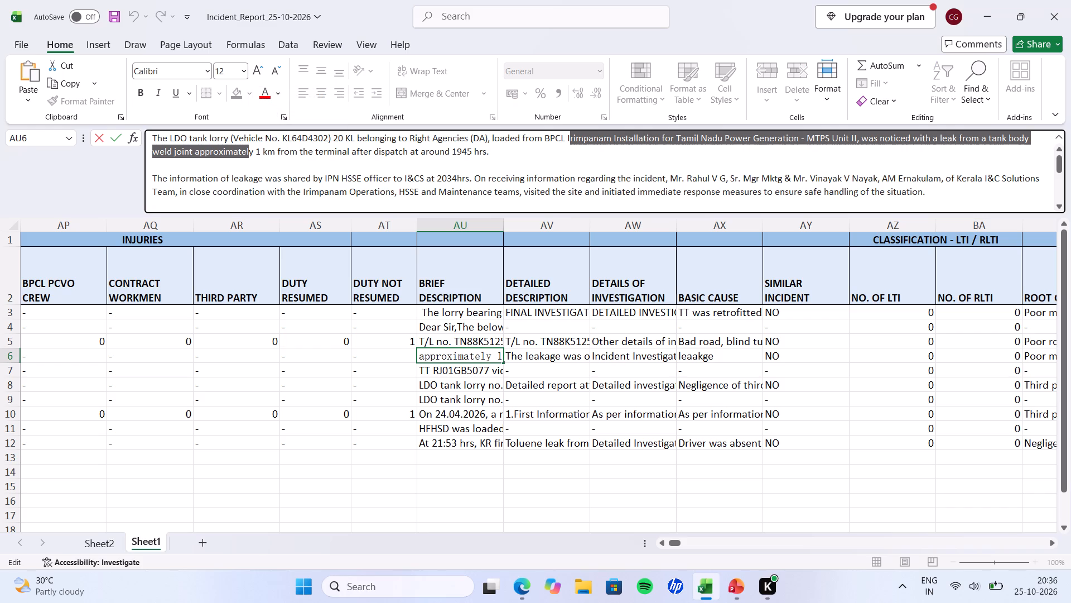
left_click(554, 141)
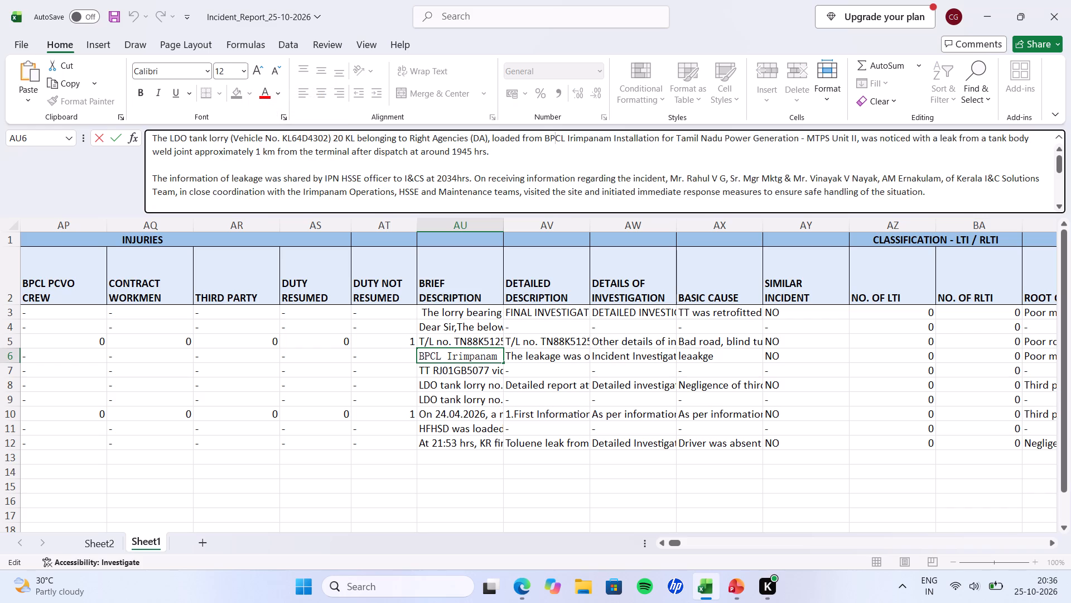
left_click_drag(491, 137, 494, 137)
left_click_drag(494, 137, 571, 135)
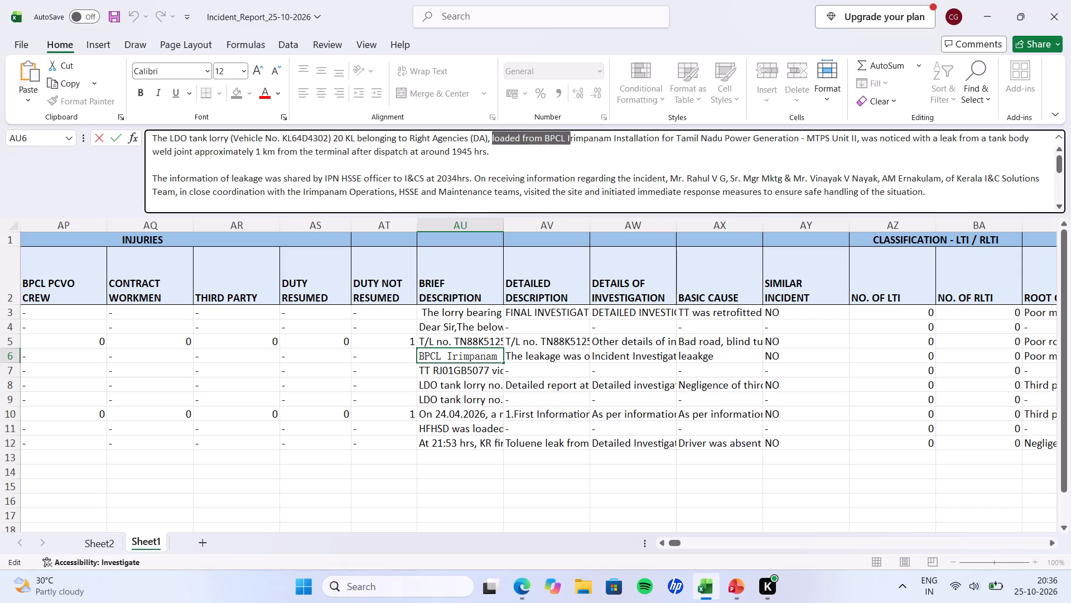
left_click_drag(571, 135, 754, 137)
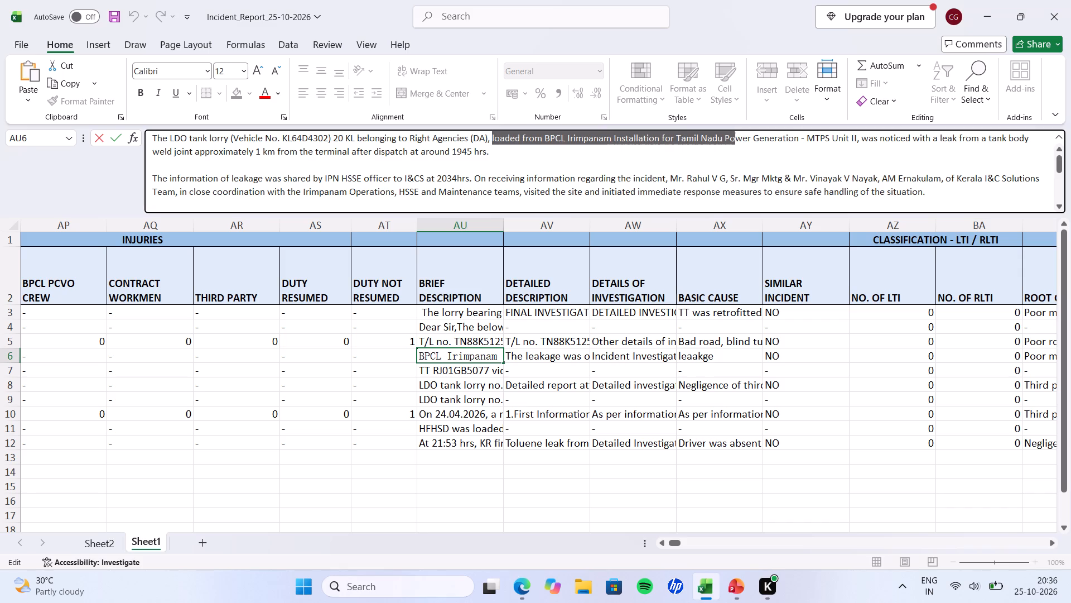
left_click_drag(754, 137, 938, 129)
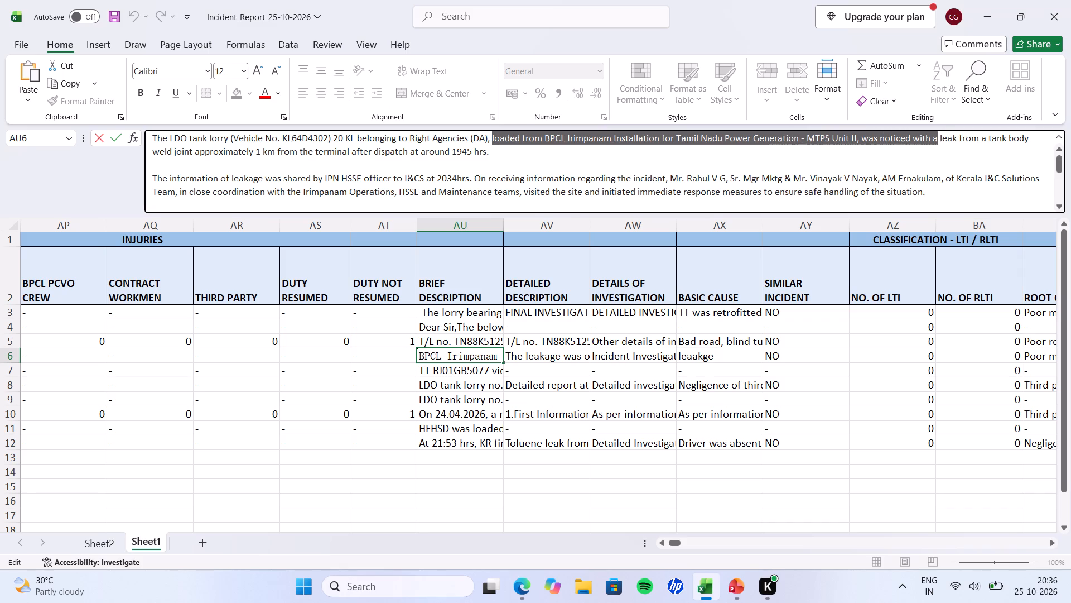
left_click_drag(938, 129, 956, 130)
left_click_drag(956, 130, 964, 147)
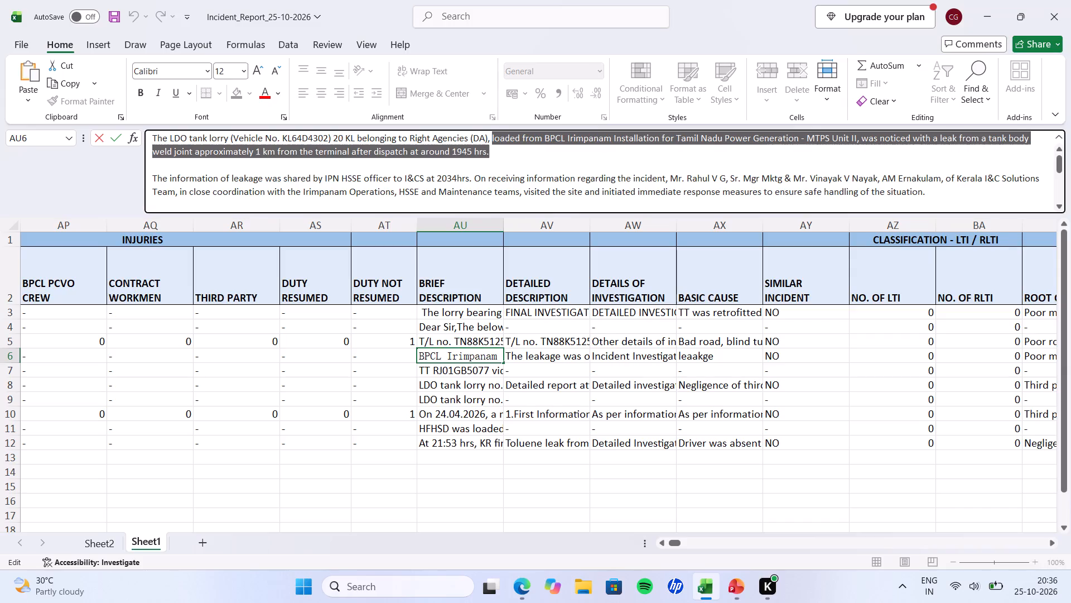
left_click_drag(964, 147, 224, 147)
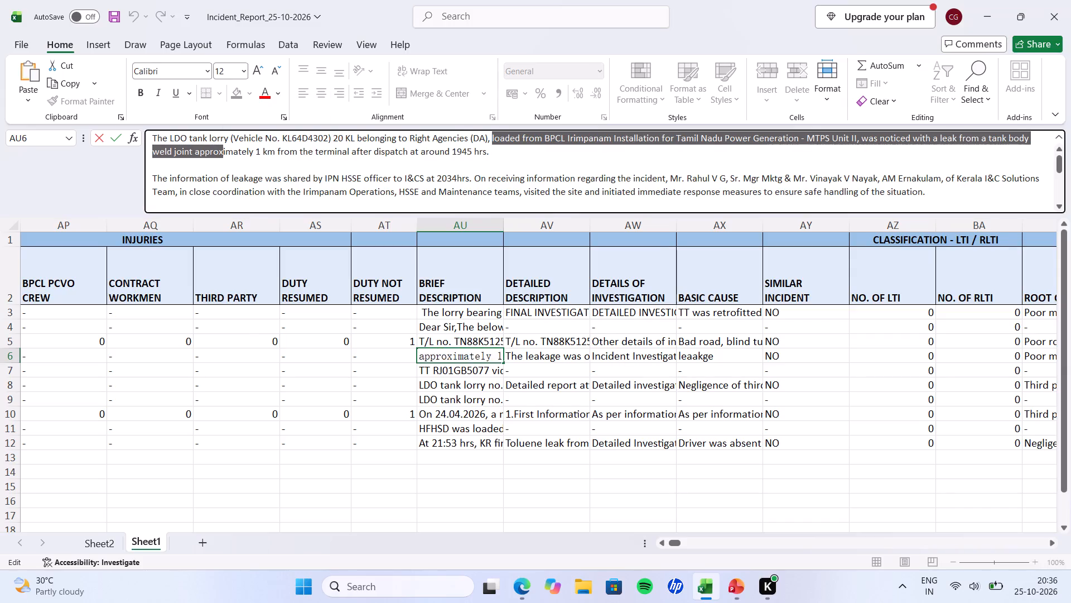
Change the tally beside the Leakage from Tank Body / Weld Joints / Valves count on slide 9 to 2.
key("alt+Tab")
left_click(552, 312)
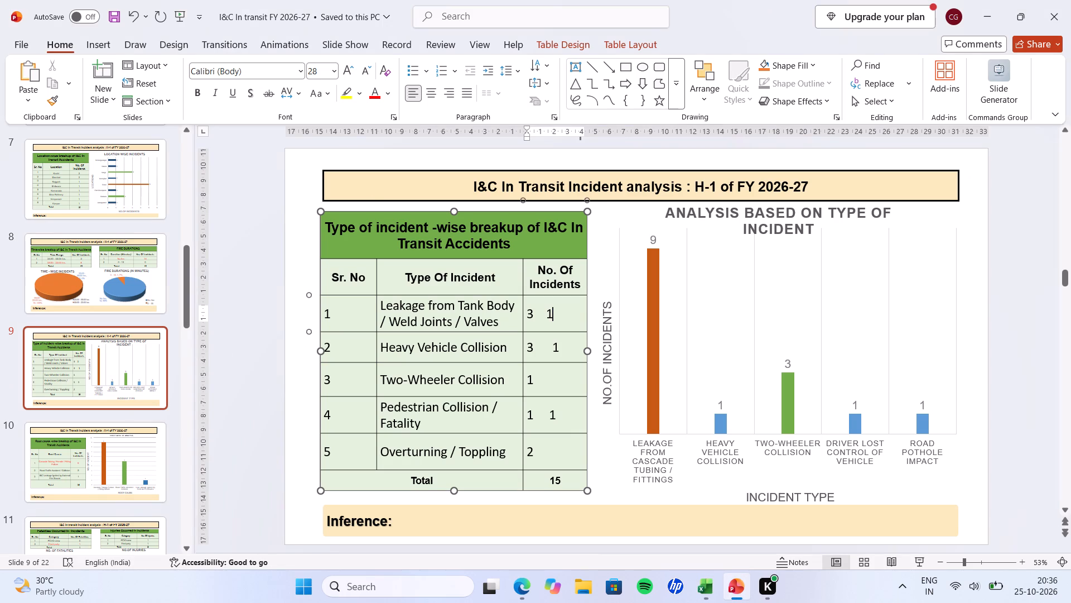
key("BackSpace")
key("space")
key("space")
key("space")
key("2")
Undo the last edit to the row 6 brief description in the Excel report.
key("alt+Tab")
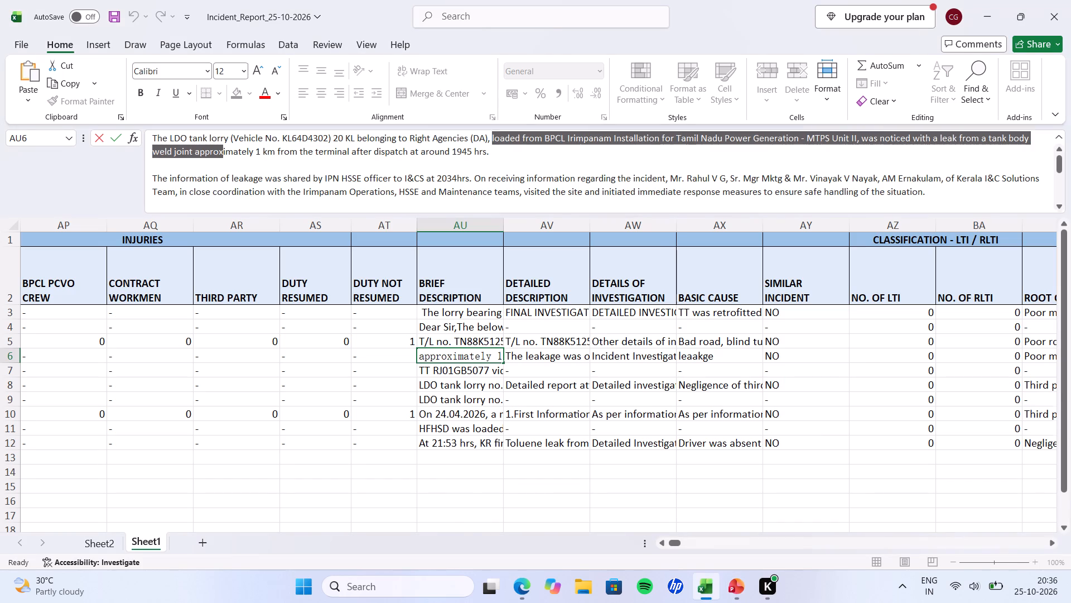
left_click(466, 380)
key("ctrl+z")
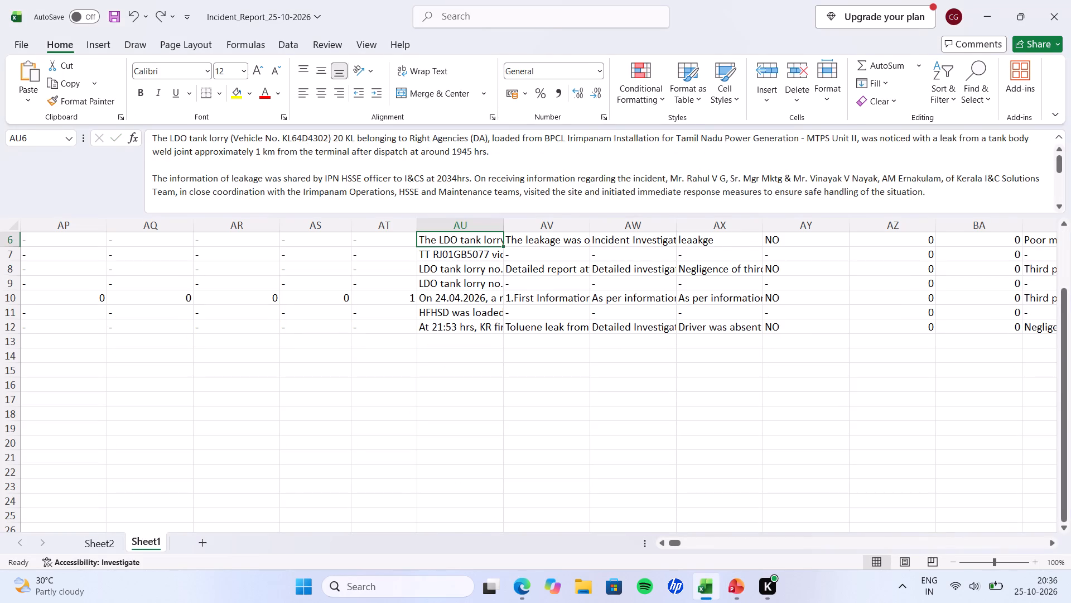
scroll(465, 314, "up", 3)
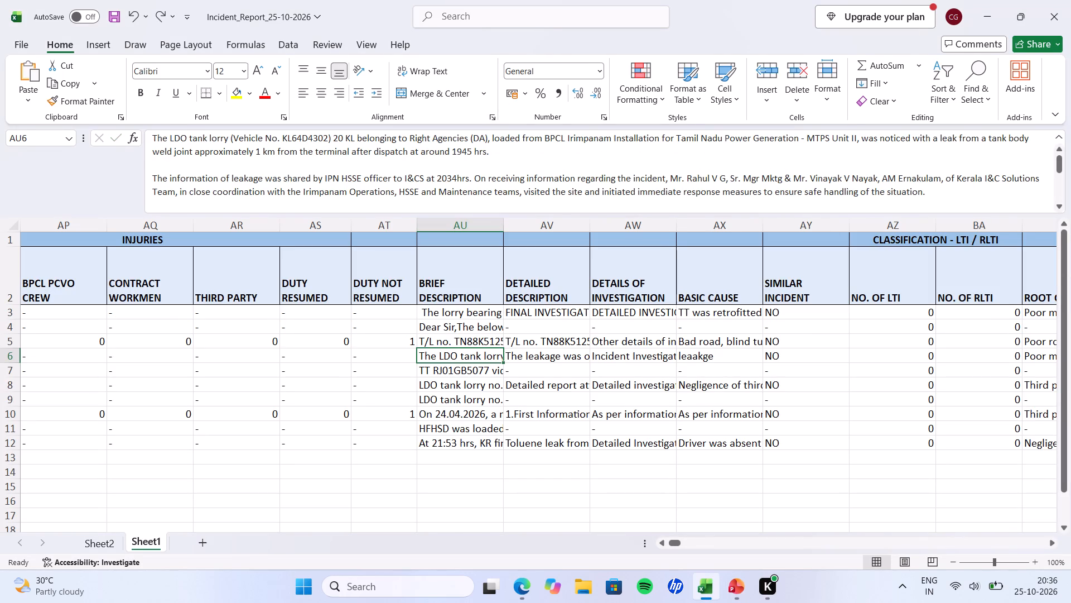
Read the row 7 incident's brief description in the Excel report and add a tally 1 beside the Overturning / Toppling count on slide 9.
left_click(470, 375)
key("alt+Tab")
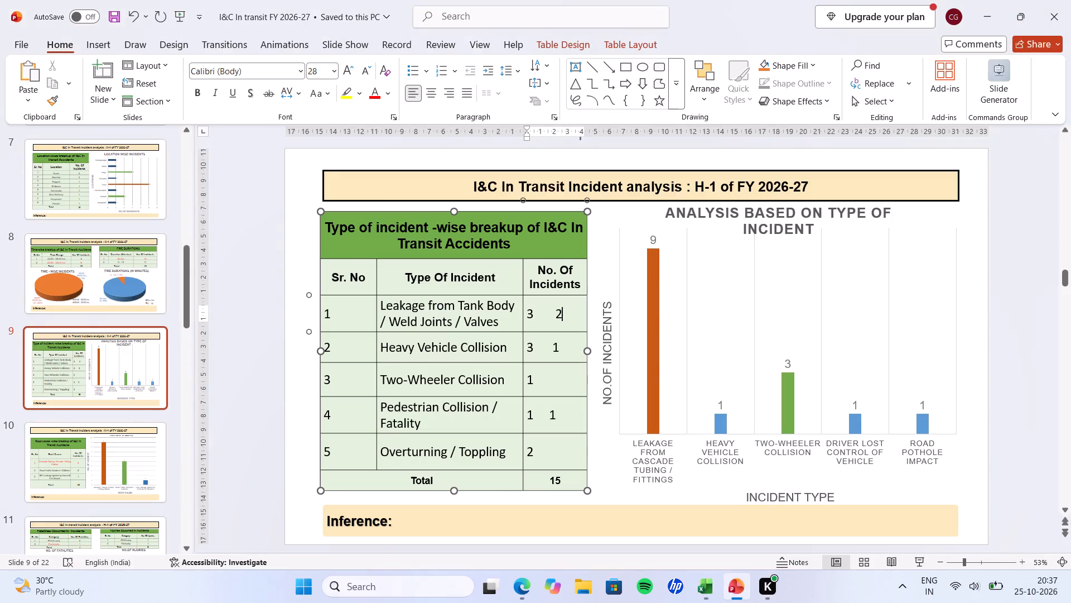
key("alt+Tab")
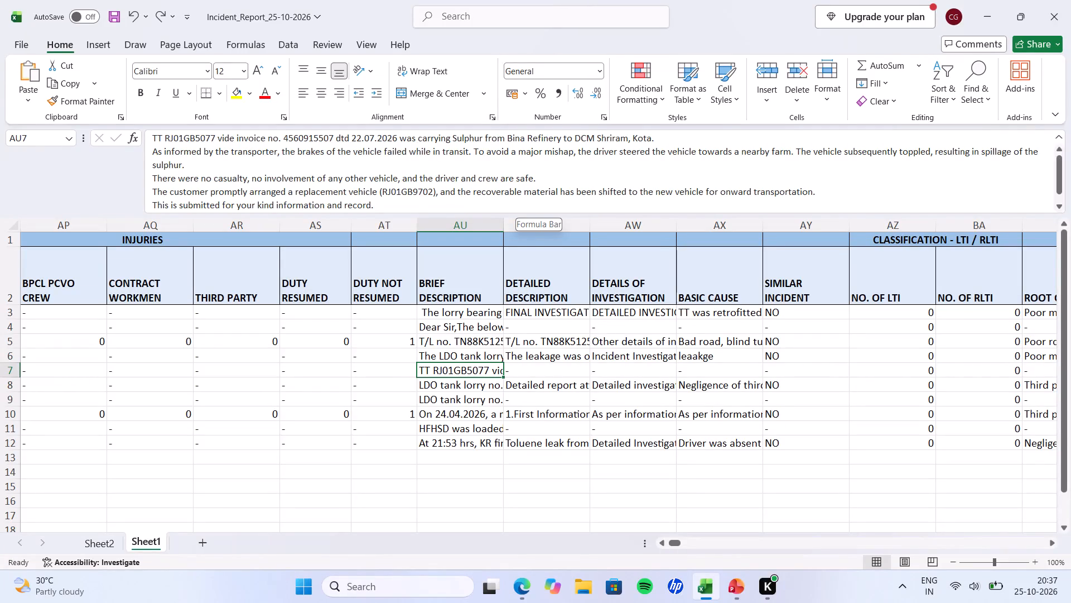
key("alt+Tab")
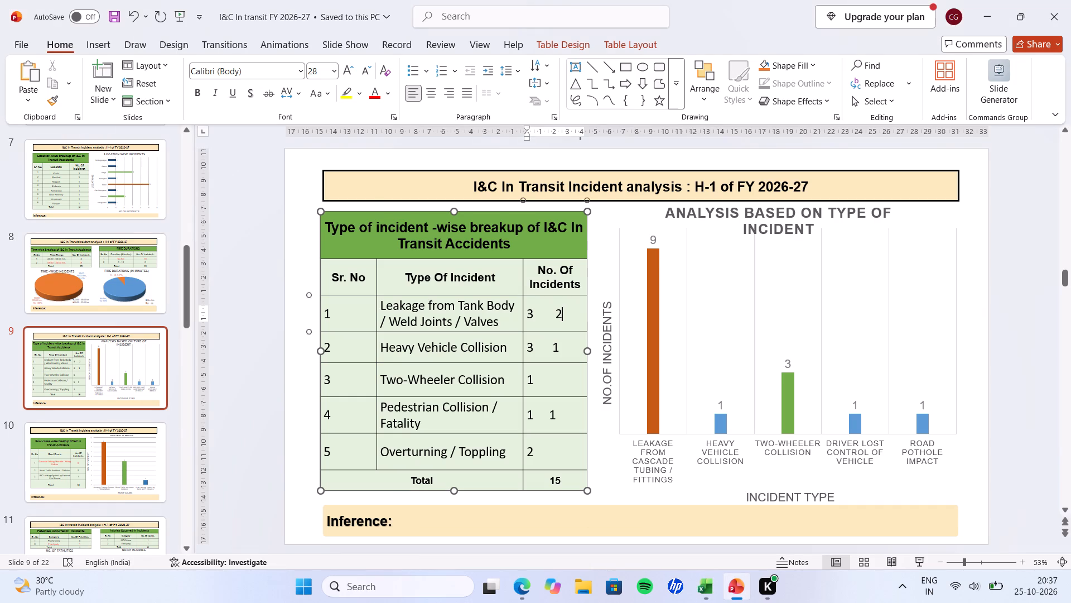
key("alt+Tab")
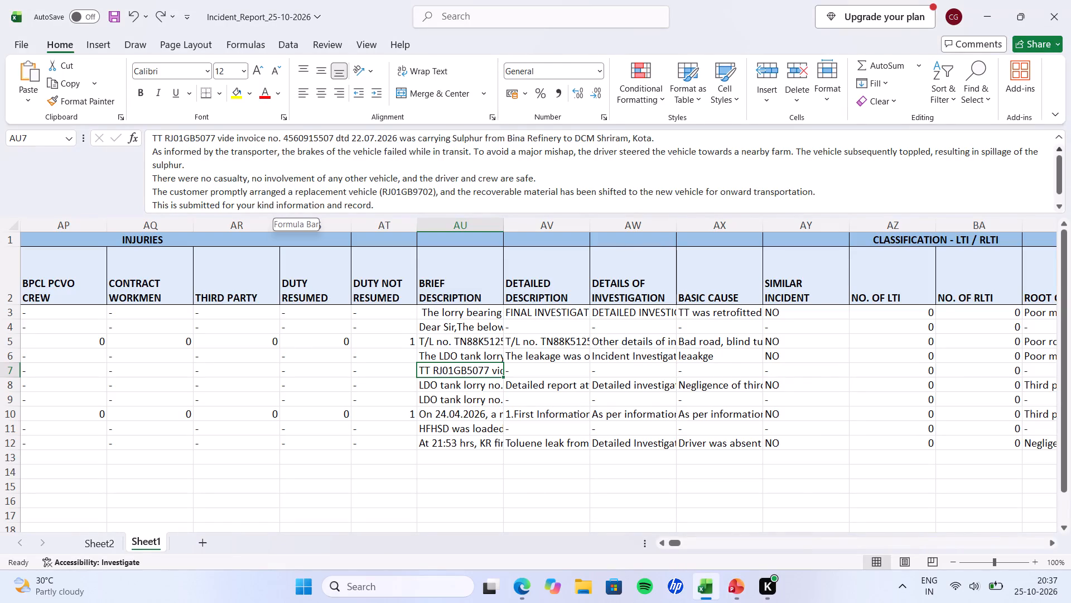
key("alt+Tab")
left_click(553, 444)
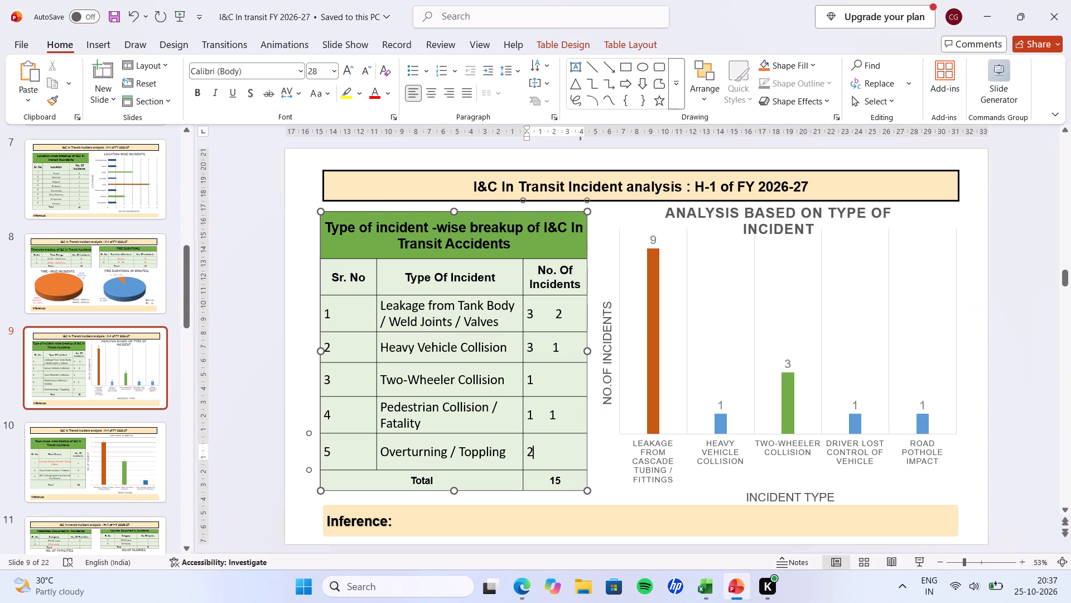
key("space")
key("space")
key("space")
key("space")
key("space")
key("space")
key("space")
key("1")
Read the row 8 incident's description and basic cause in the Excel report and change the Heavy Vehicle Collision tally on slide 9 to 2.
key("alt+Tab")
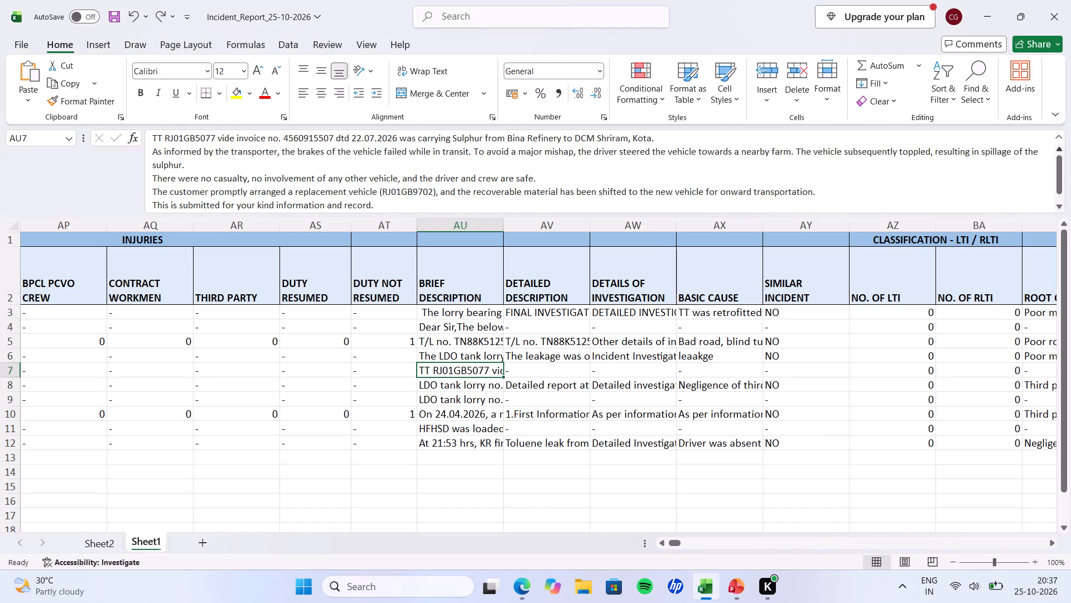
left_click(476, 389)
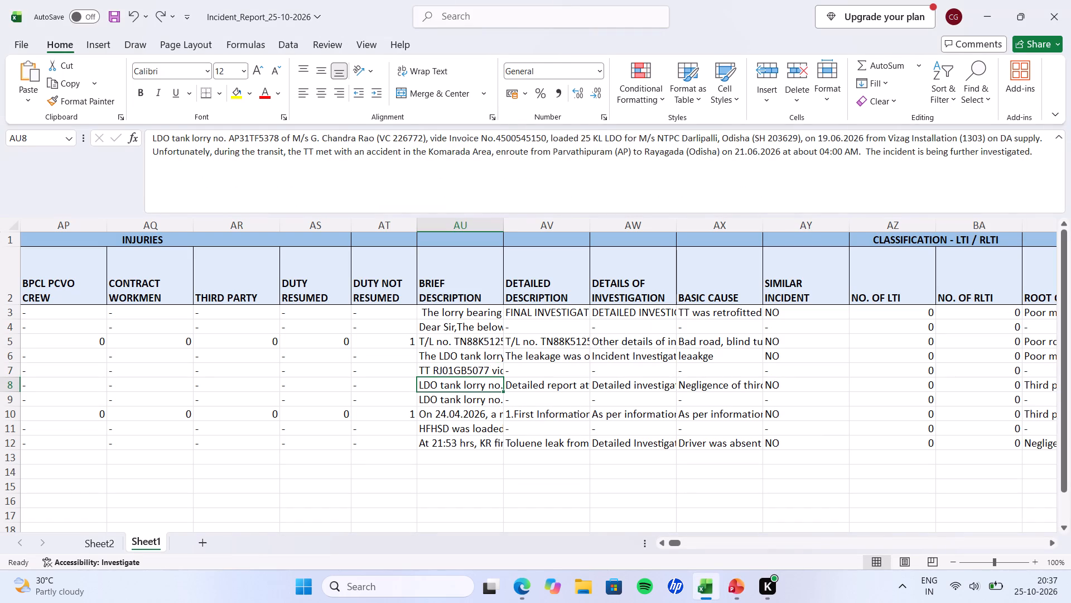
left_click(535, 388)
left_click(628, 389)
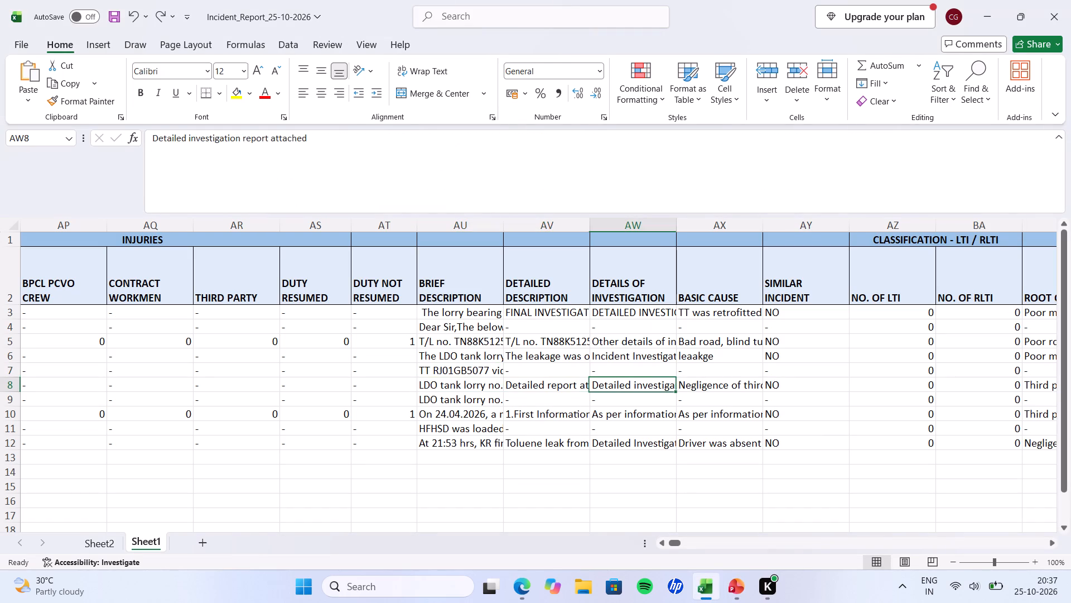
left_click(729, 385)
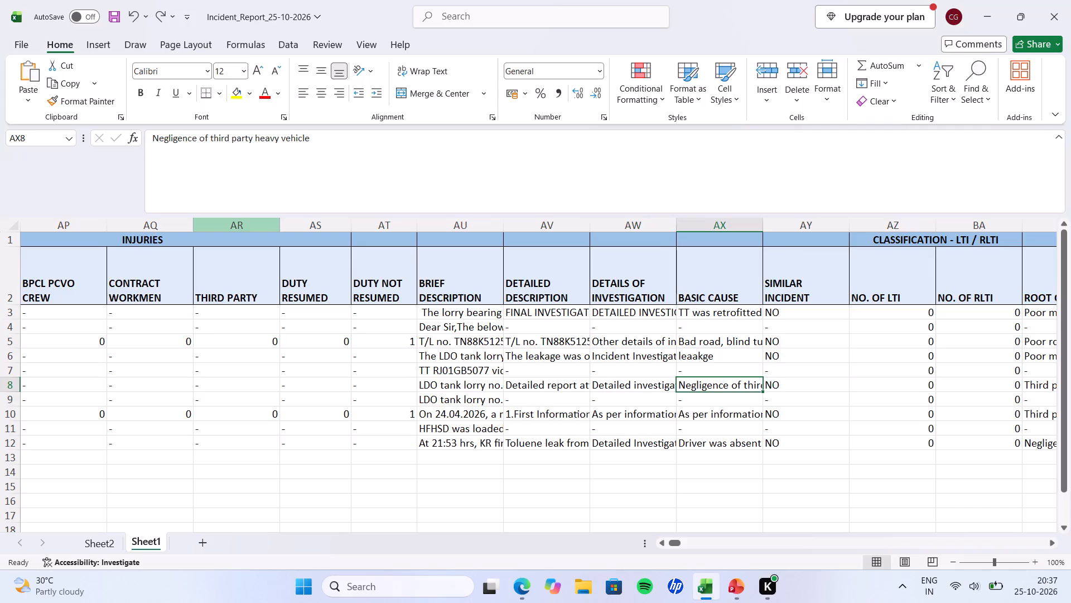
key("alt+Tab")
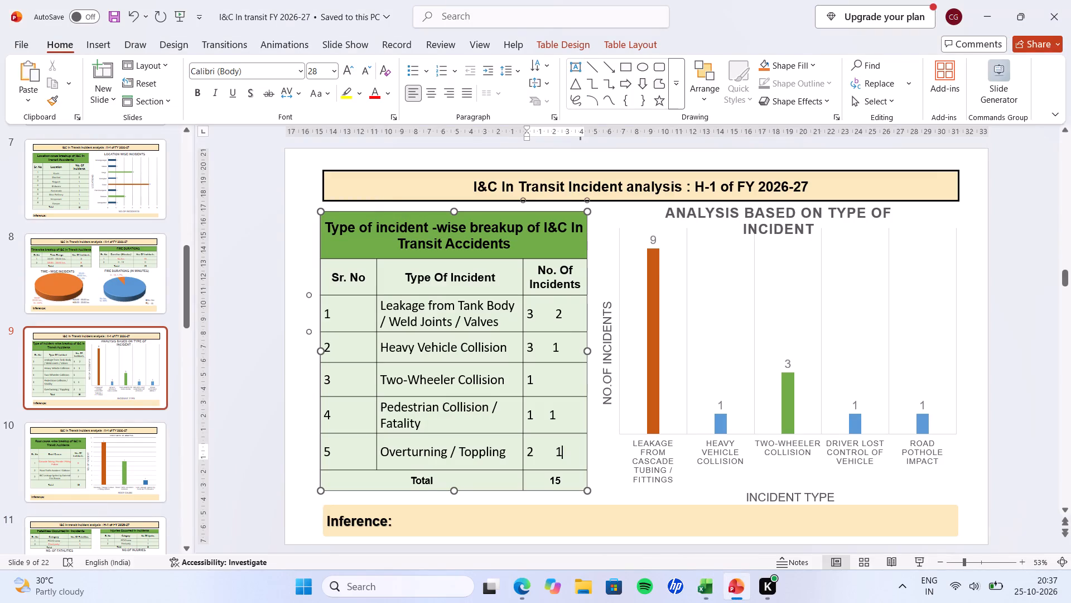
key("alt+Tab")
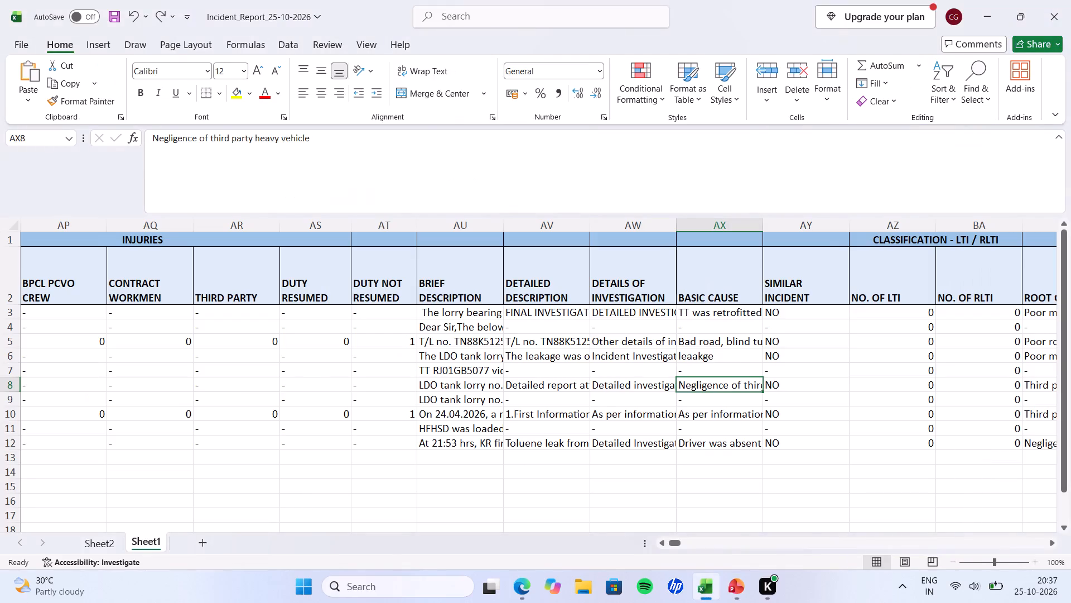
key("alt+Tab")
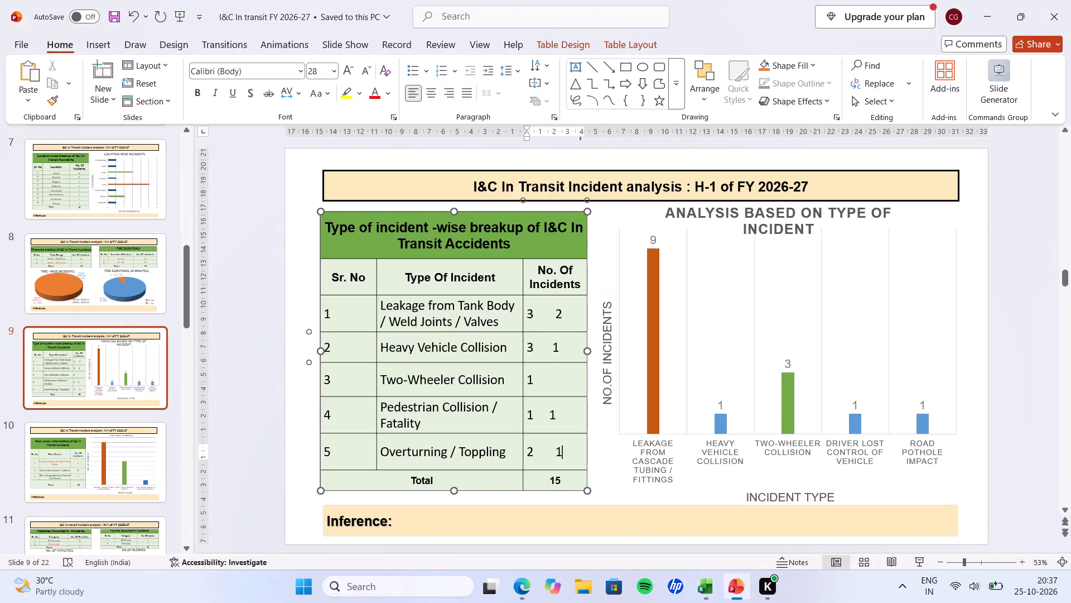
left_click(559, 352)
key("BackSpace")
key("2")
Read the row 9 incident's brief description in the Excel report and add a tally 1 beside the Two-Wheeler Collision count on slide 9.
key("alt+Tab")
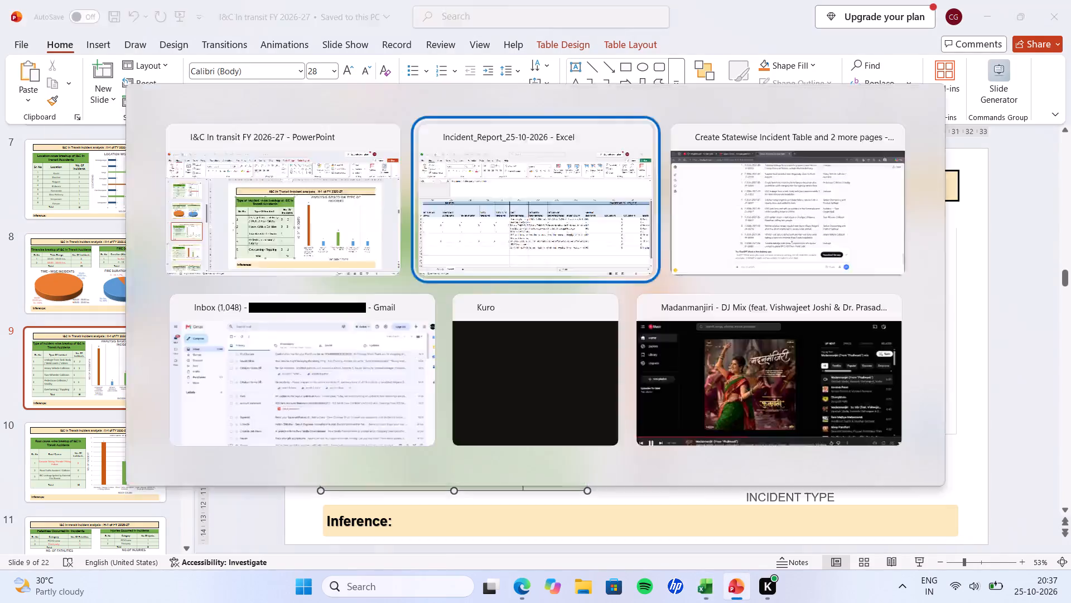
left_click(446, 404)
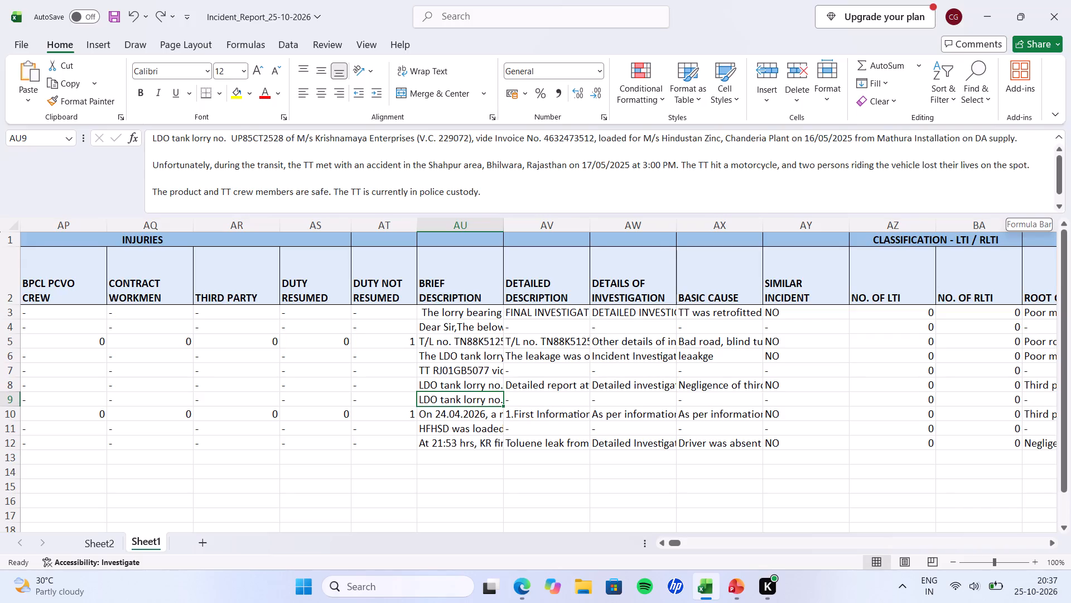
key("alt+Tab")
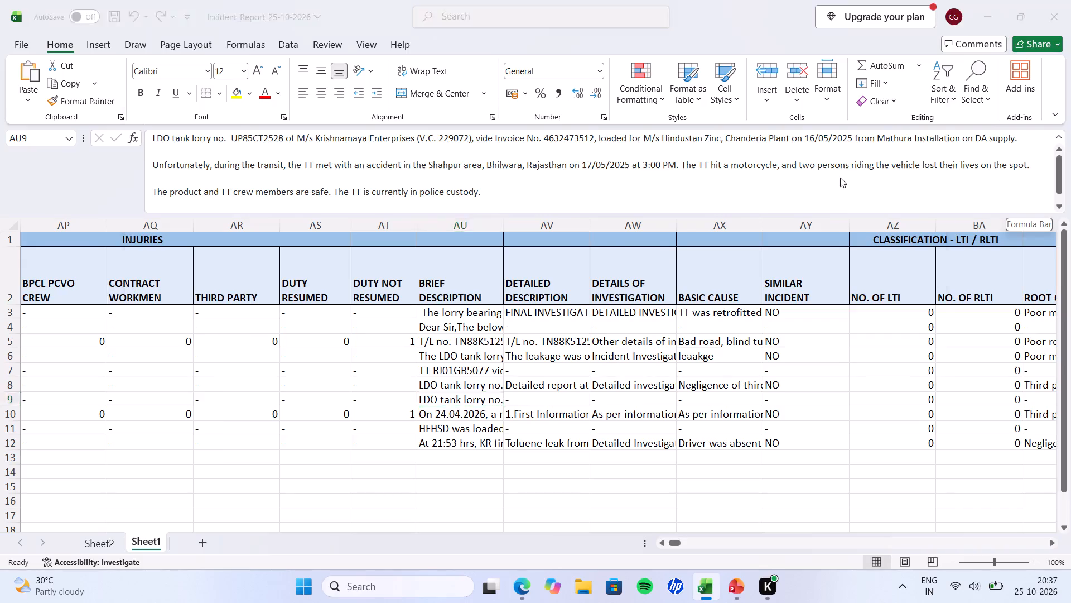
left_click(555, 381)
key("space")
key("space")
key("space")
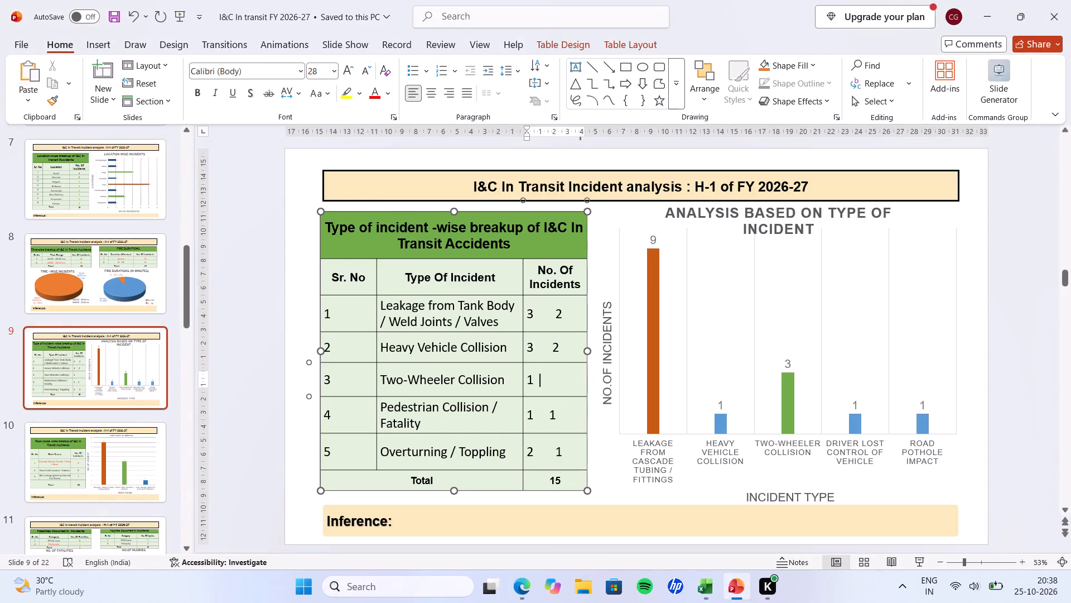
key("space")
key("space")
key("space")
key("space")
key("space")
key("1")
Read the row 10 incident's brief description in the Excel report and change the Overturning / Toppling tally on slide 9 to 2.
key("alt+Tab")
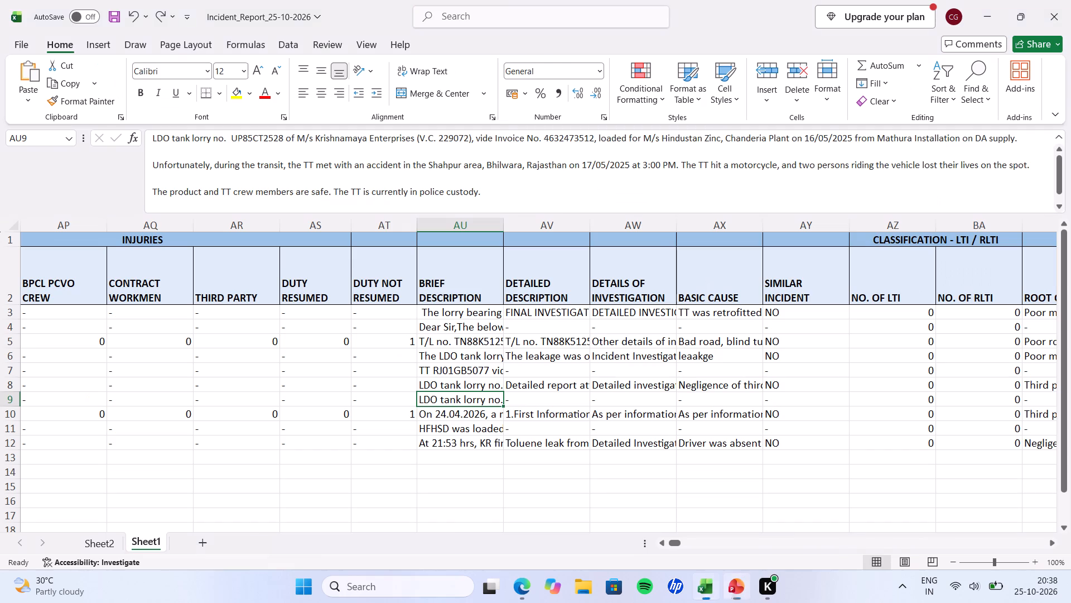
left_click(473, 411)
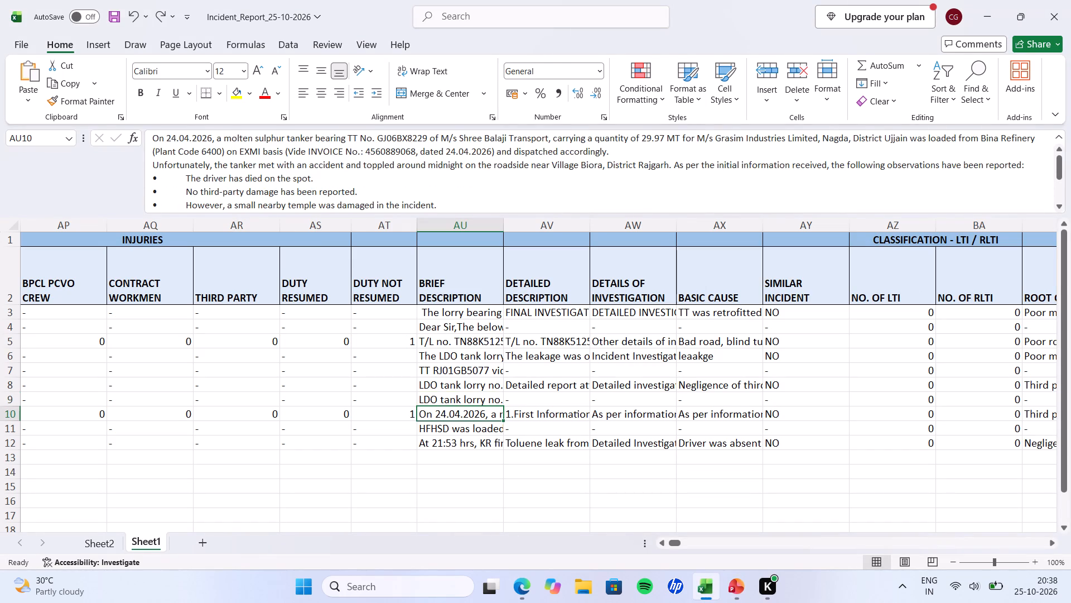
left_click_drag(179, 166, 325, 165)
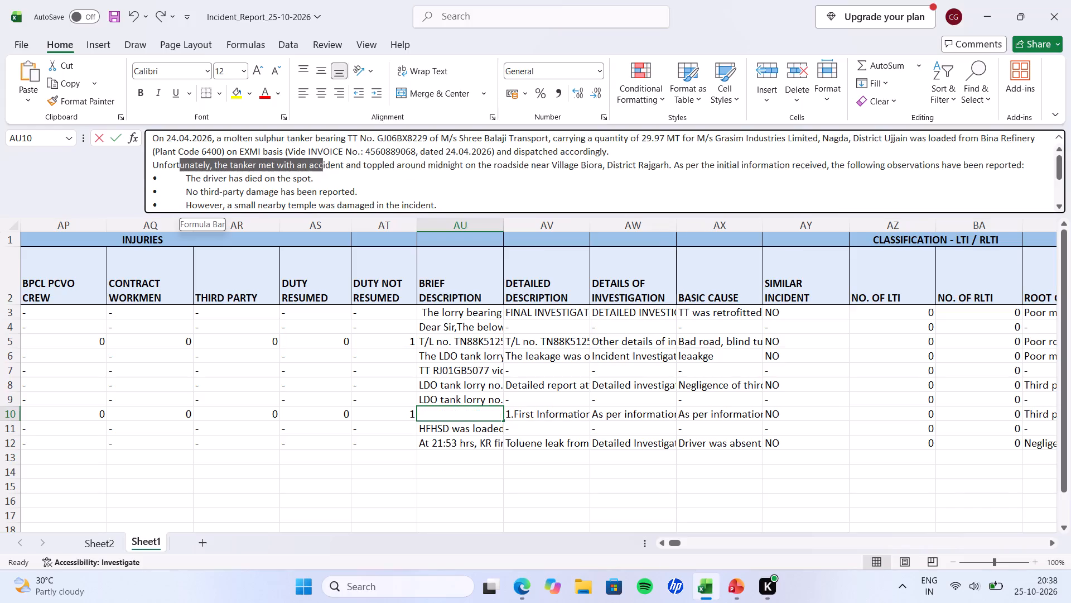
left_click_drag(325, 165, 436, 165)
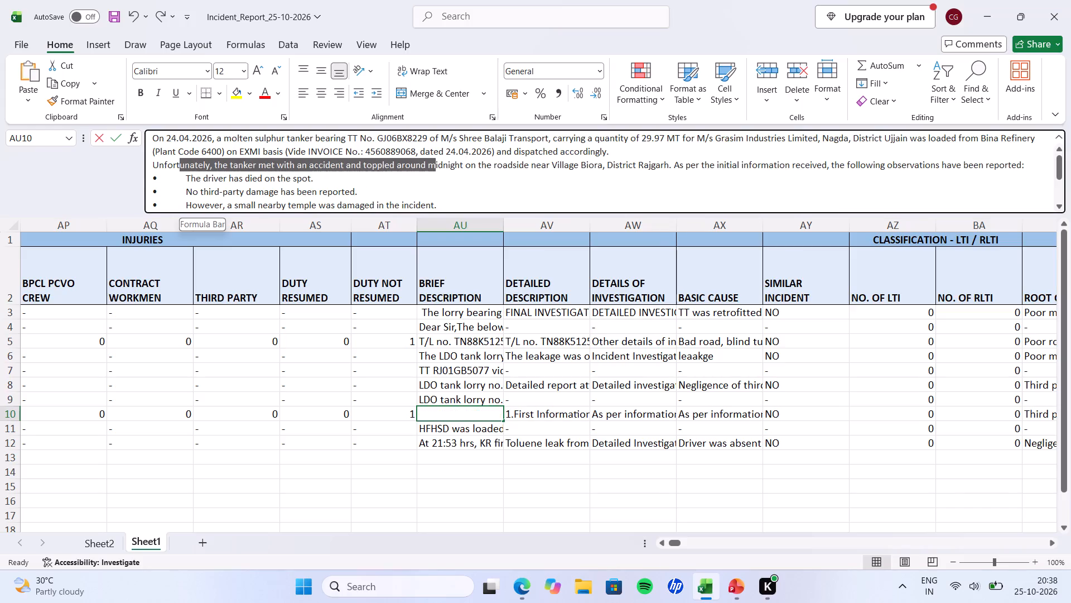
left_click_drag(436, 165, 473, 165)
key("alt+Tab")
left_click(562, 449)
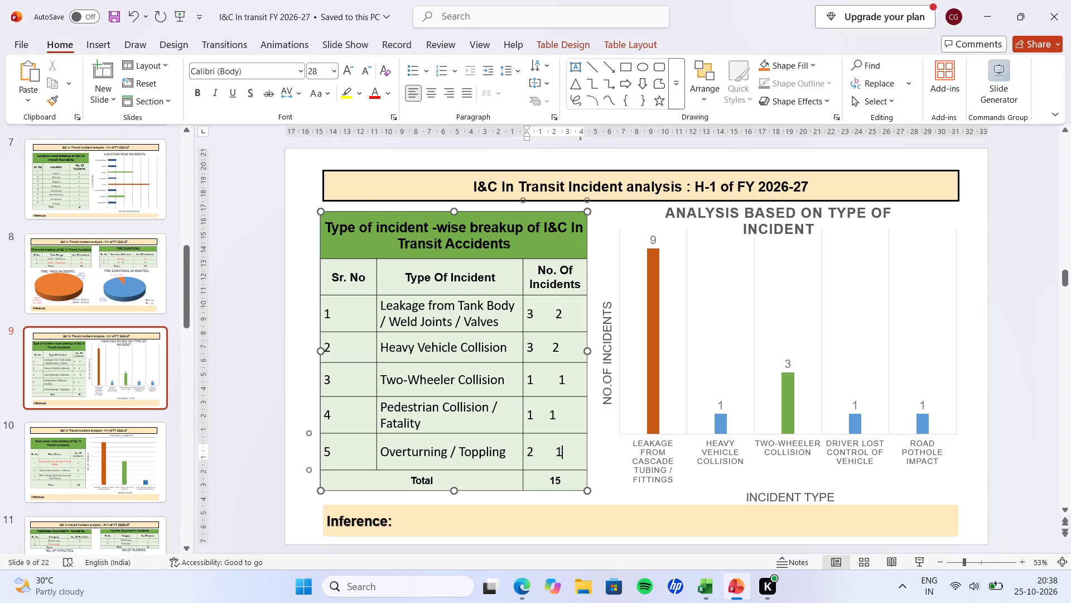
key("BackSpace")
key("2")
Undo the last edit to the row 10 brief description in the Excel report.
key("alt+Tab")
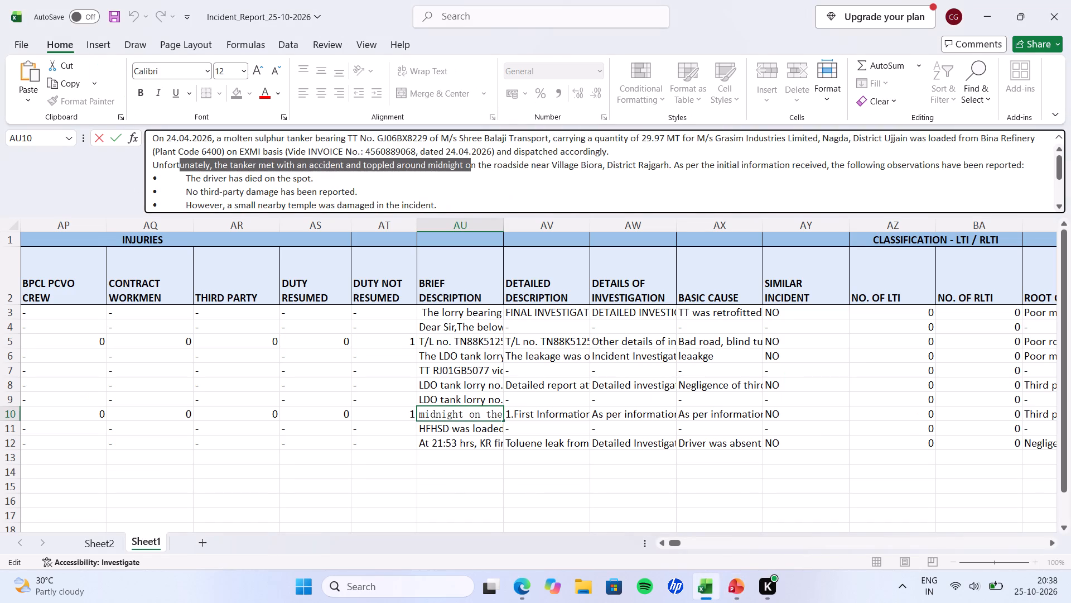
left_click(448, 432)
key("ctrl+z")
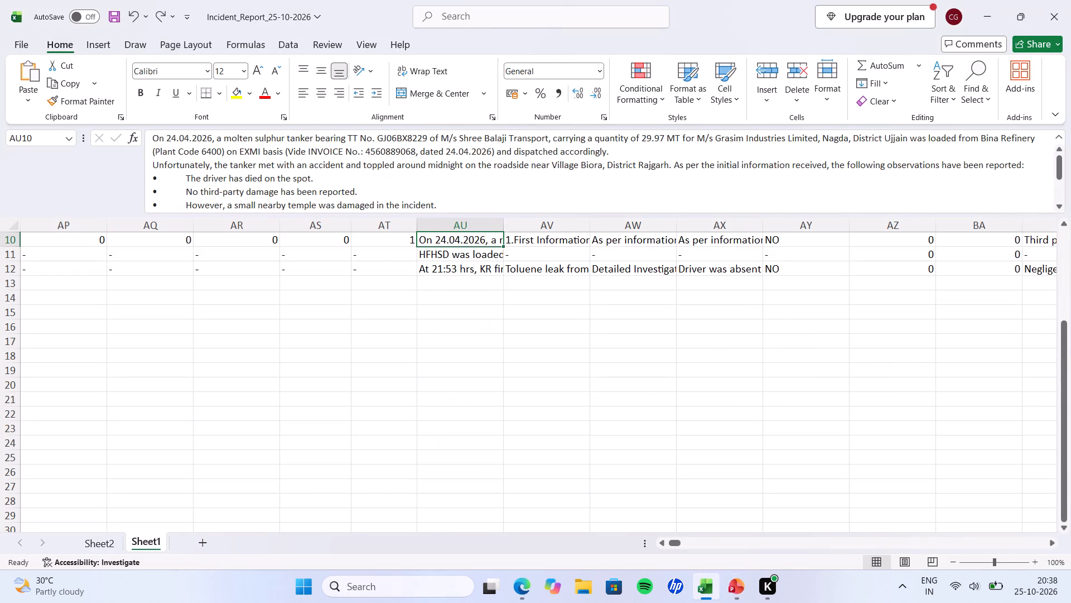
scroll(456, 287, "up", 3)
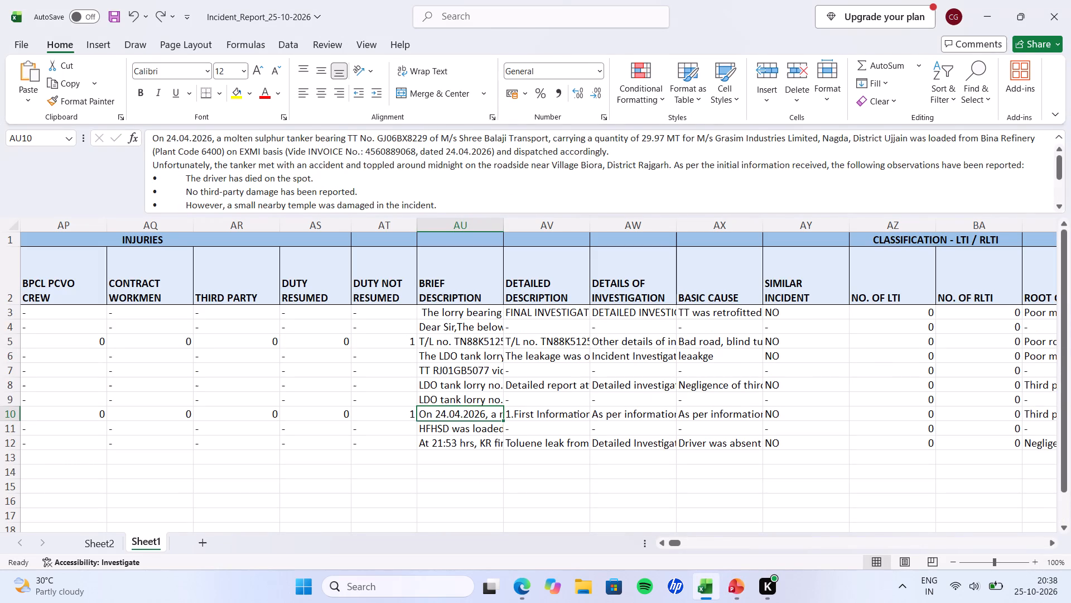
Read the row 11 incident's brief description in the Excel report and change the Heavy Vehicle Collision tally on slide 9 to 3.
left_click(471, 429)
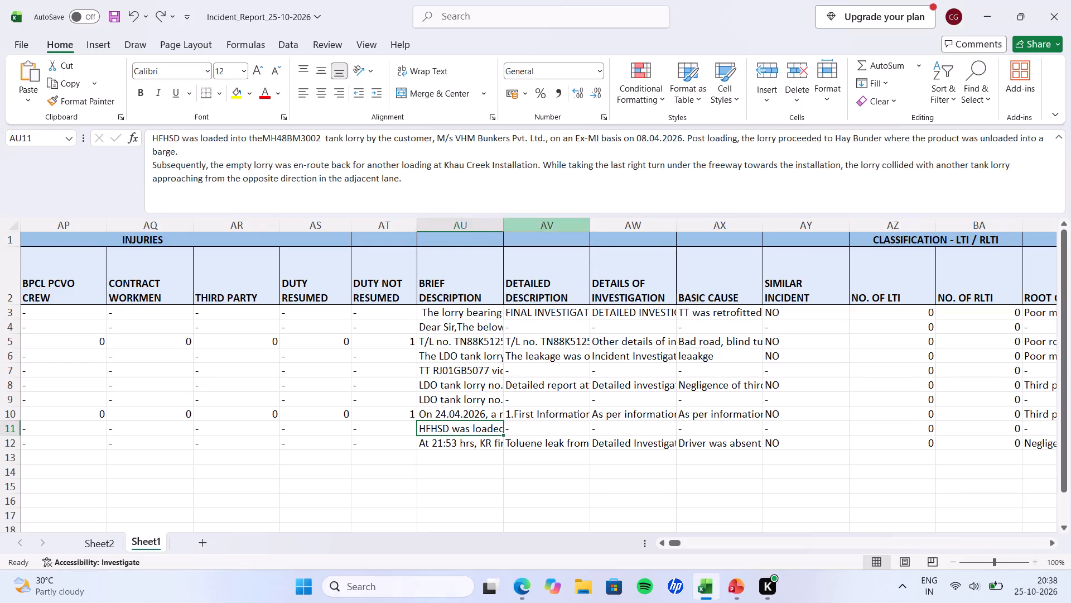
key("alt+Tab")
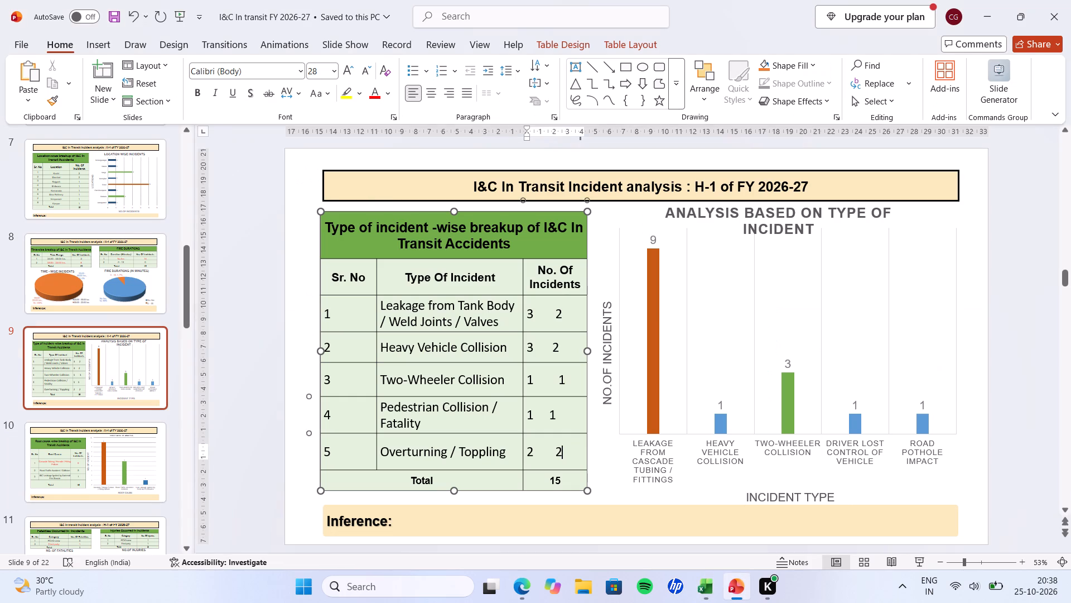
left_click(563, 346)
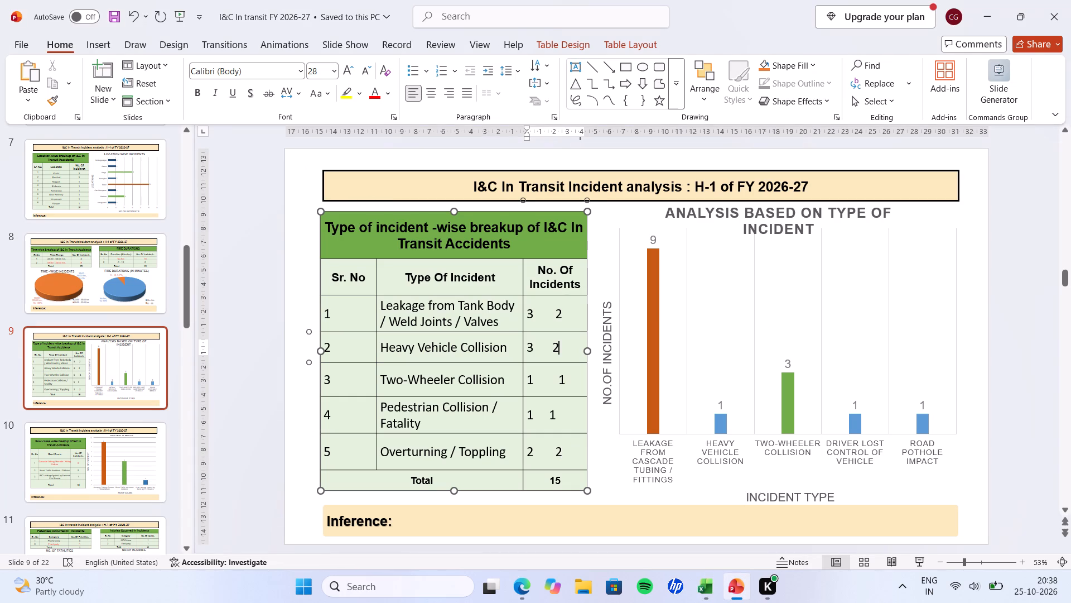
key("BackSpace")
key("3")
Read the brief description of the row 12 incident in the Excel report to determine its incident type.
key("alt+Tab")
left_click(466, 444)
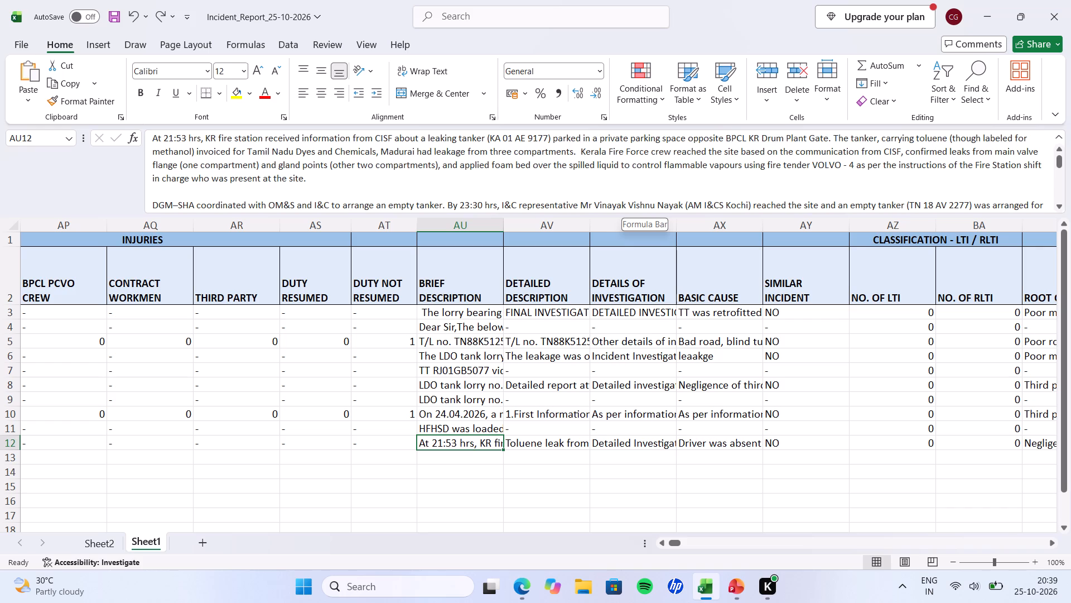
scroll(708, 153, "down", 1)
scroll(708, 153, "up", 3)
Pause the background music playback in the system's media controls.
left_click(978, 602)
left_click(933, 253)
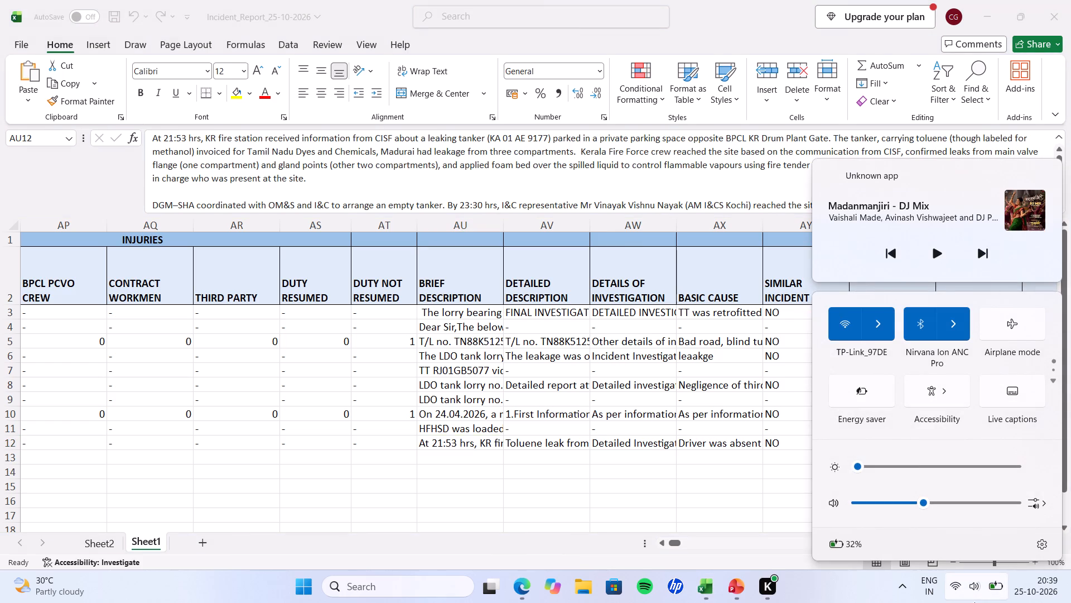
left_click(970, 571)
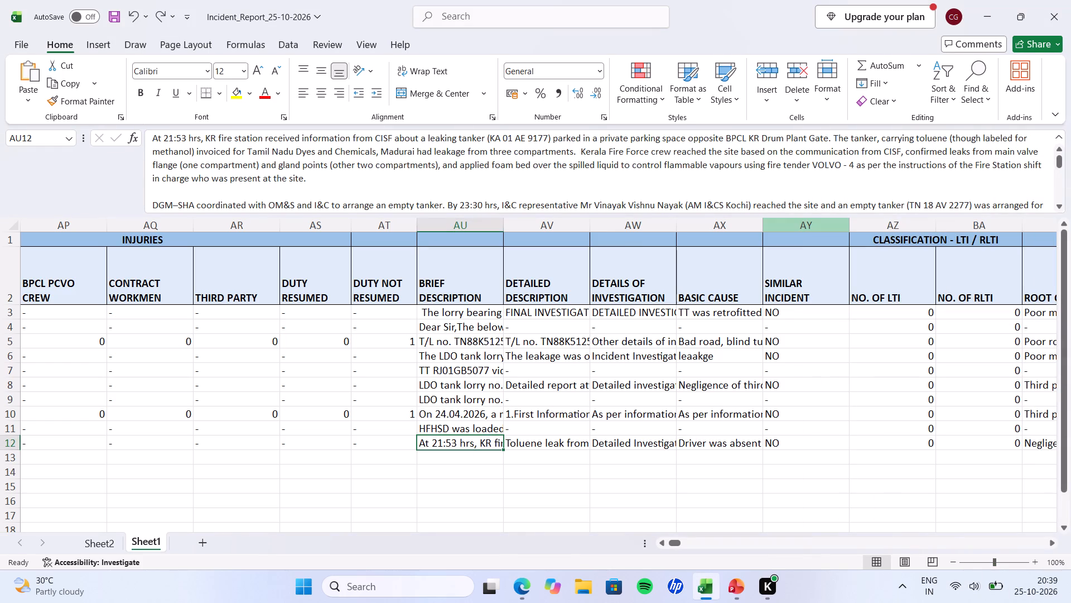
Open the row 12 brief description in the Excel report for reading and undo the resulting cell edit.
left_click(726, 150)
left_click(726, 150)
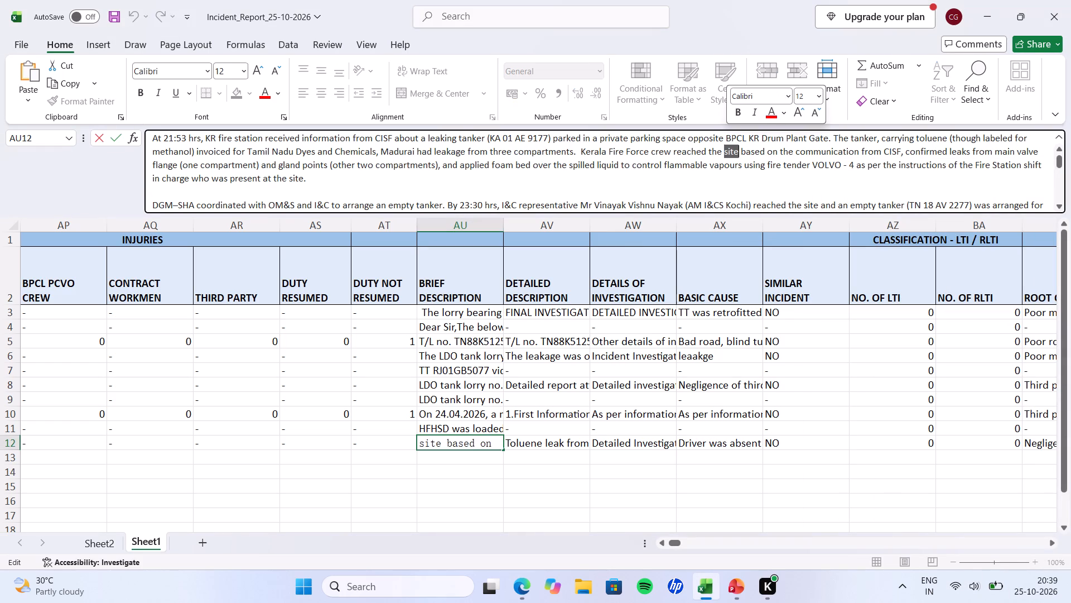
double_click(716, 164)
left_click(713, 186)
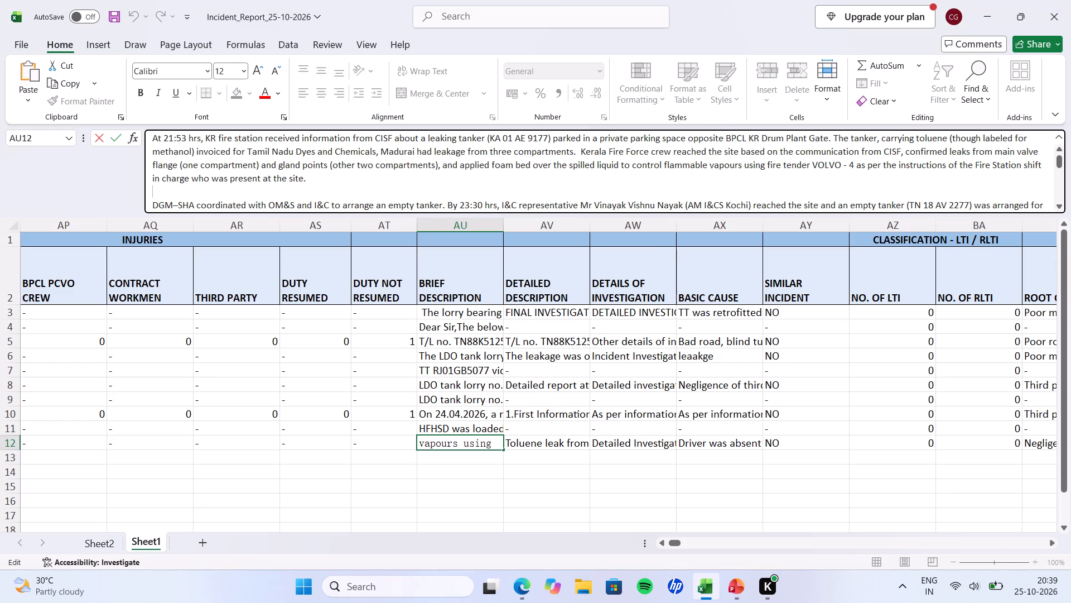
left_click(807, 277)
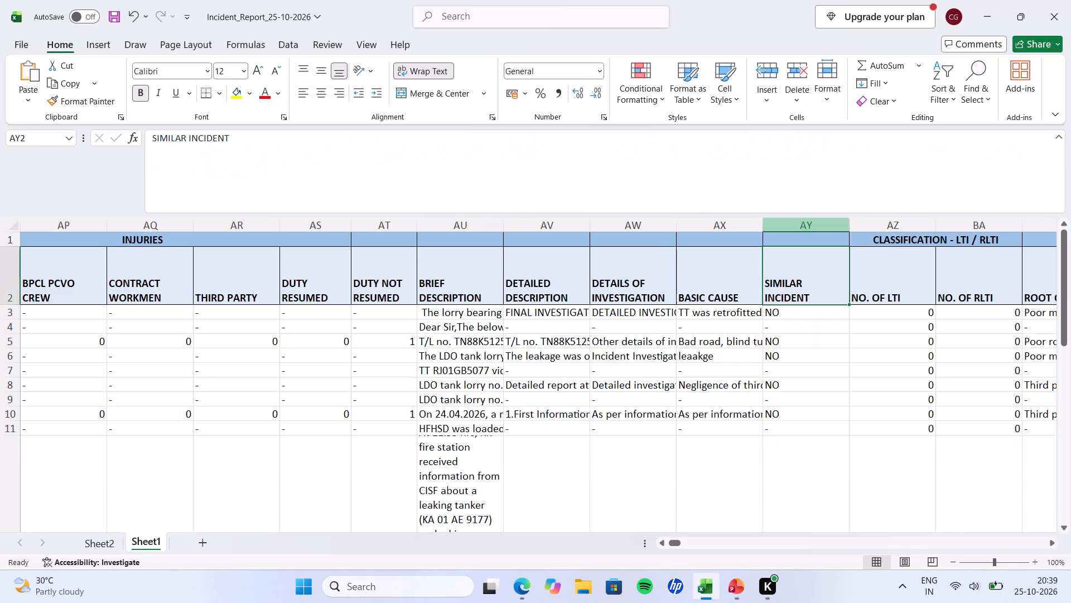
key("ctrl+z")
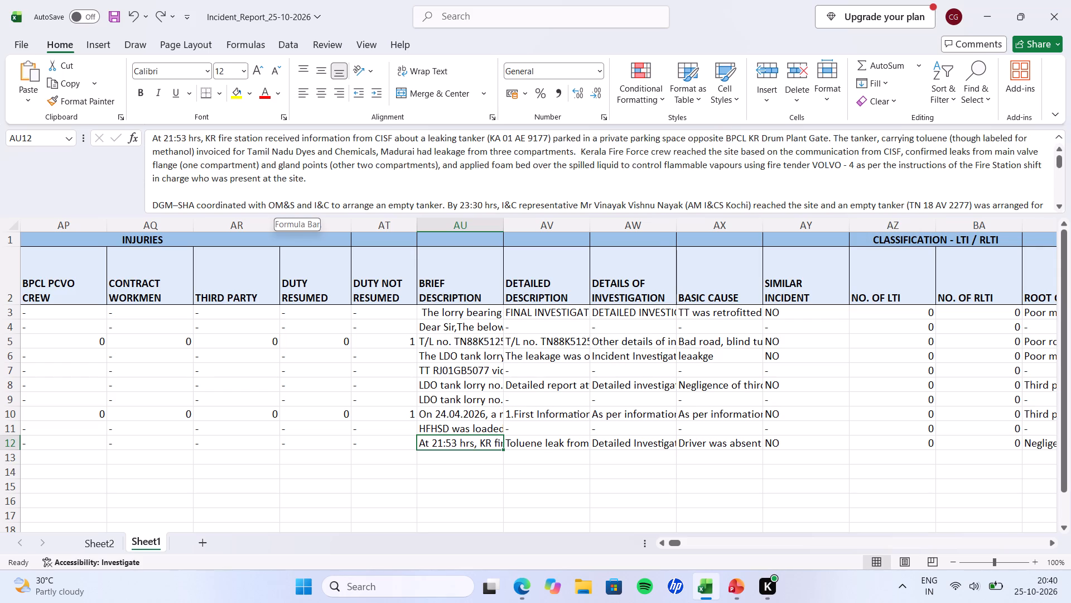
Switch to PowerPoint and change the second tally number for the leakage incident type on slide 9 to 3.
key("alt+Tab")
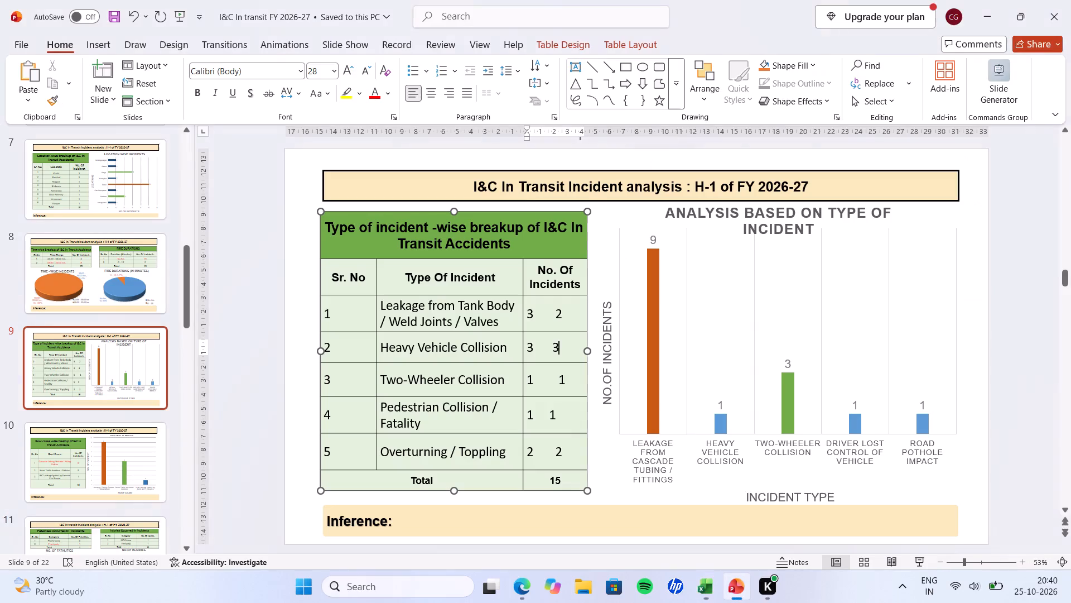
left_click(566, 313)
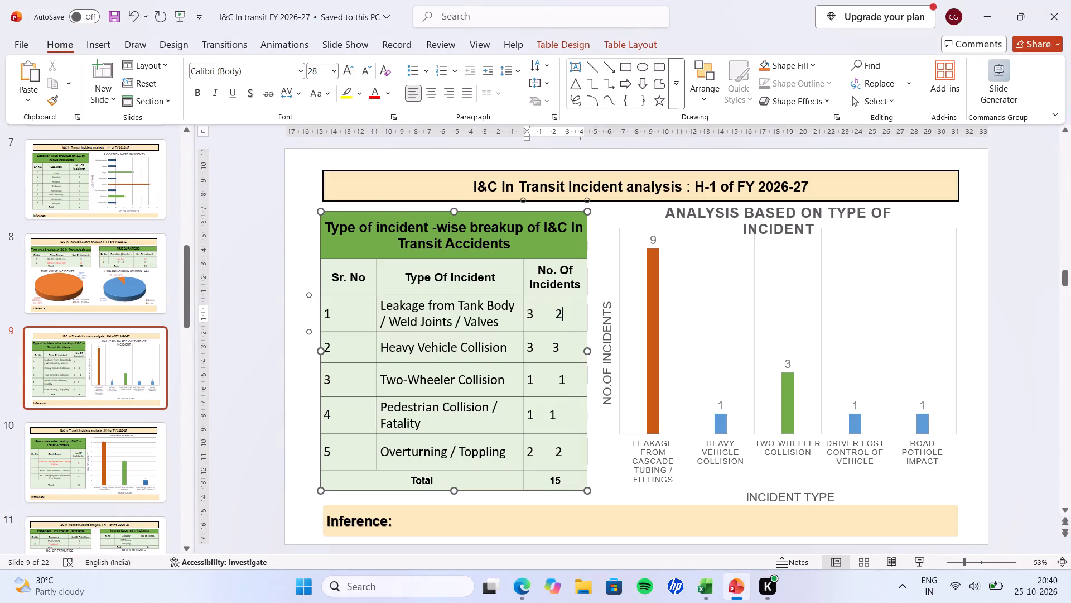
key("BackSpace")
key("3")
Rename the first incident type in slide 9's table as "Product Leakage".
left_click_drag(430, 306, 454, 312)
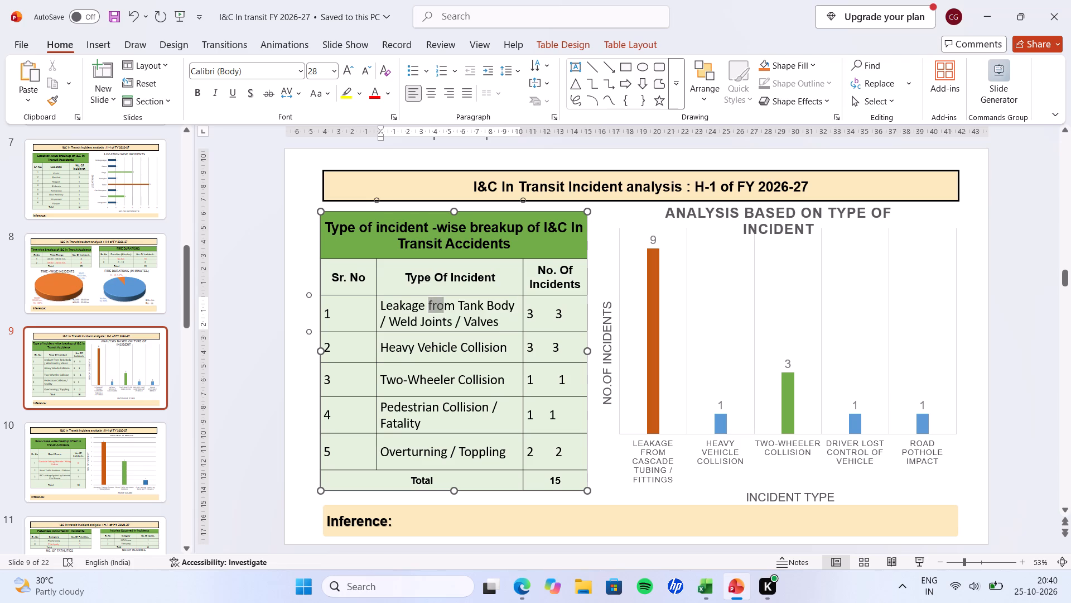
left_click_drag(454, 312, 500, 328)
key("BackSpace")
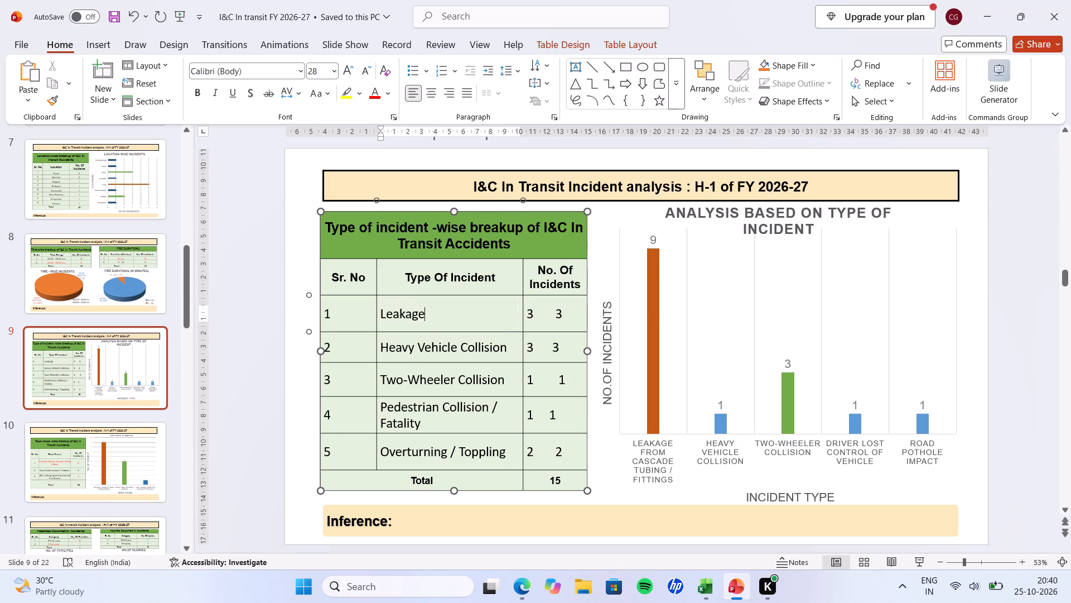
left_click(382, 314)
type("Product")
key("space")
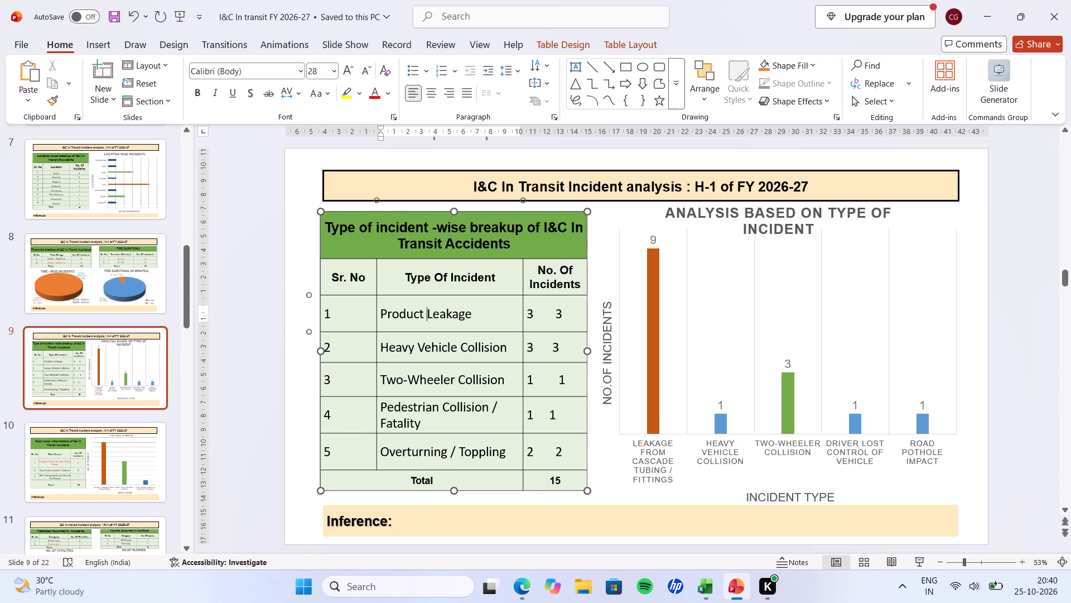
Delete the second tally numbers from the Overturning / Toppling and Pedestrian Collision / Fatality count cells, keeping 2 and 1.
left_click(573, 449)
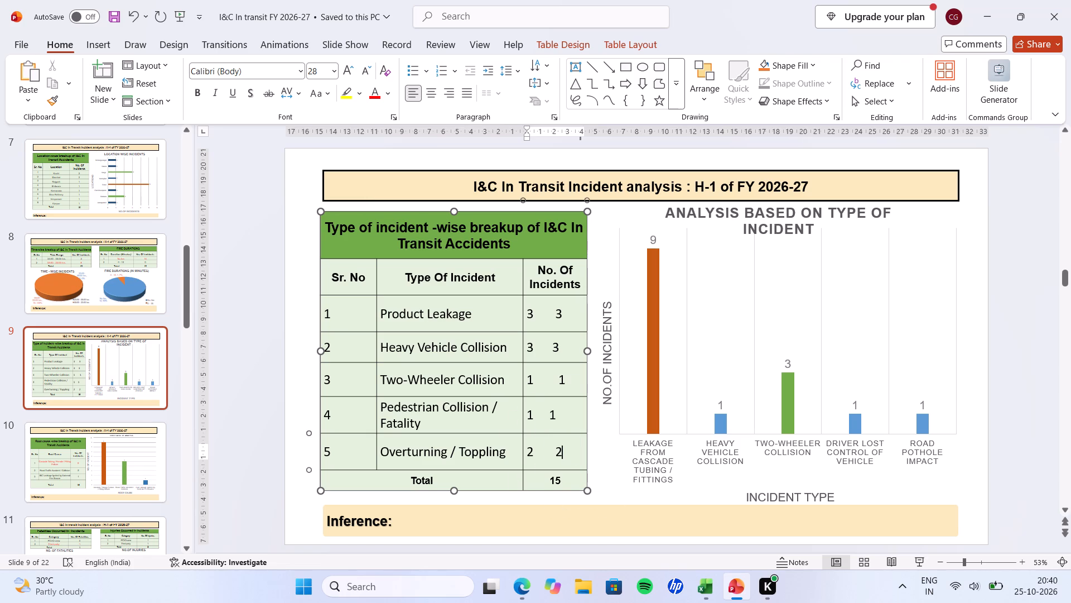
key("BackSpace")
key("BackSpace")
key("BackSpace")
key("BackSpace")
key("BackSpace")
key("BackSpace")
key("BackSpace")
key("BackSpace")
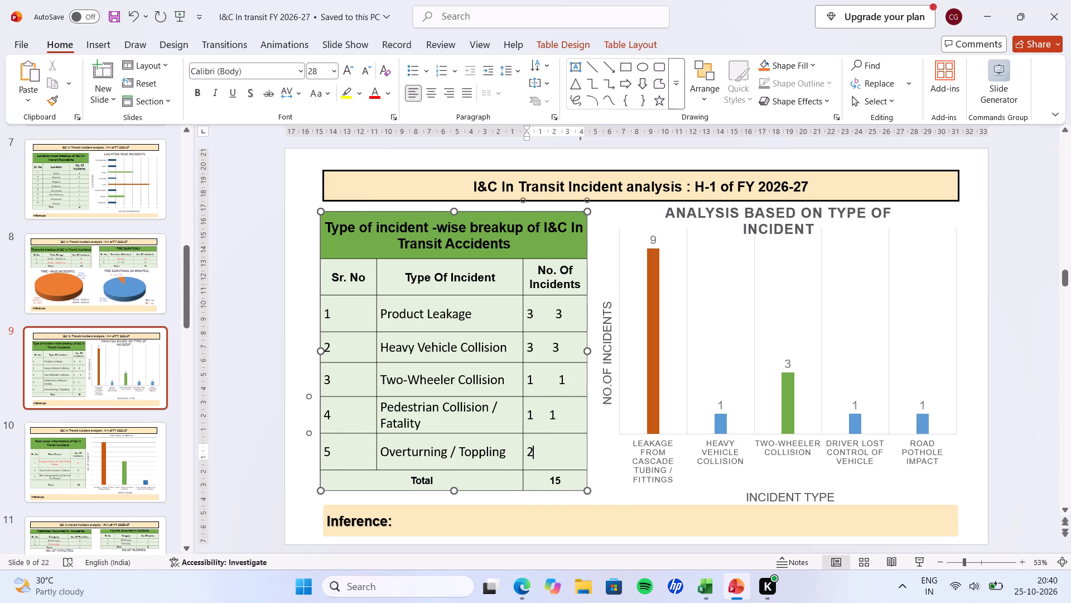
left_click(563, 422)
key("BackSpace")
key("BackSpace")
key("BackSpace")
key("BackSpace")
key("BackSpace")
key("BackSpace")
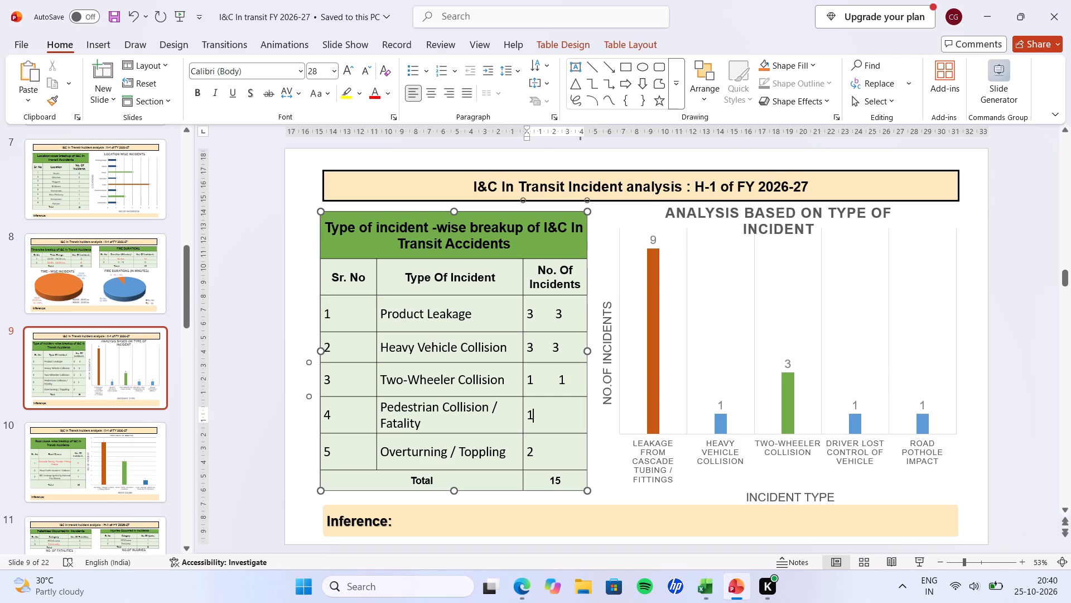
Delete the second tally numbers from the Two-Wheeler Collision and Heavy Vehicle Collision count cells, keeping 1 and 3.
left_click(581, 381)
key("BackSpace")
key("BackSpace")
key("BackSpace")
key("BackSpace")
key("BackSpace")
key("BackSpace")
key("BackSpace")
key("BackSpace")
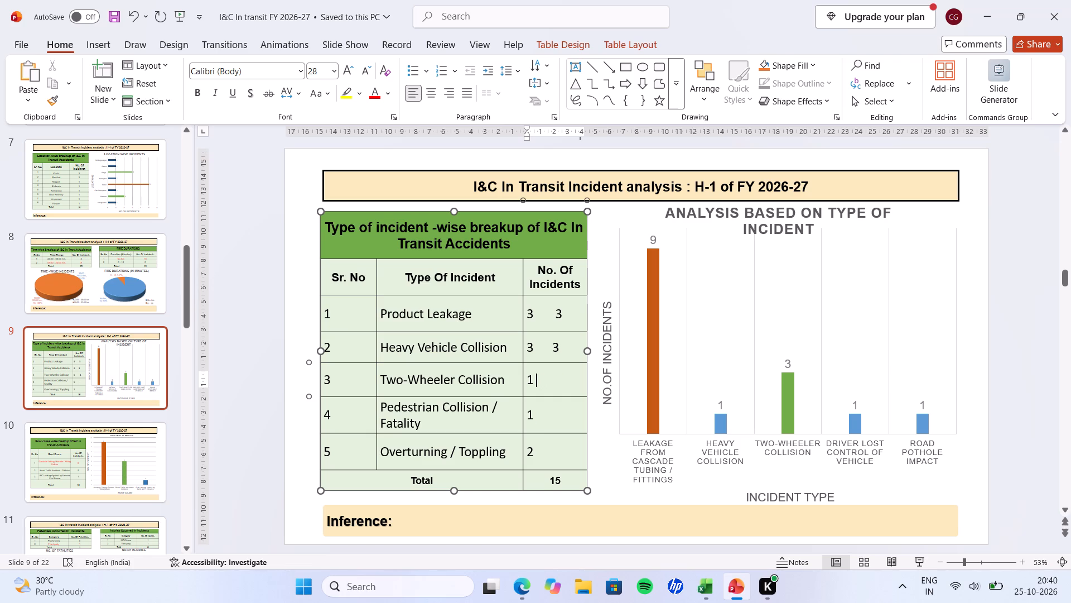
key("BackSpace")
left_click(568, 348)
key("BackSpace")
key("BackSpace")
key("BackSpace")
key("BackSpace")
key("BackSpace")
key("BackSpace")
key("BackSpace")
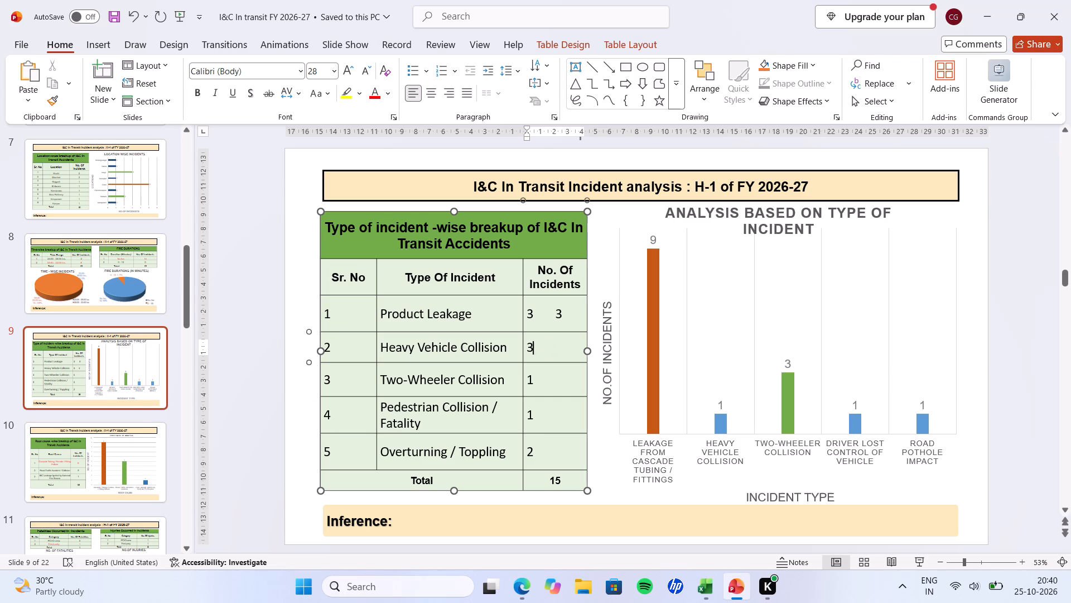
Delete the second tally number from the Product Leakage count cell, keeping 3.
left_click(573, 323)
key("BackSpace")
key("BackSpace")
key("BackSpace")
key("BackSpace")
key("BackSpace")
key("BackSpace")
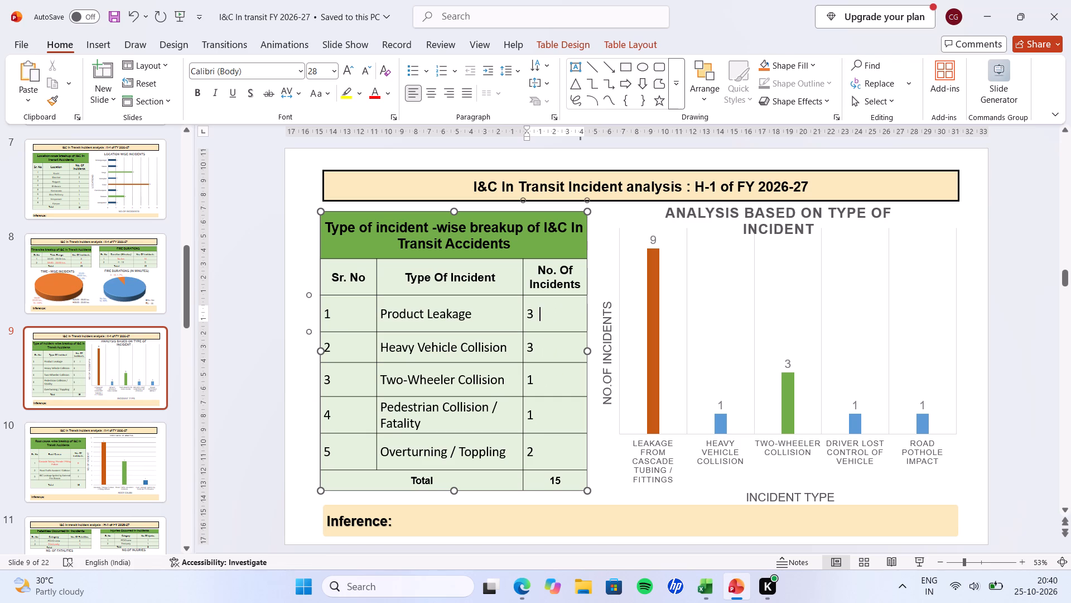
key("BackSpace")
key("BackSpace")
Center the text of the five incident rows in slide 9's table horizontally and vertically.
left_click(654, 481)
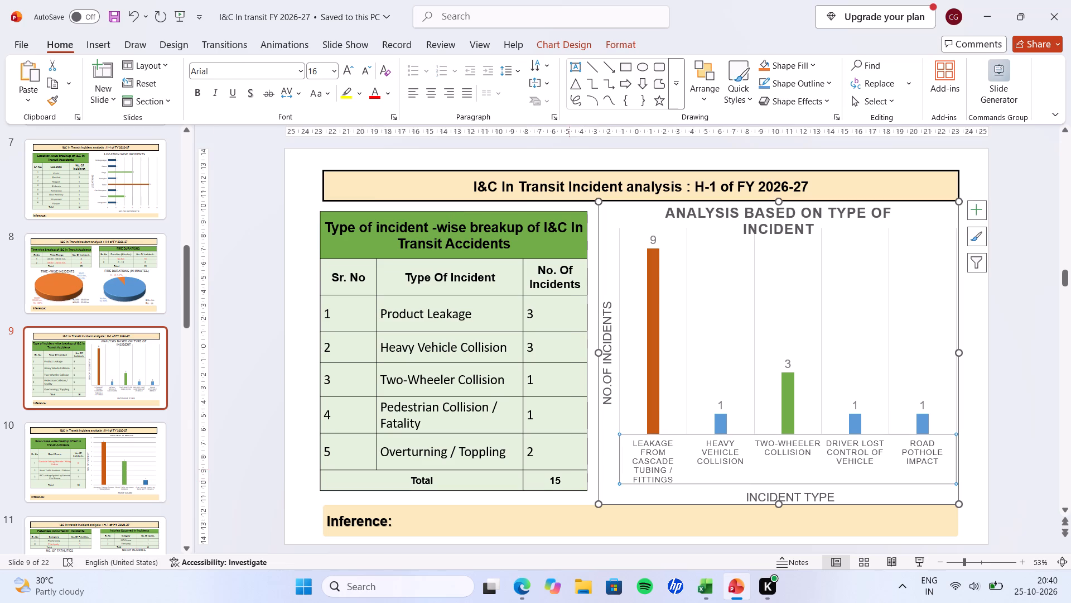
left_click_drag(563, 458, 345, 313)
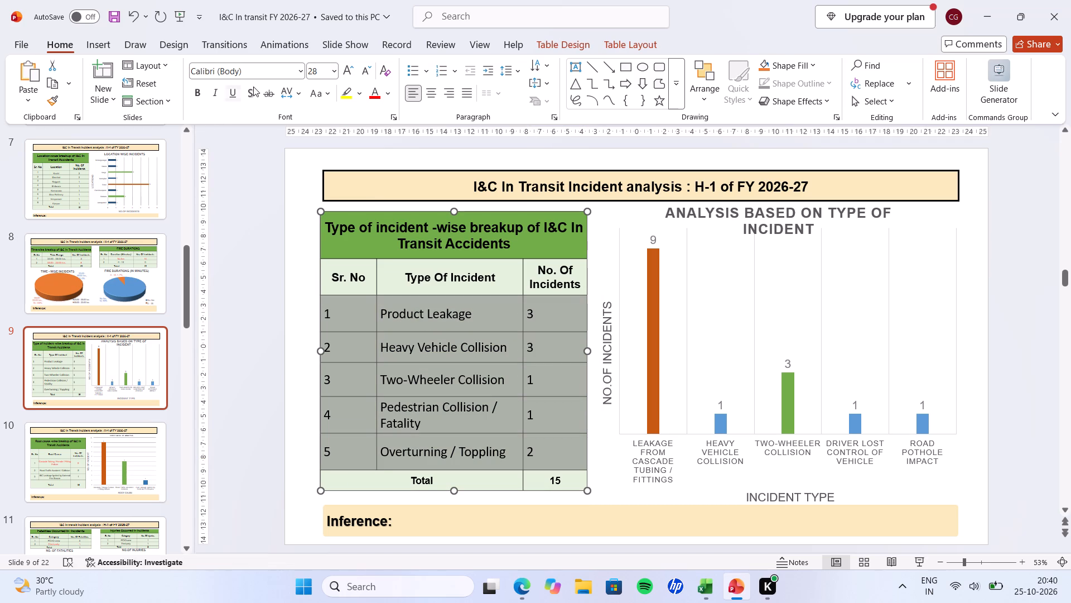
left_click(437, 92)
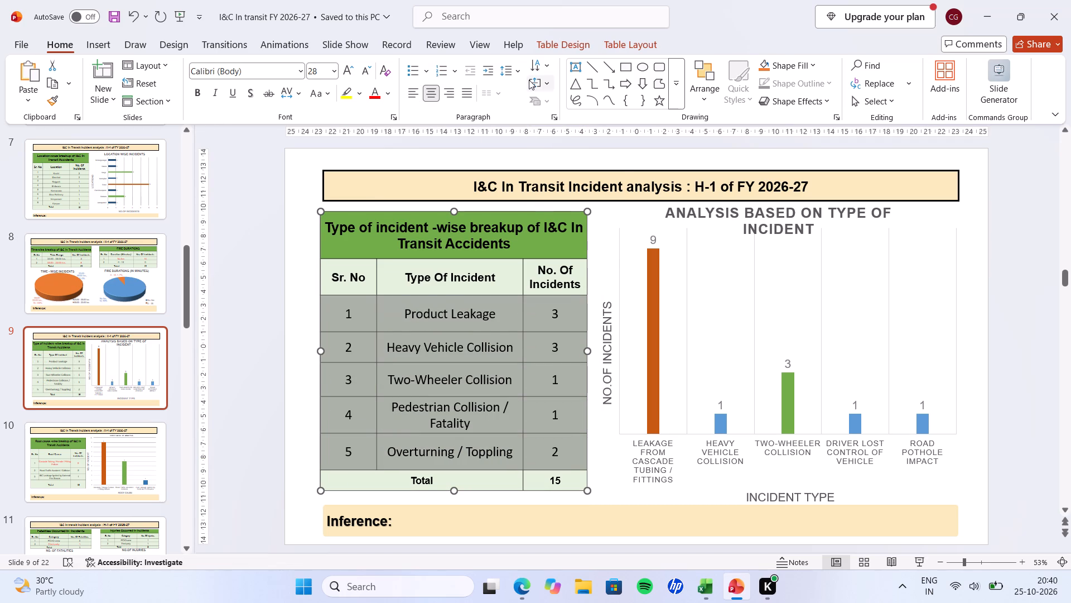
left_click(529, 80)
left_click(583, 163)
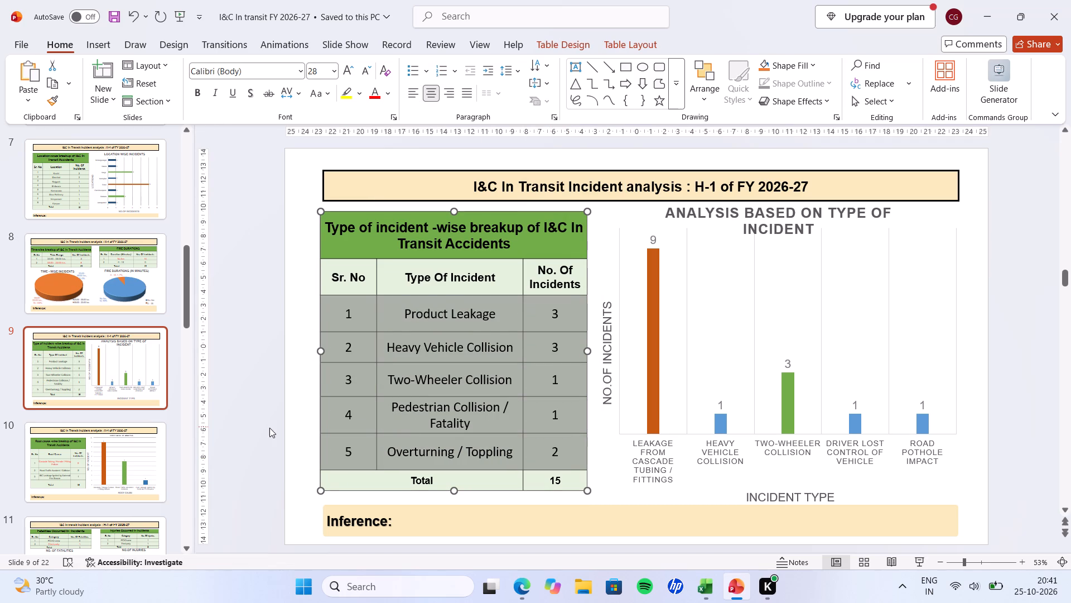
left_click(269, 428)
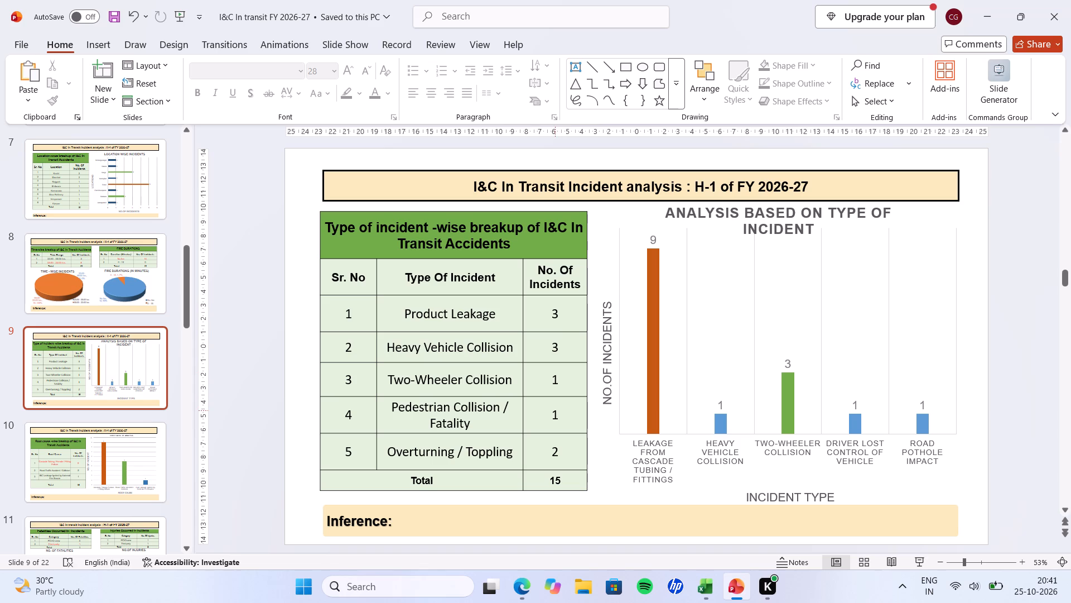
Change the total number of incidents in slide 9's table to 10.
left_click(576, 481)
key("BackSpace")
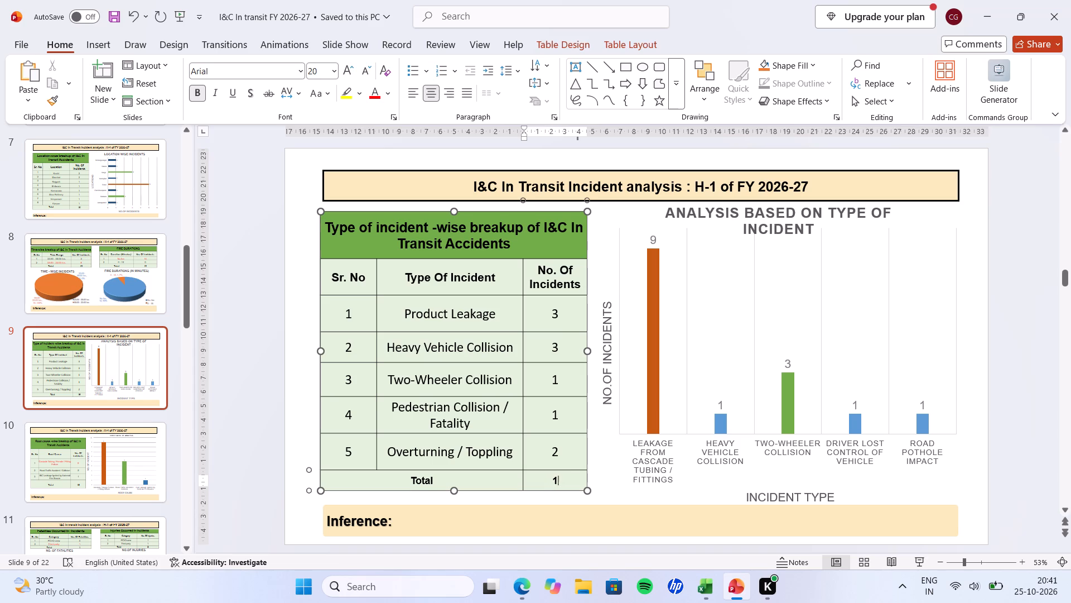
key("0")
Compare slide 9's table with slides 7 and 8, and set its Total row's font size to 28.
scroll(576, 481, "up", 3)
scroll(451, 458, "down", 1)
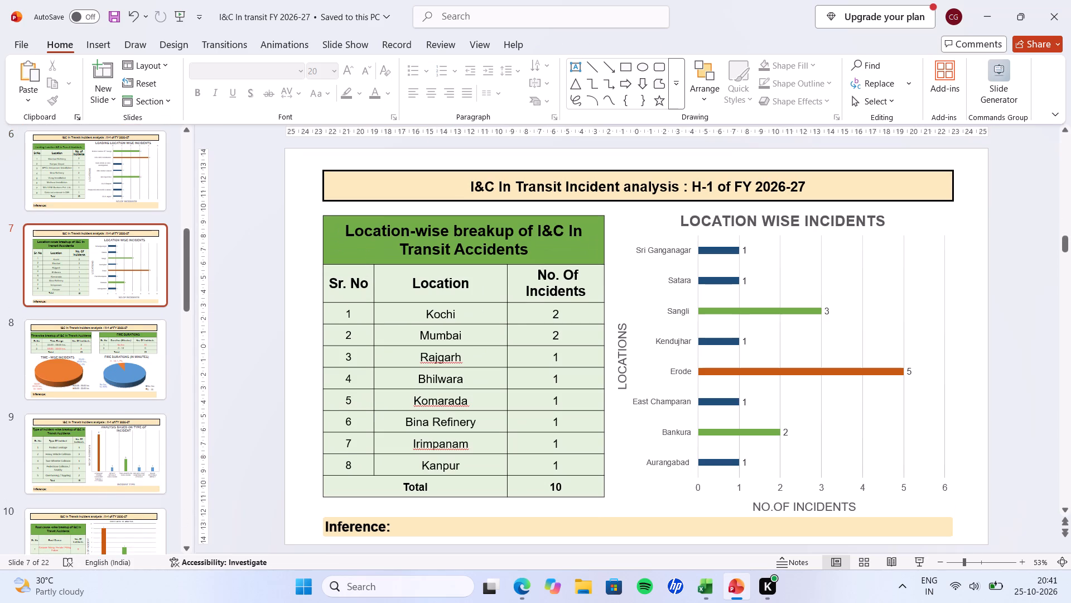
scroll(556, 463, "down", 1)
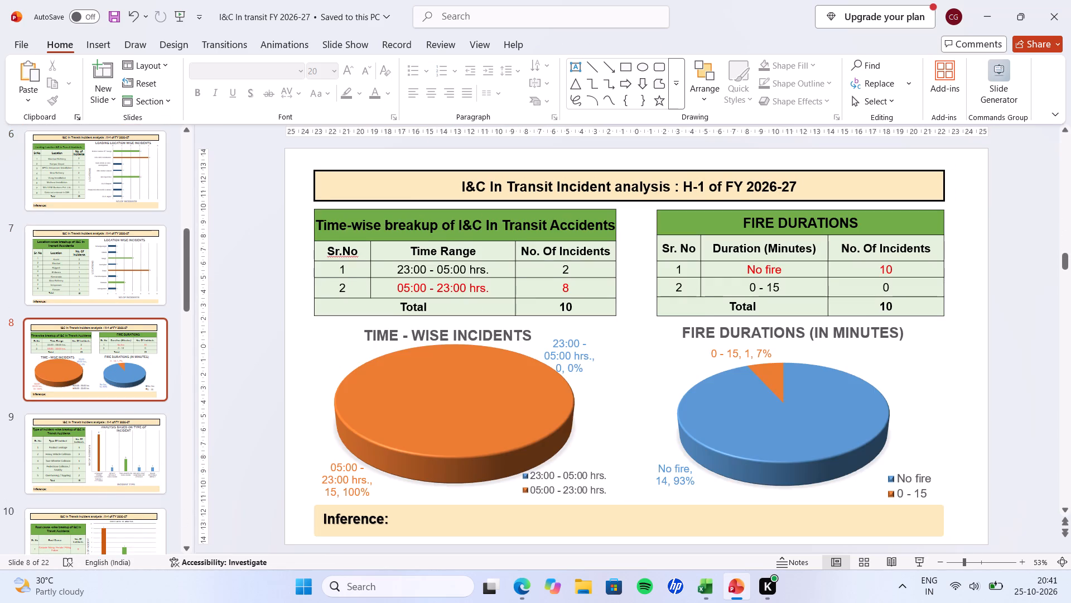
scroll(556, 463, "down", 1)
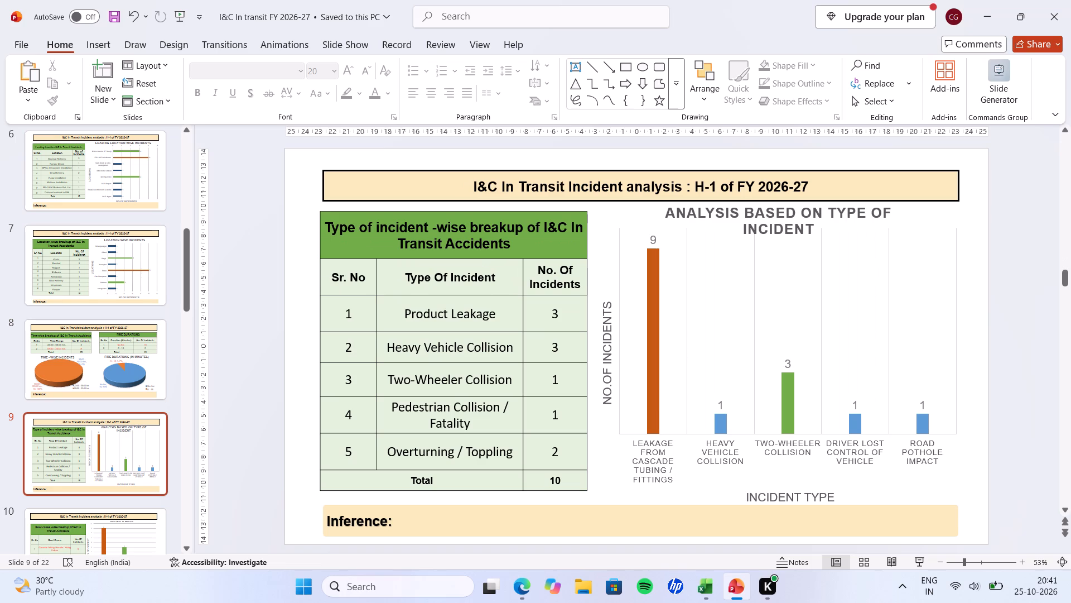
left_click(444, 457)
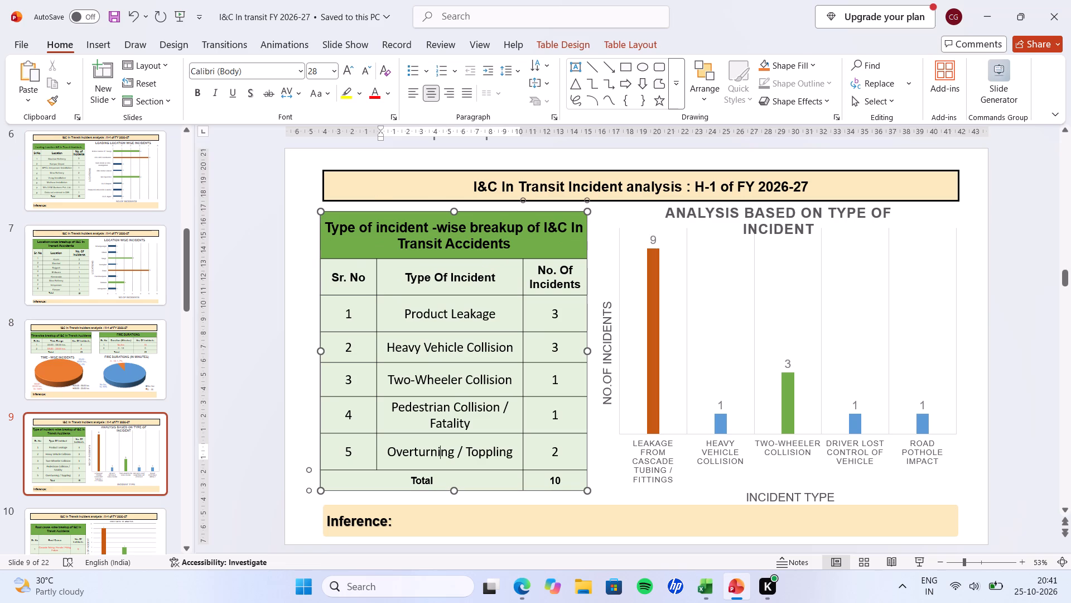
left_click_drag(564, 481, 343, 475)
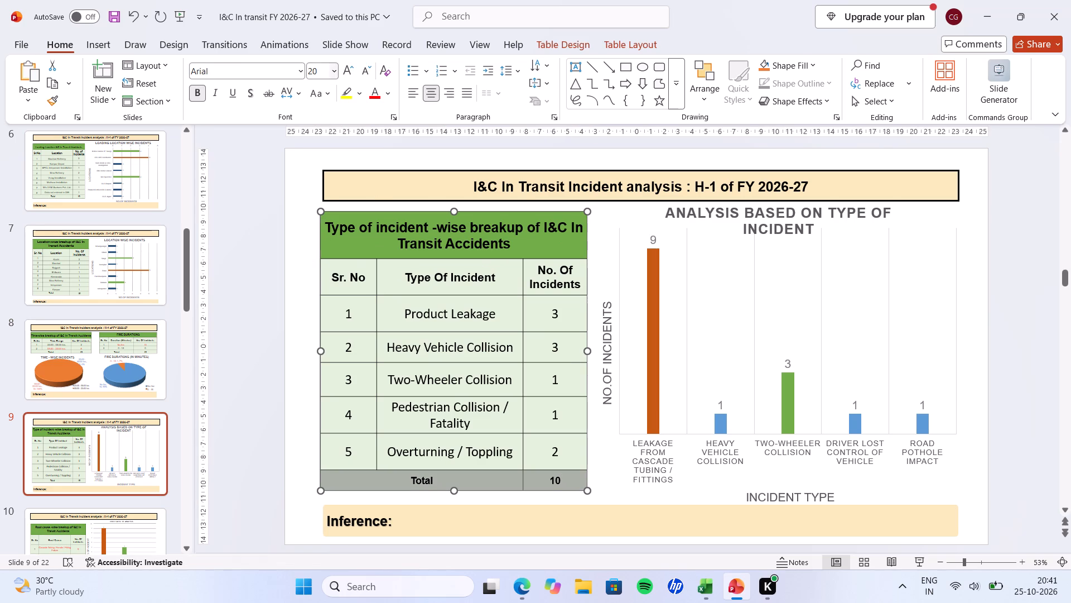
left_click(323, 73)
type("28")
key("Return")
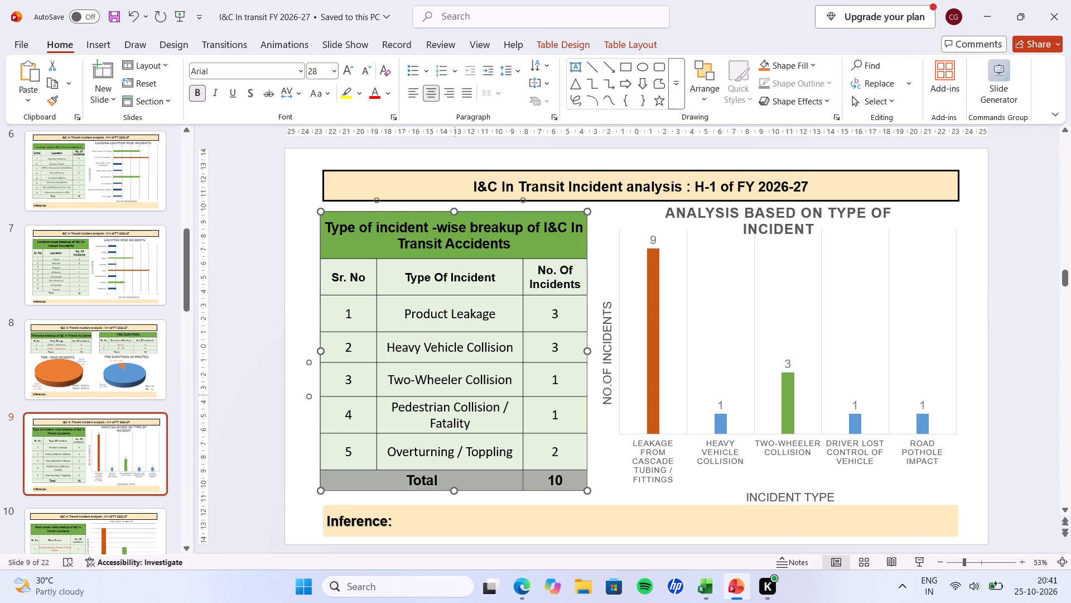
Slightly reduce the height of the Two-Wheeler Collision row in slide 9's table.
left_click_drag(456, 398, 454, 393)
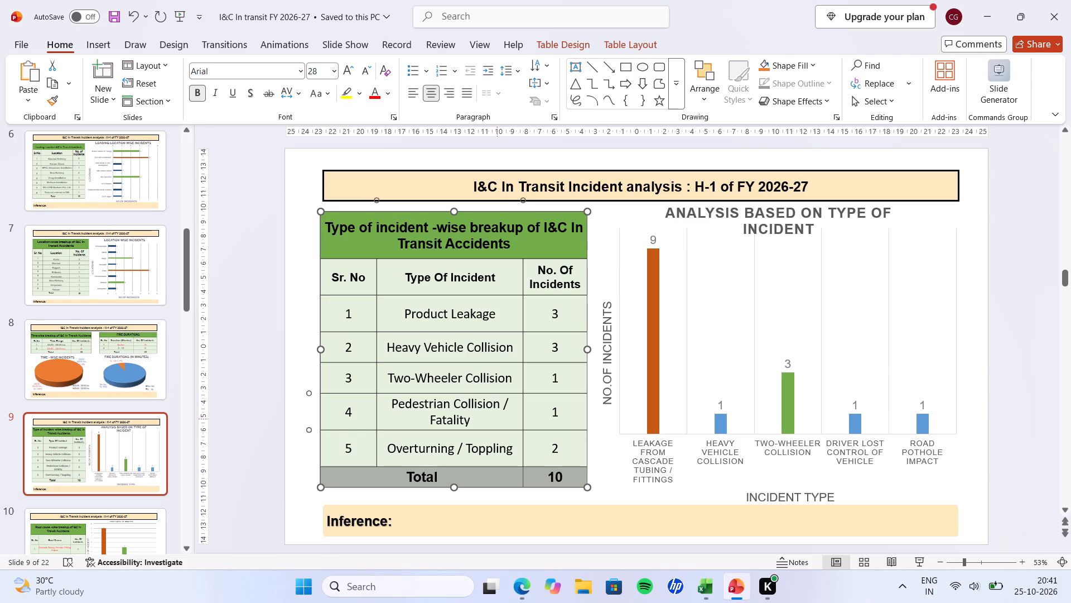
Shorten the fourth incident type in slide 9's table to "Pedestrian Collision".
left_click_drag(503, 403, 506, 428)
key("BackSpace")
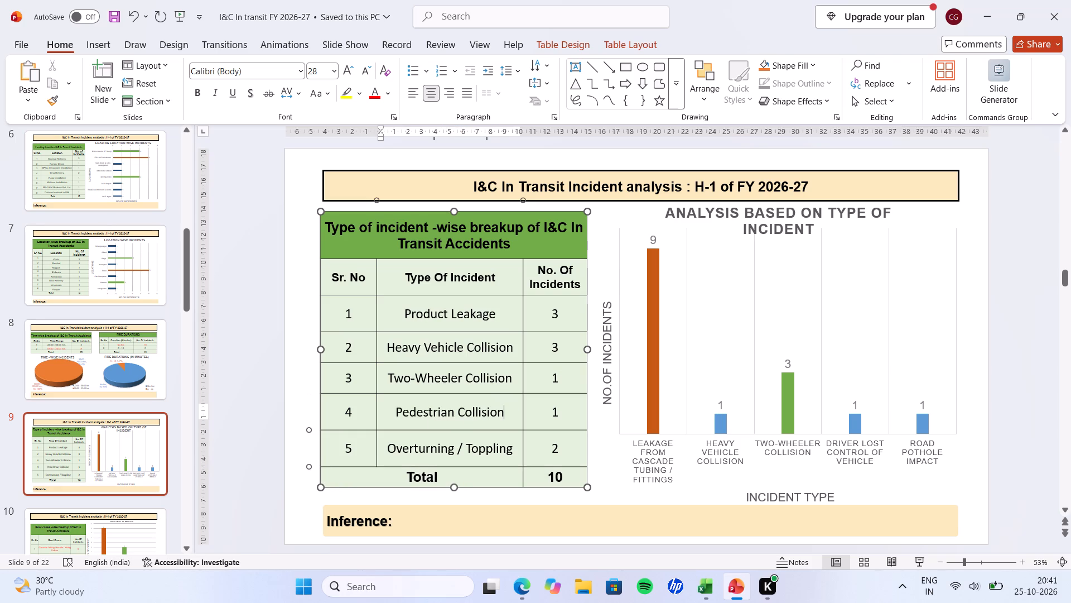
Slightly reduce the heights of the Pedestrian Collision and Overturning / Toppling rows in slide 9's table.
left_click_drag(497, 431, 494, 421)
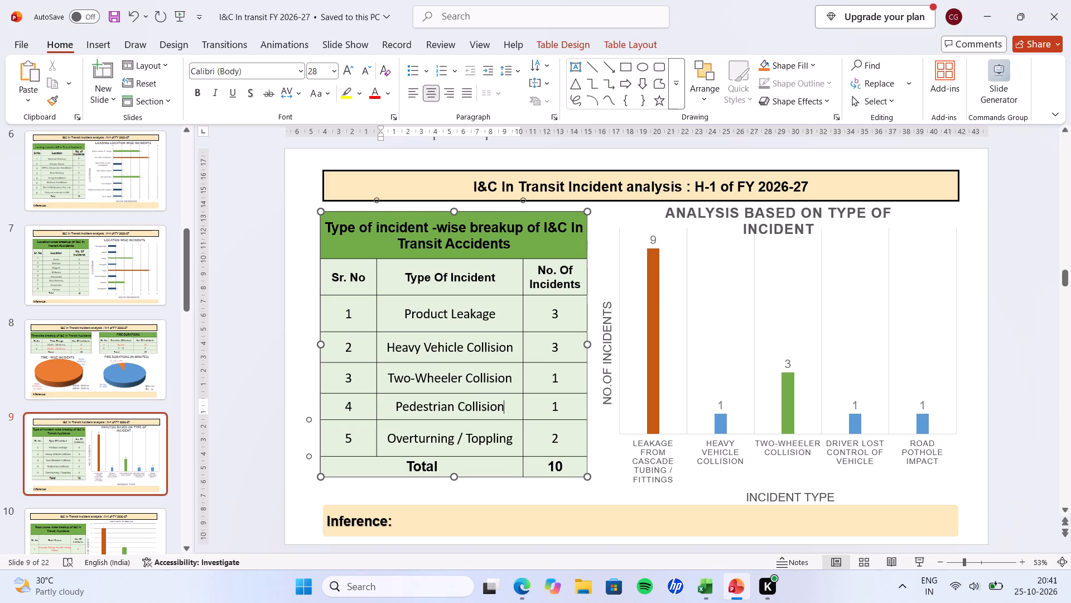
left_click_drag(494, 420, 496, 428)
left_click_drag(496, 428, 494, 425)
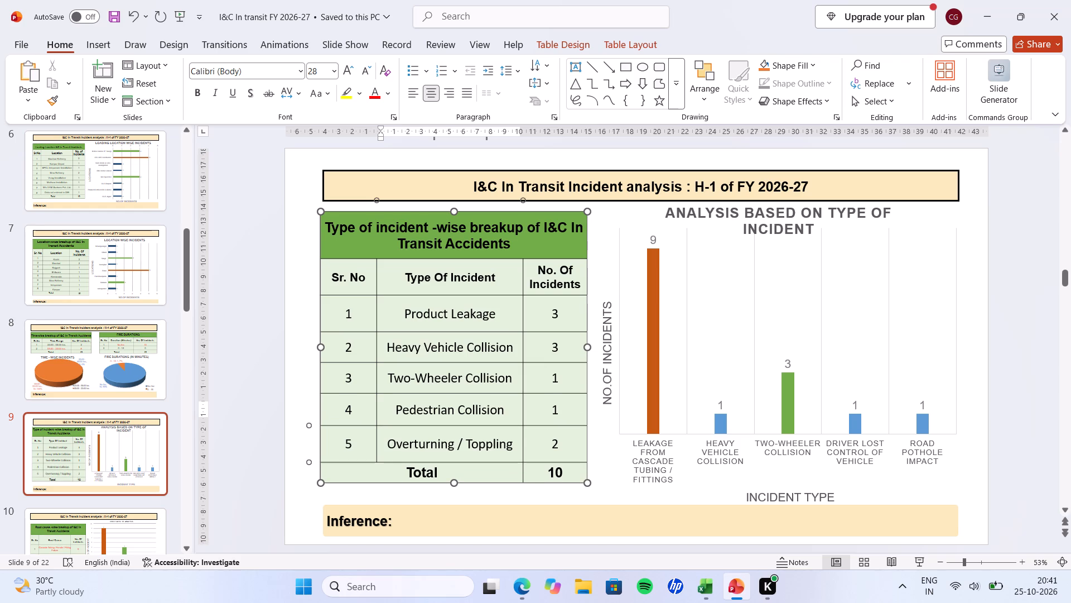
left_click_drag(494, 463, 491, 460)
left_click_drag(491, 460, 489, 457)
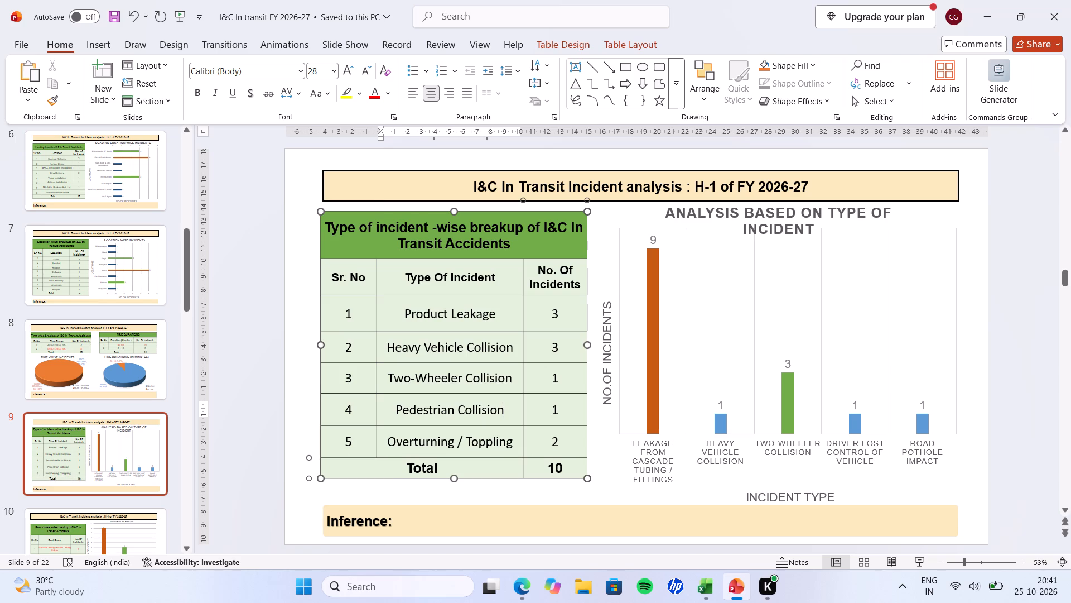
Nudge the whole incident-type table on slide 9 slightly downward, keeping its horizontal alignment.
left_click(507, 477)
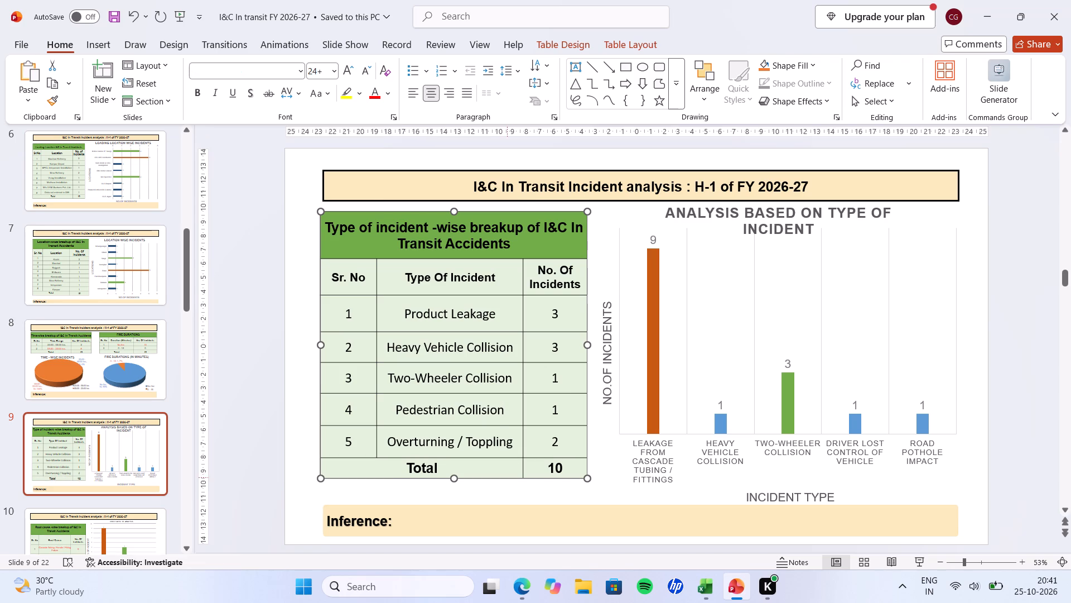
key("Down")
key("Down")
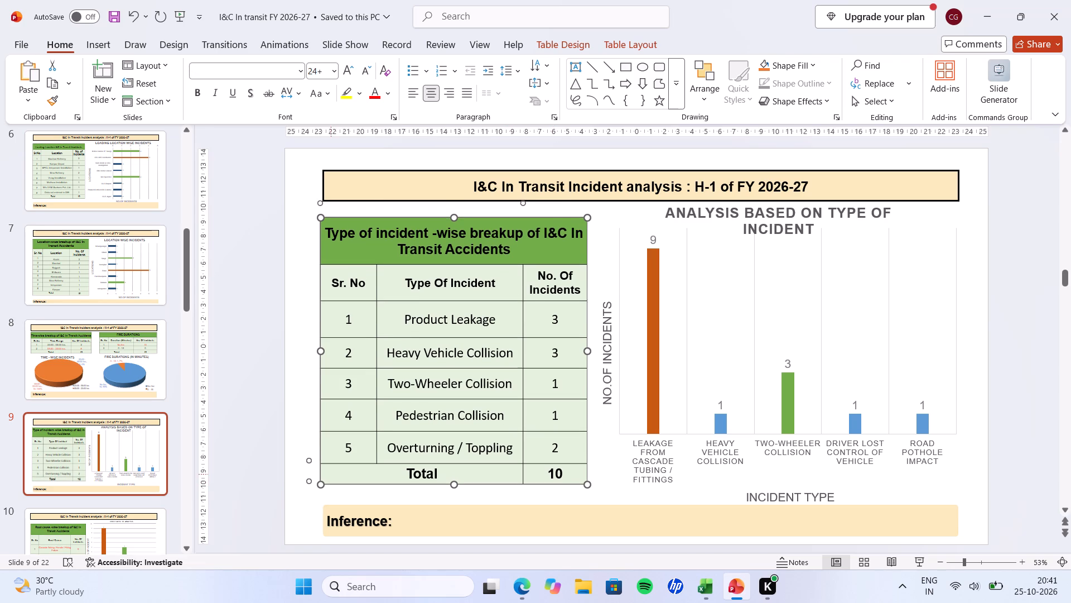
left_click_drag(323, 466, 263, 405)
key("ctrl+z")
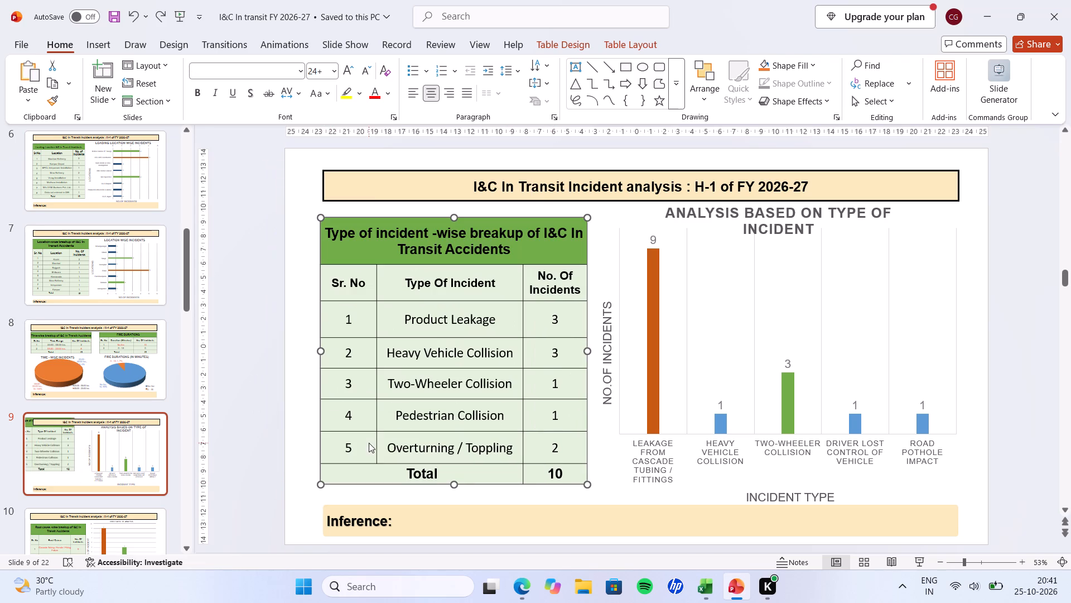
left_click(237, 390)
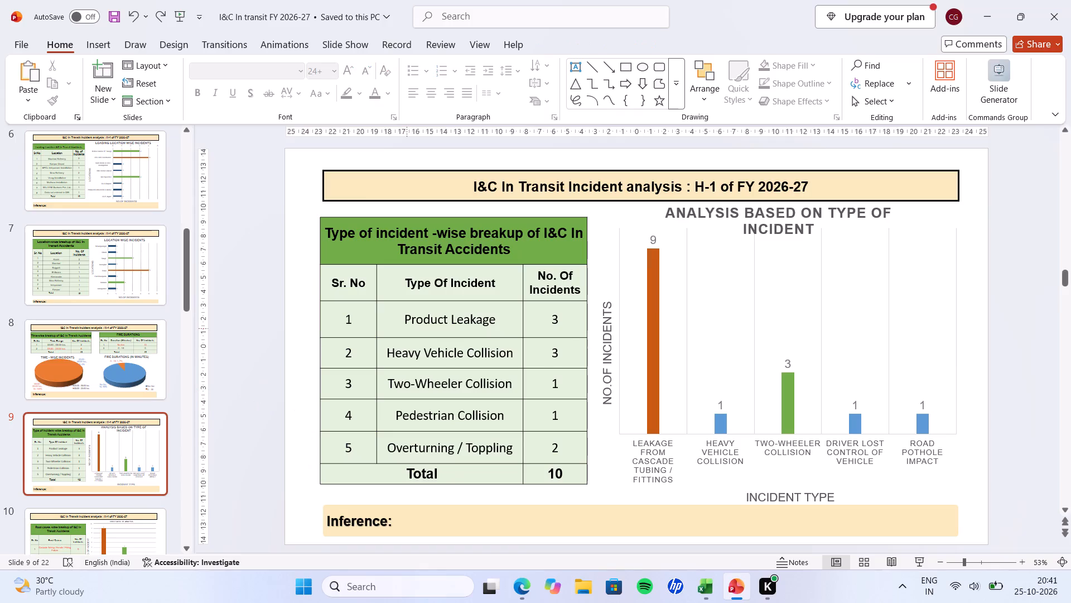
scroll(114, 452, "down", 3)
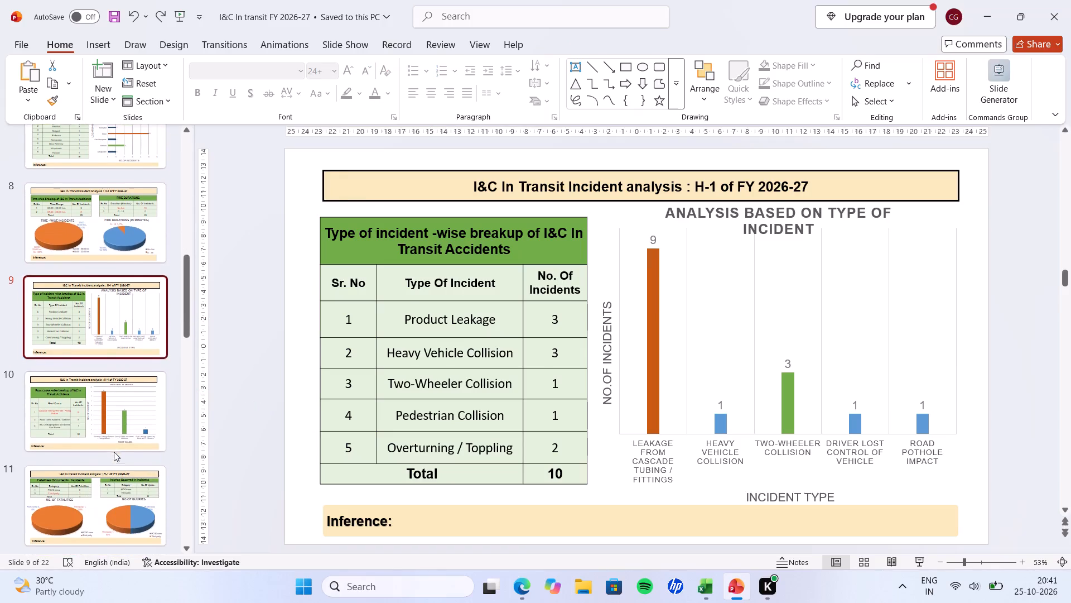
left_click(116, 408)
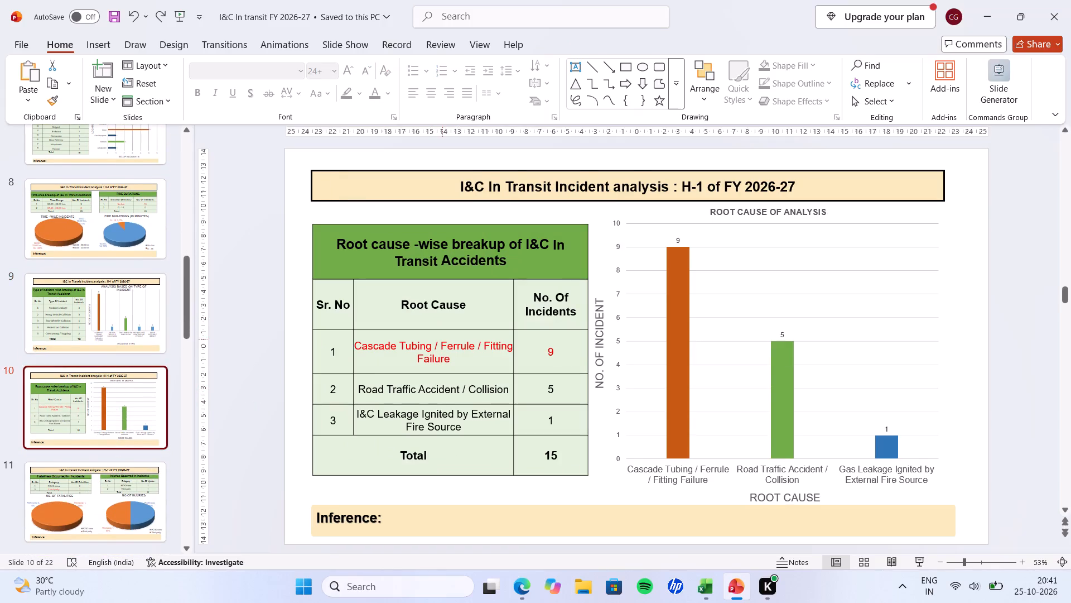
key("alt+Tab")
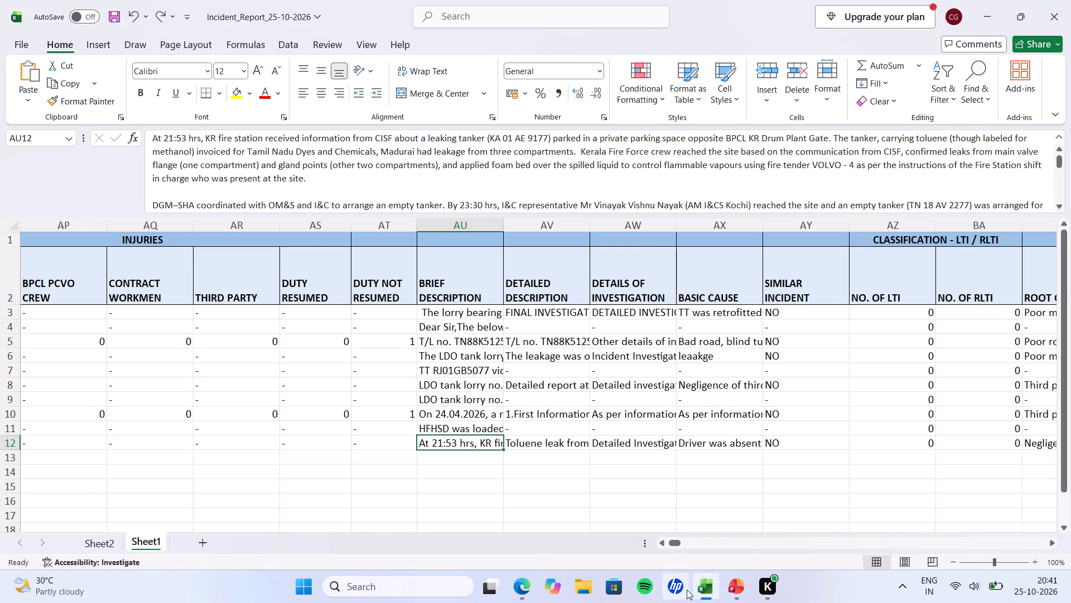
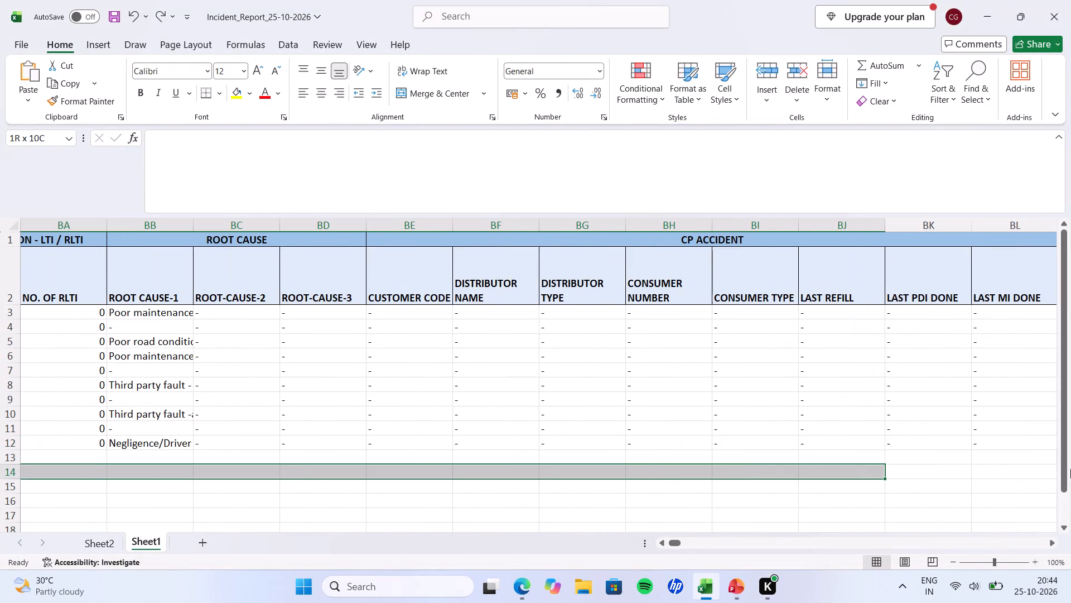
left_click_drag(137, 504, 0, 502)
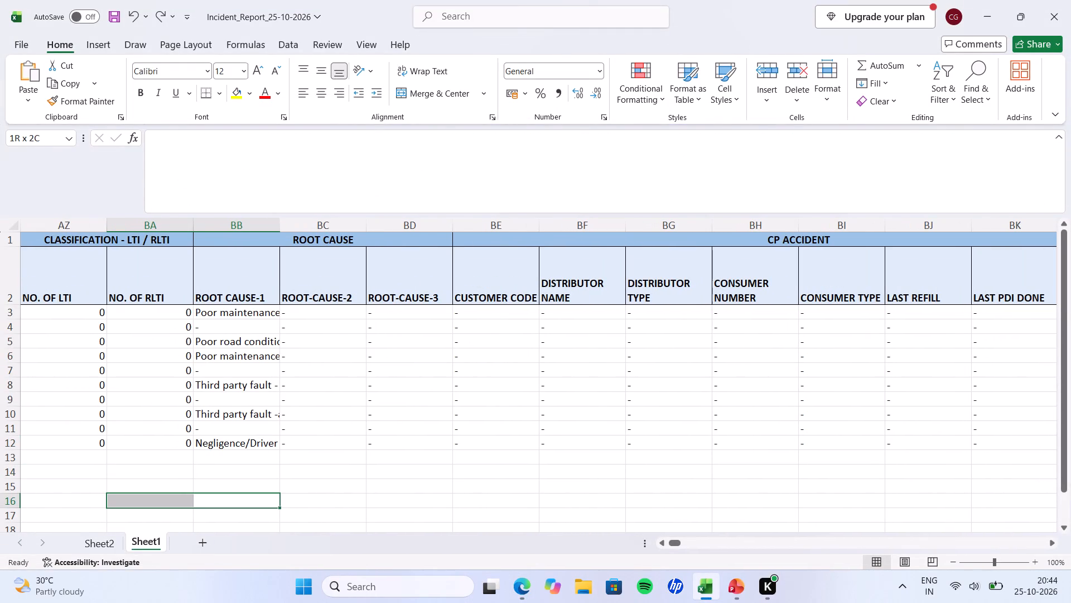
left_click(237, 309)
left_click_drag(249, 473, 0, 448)
left_click(486, 310)
key("alt+Tab")
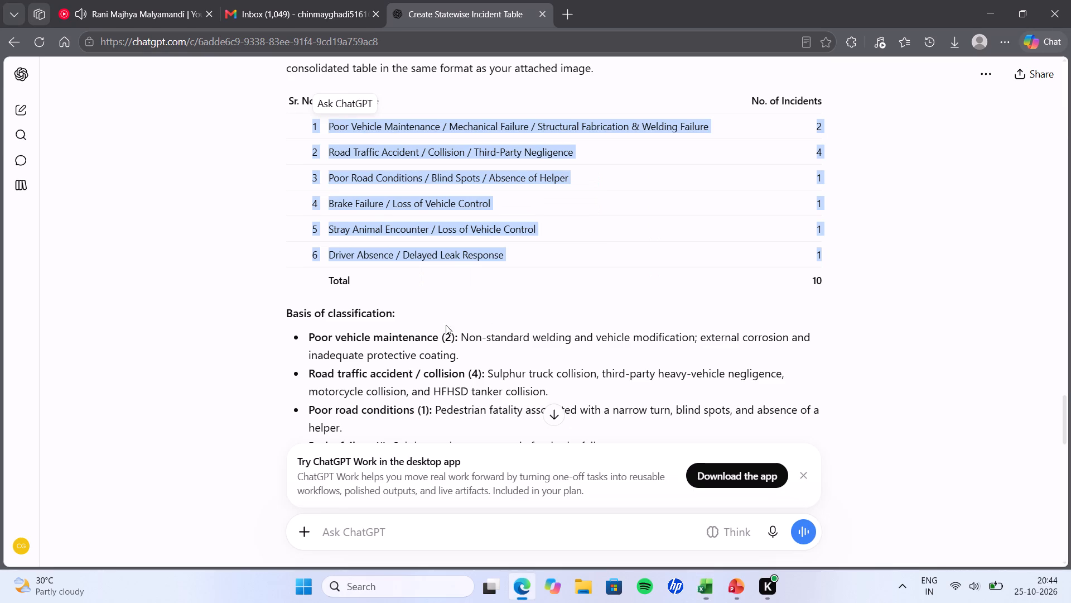
left_click(724, 581)
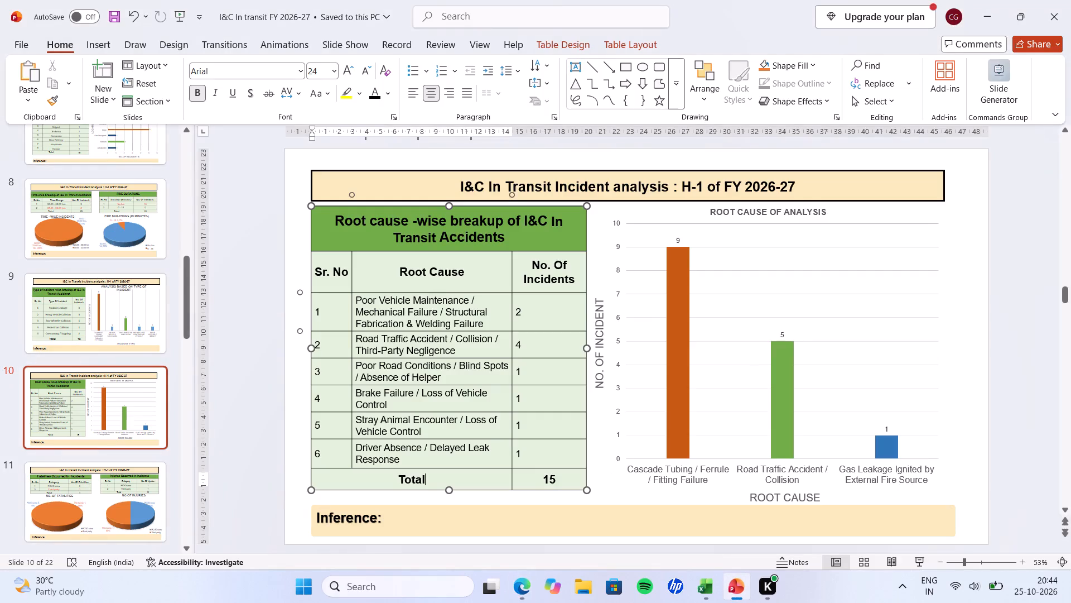
key("alt+Tab")
key("alt+Tab")
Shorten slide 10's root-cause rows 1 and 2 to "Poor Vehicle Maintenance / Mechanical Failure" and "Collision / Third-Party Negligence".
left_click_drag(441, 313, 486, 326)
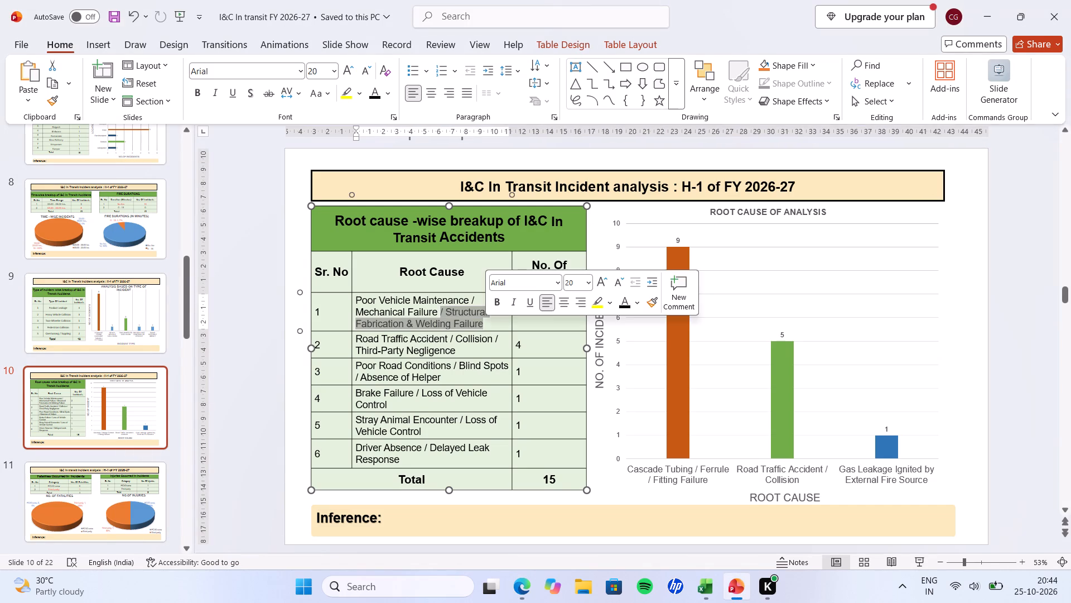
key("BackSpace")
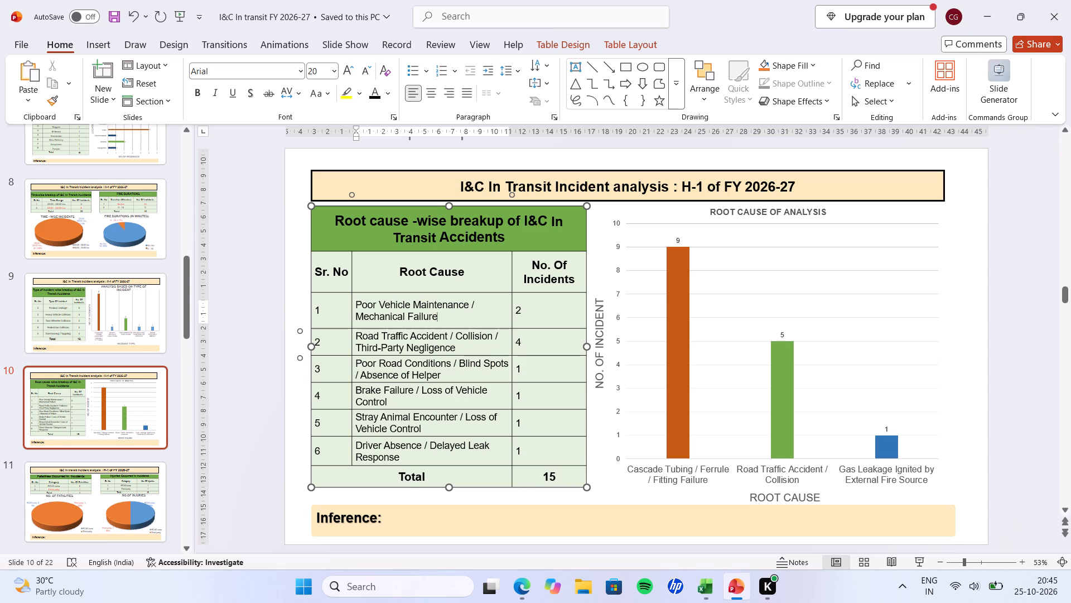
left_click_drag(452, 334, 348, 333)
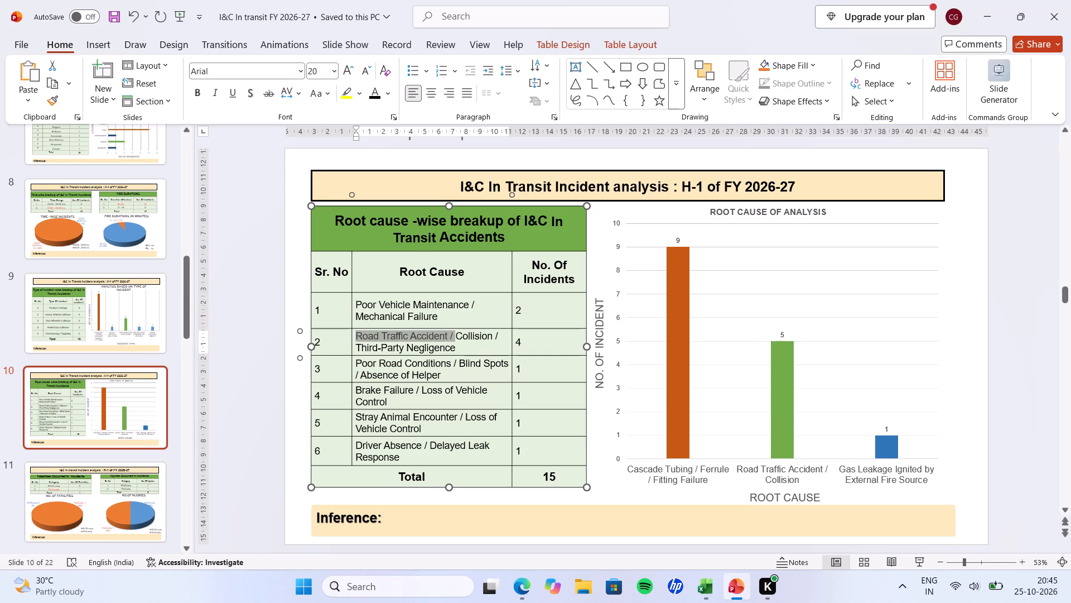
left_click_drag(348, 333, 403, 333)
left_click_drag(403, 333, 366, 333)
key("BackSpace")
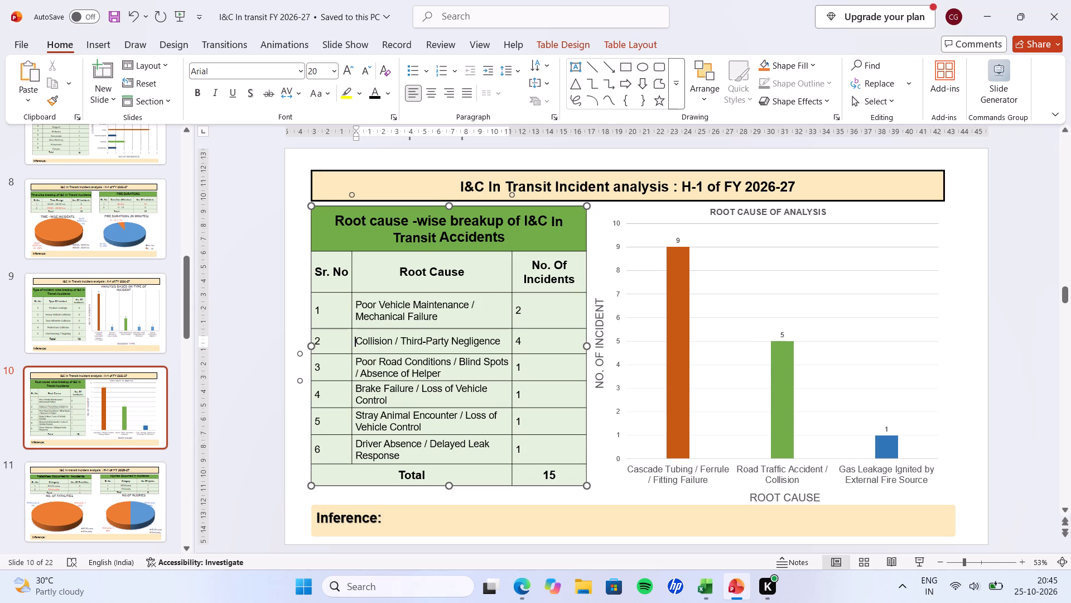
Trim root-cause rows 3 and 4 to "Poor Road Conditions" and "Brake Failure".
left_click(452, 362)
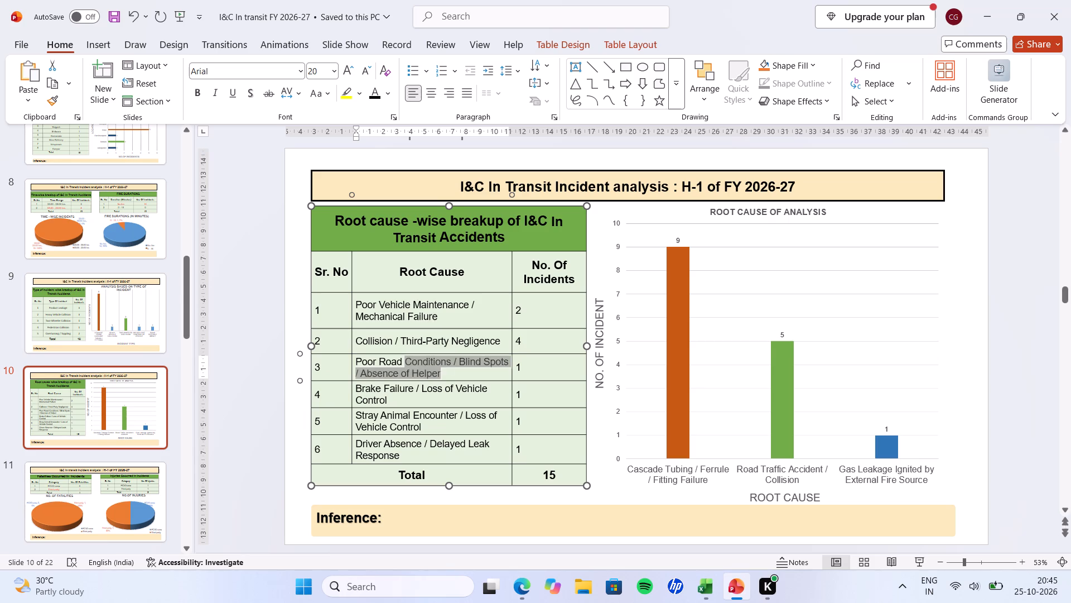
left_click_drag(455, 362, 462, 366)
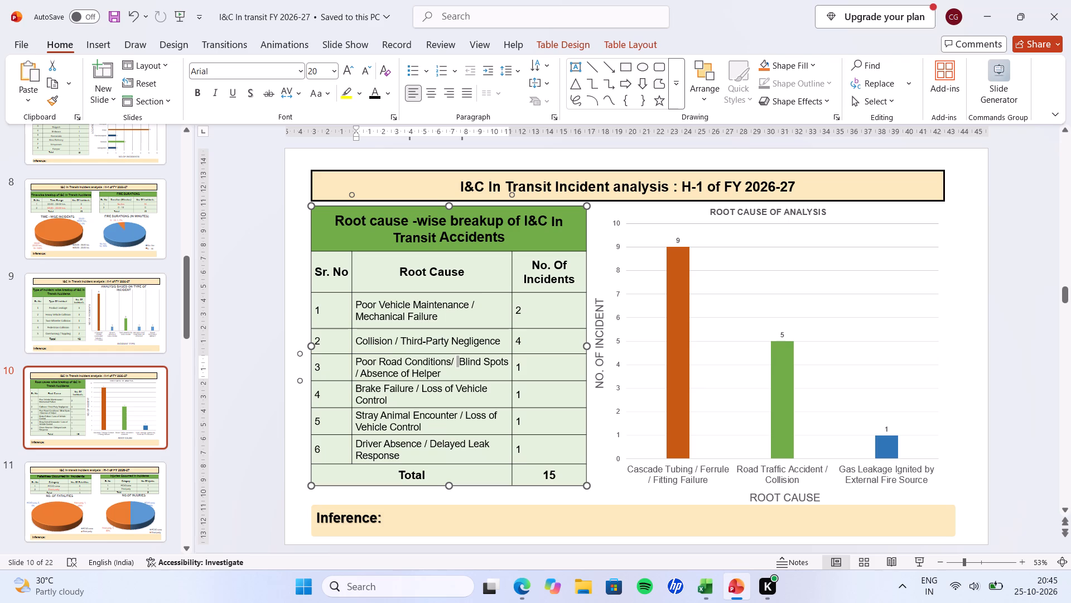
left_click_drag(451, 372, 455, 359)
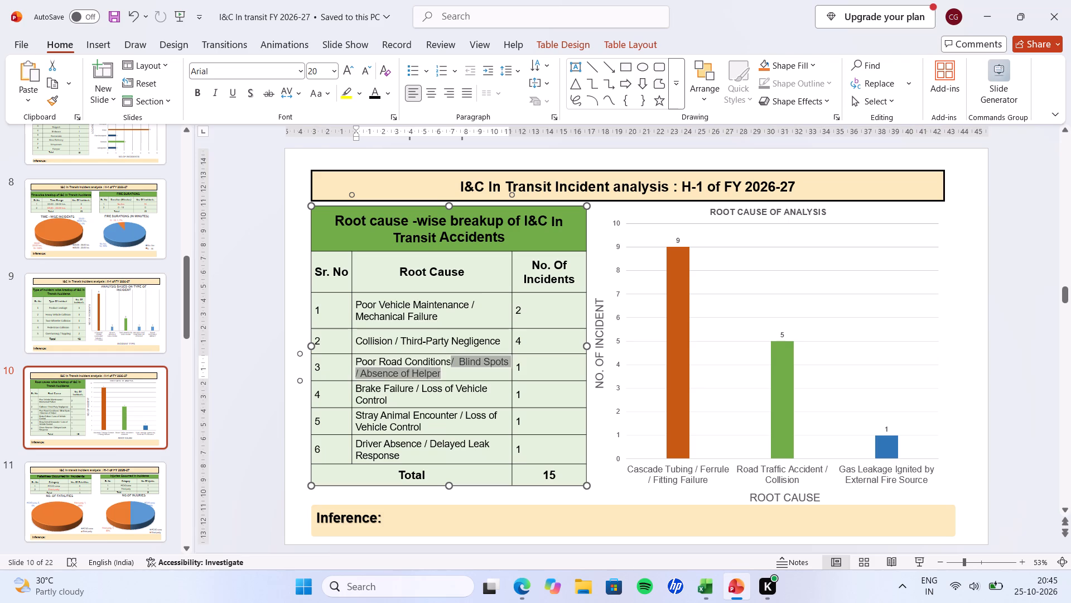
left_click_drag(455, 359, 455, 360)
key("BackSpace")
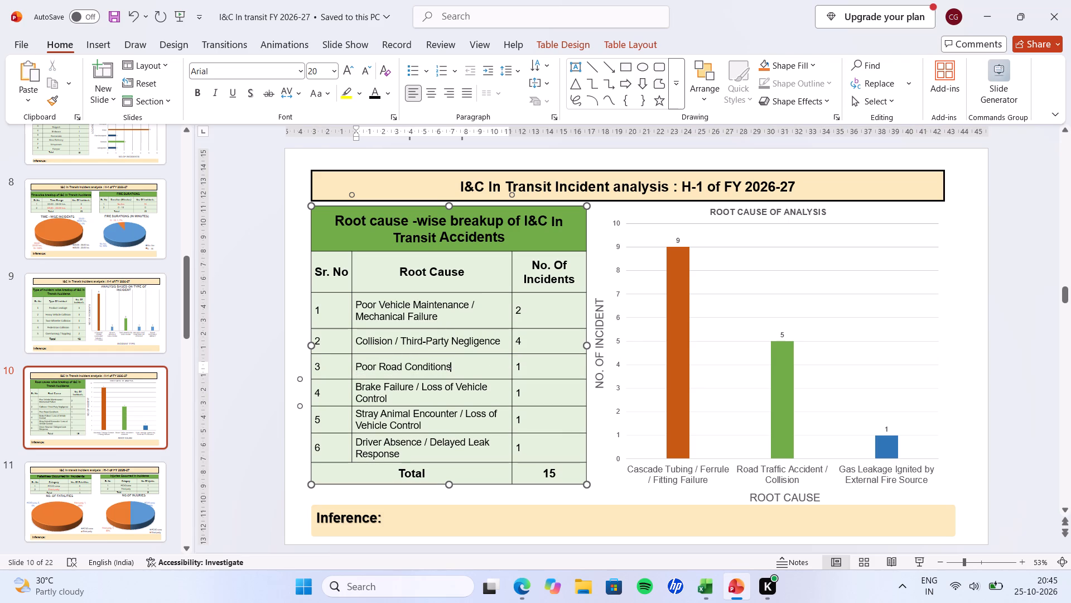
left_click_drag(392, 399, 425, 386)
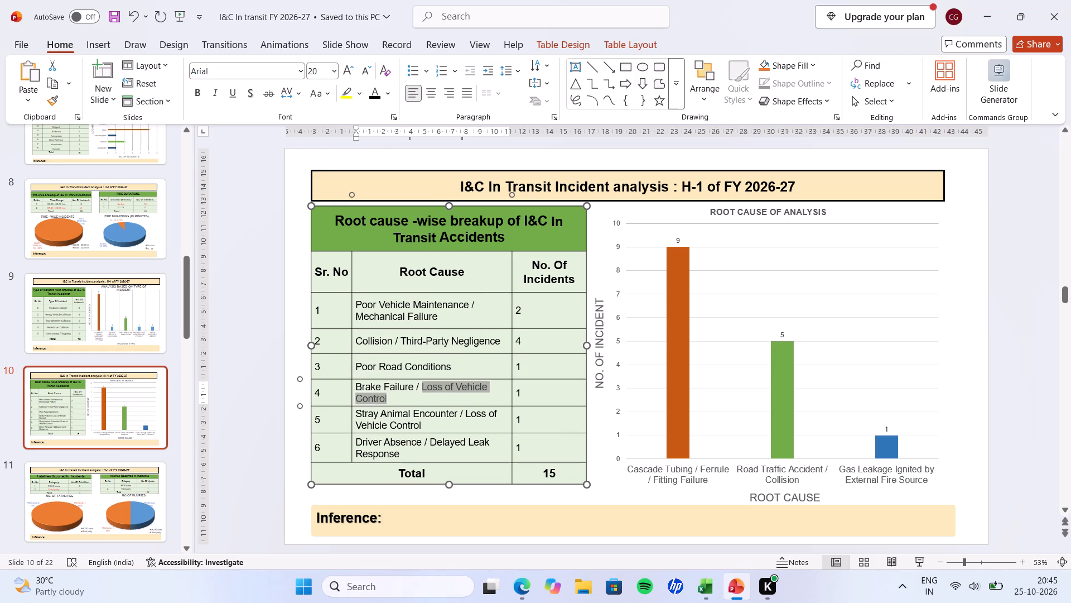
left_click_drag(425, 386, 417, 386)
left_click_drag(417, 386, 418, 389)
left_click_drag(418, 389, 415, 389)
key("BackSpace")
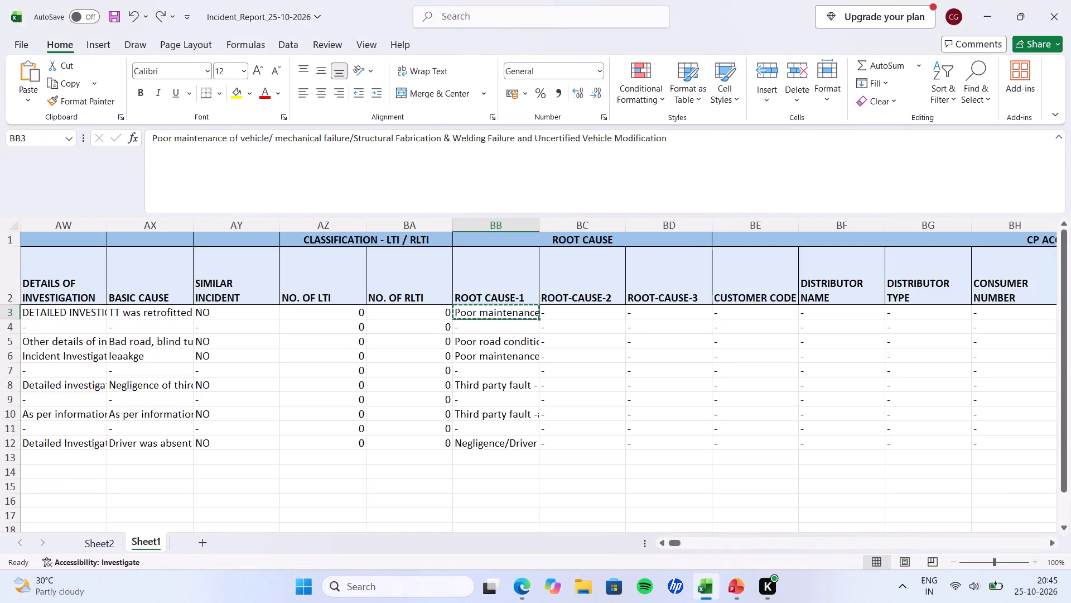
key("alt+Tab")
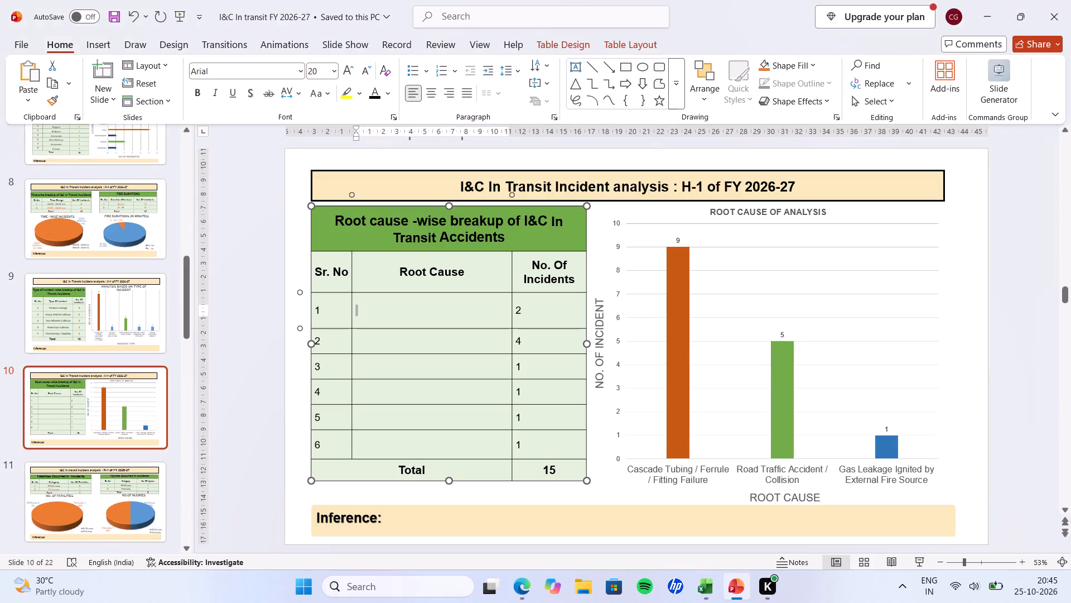
Review the remaining filled ROOT CAUSE-1 entries in the Excel report, in rows 5, 6, 8, 10 and 12.
key("alt+Tab")
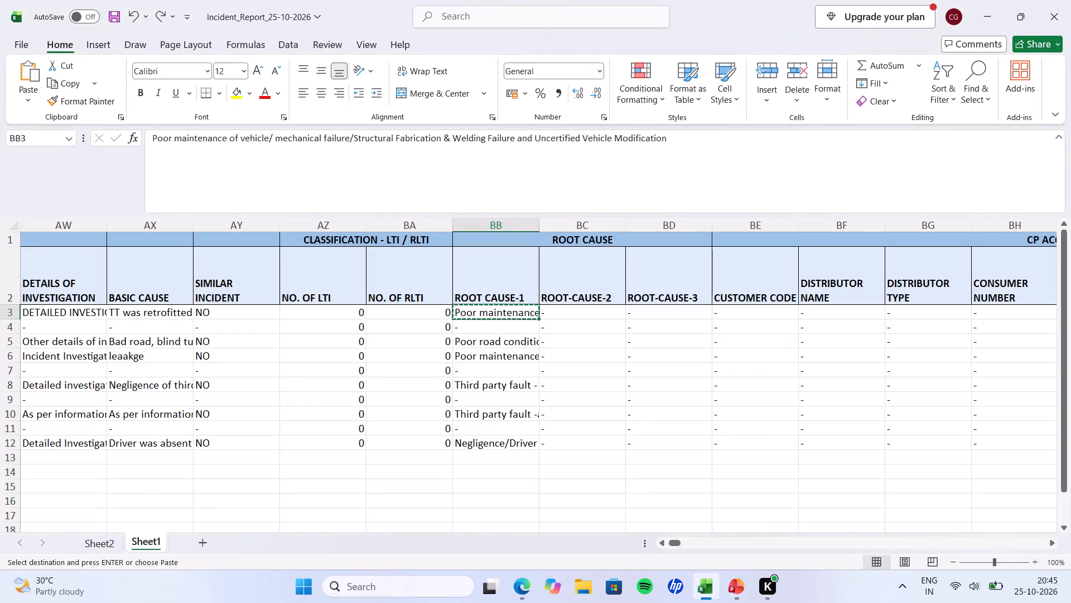
left_click(500, 345)
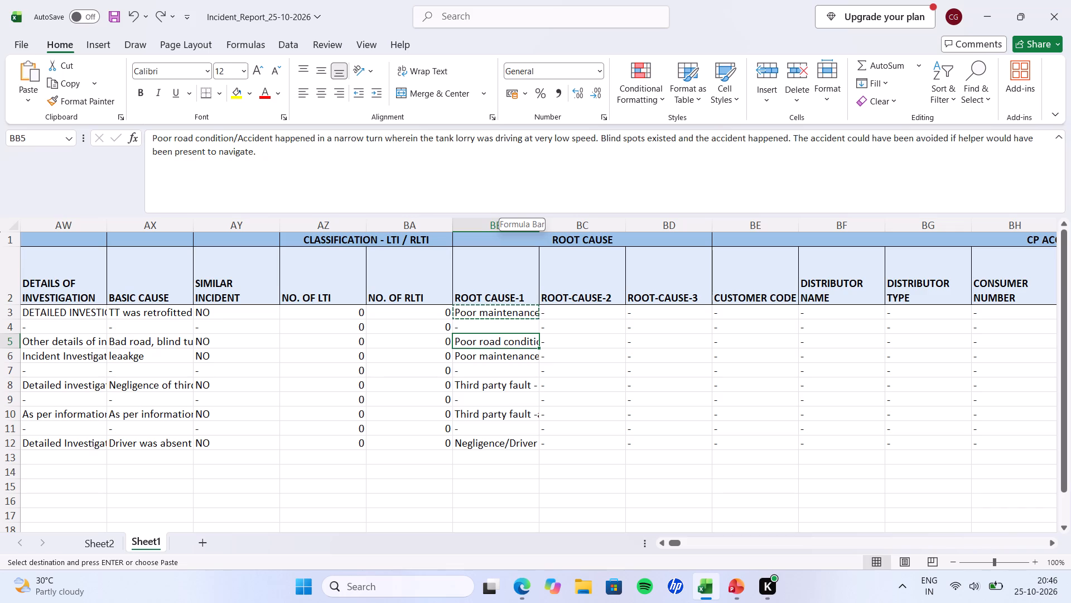
left_click(512, 357)
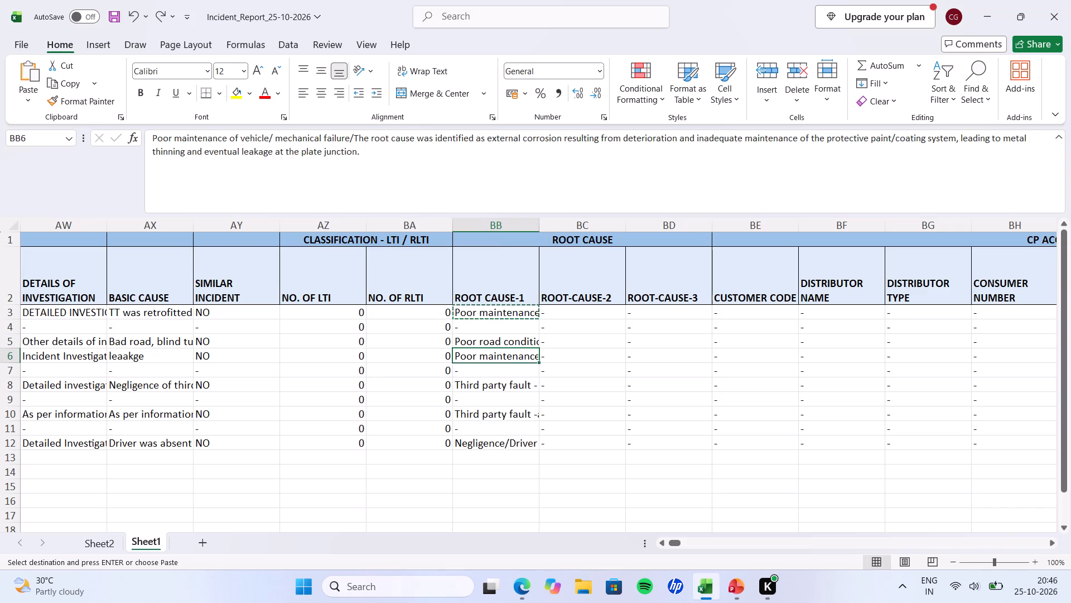
left_click(502, 382)
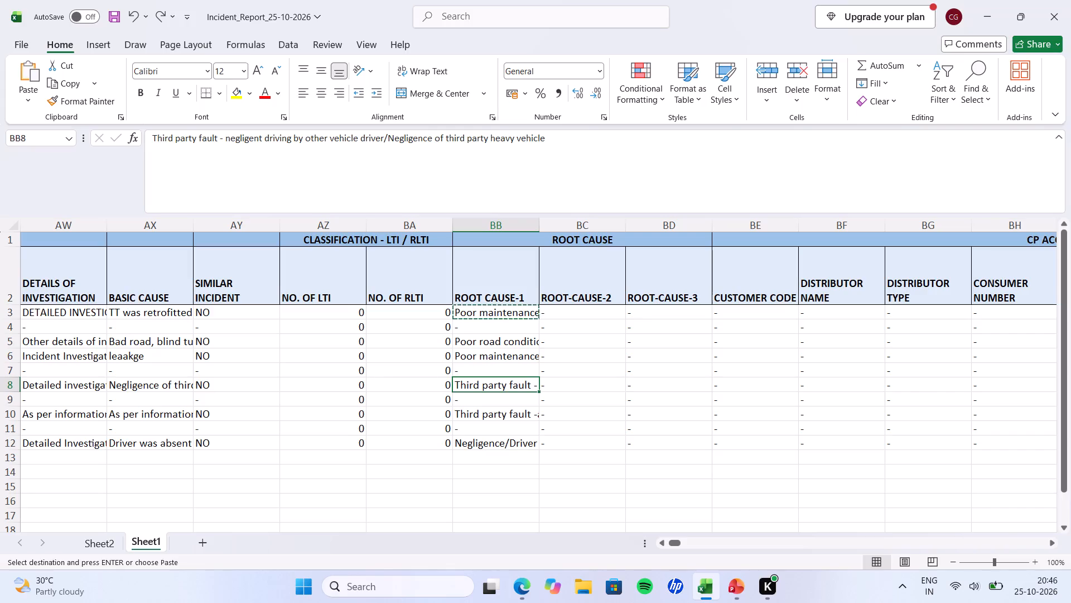
left_click(507, 416)
left_click(495, 446)
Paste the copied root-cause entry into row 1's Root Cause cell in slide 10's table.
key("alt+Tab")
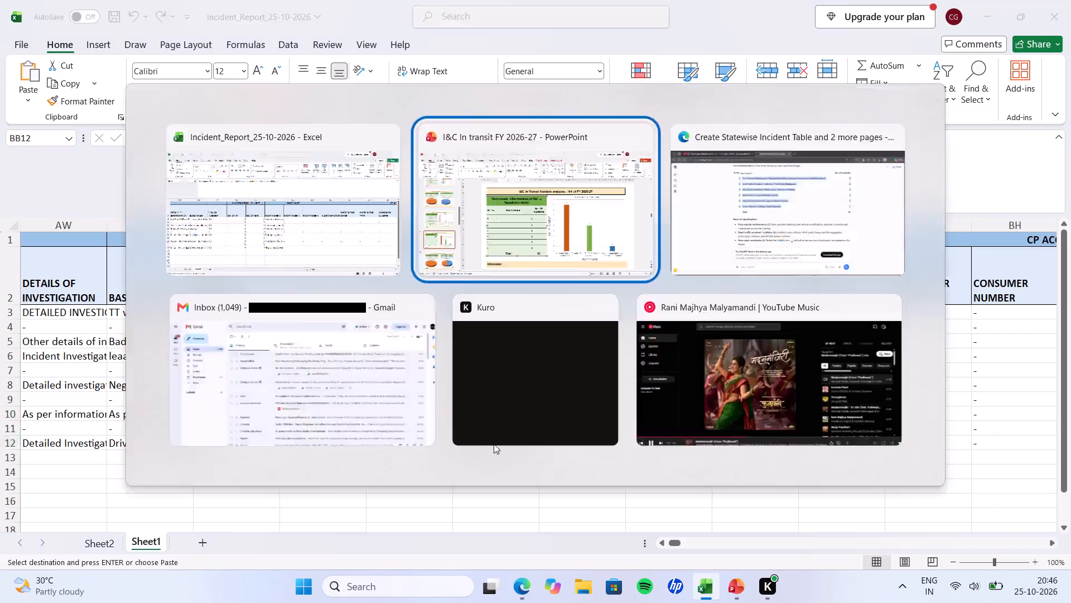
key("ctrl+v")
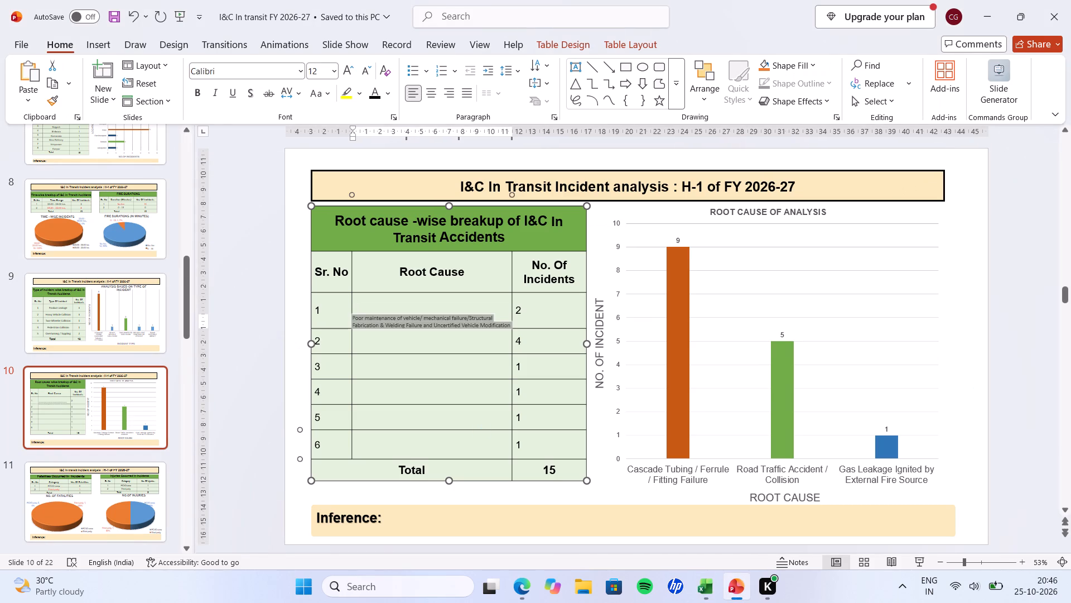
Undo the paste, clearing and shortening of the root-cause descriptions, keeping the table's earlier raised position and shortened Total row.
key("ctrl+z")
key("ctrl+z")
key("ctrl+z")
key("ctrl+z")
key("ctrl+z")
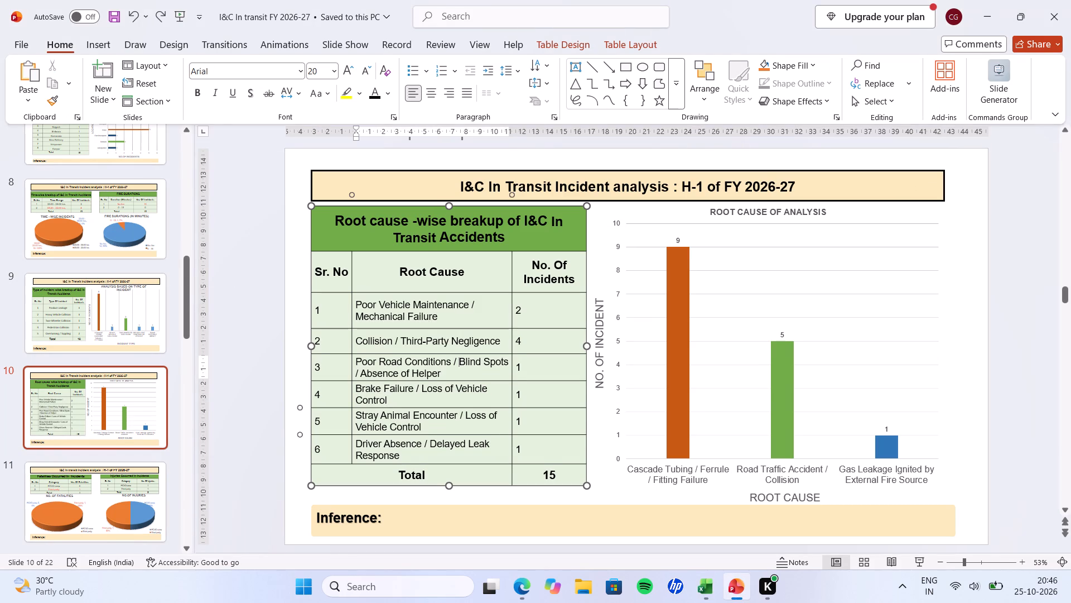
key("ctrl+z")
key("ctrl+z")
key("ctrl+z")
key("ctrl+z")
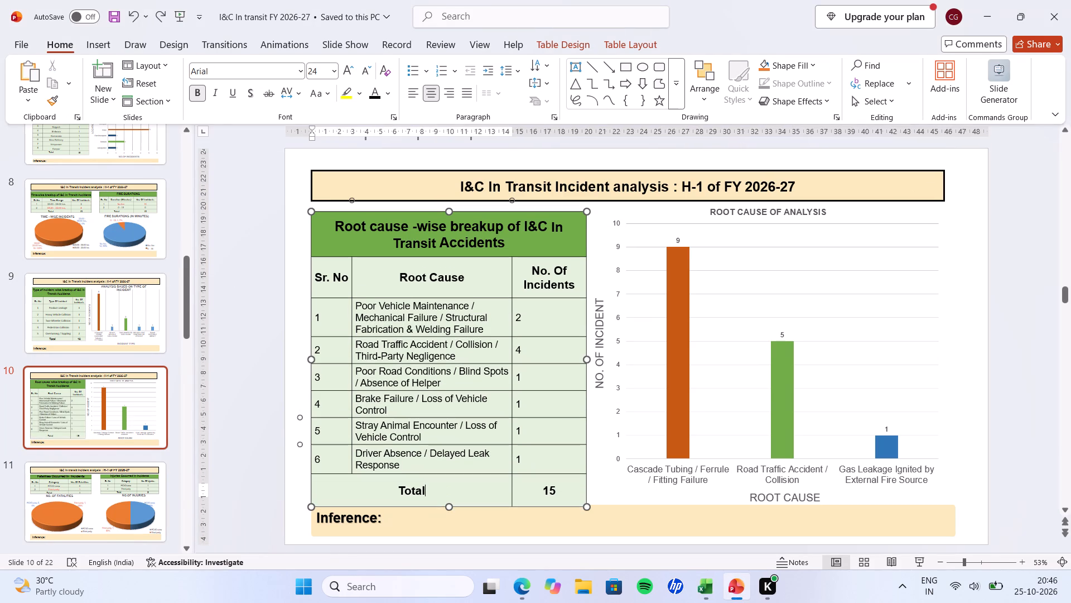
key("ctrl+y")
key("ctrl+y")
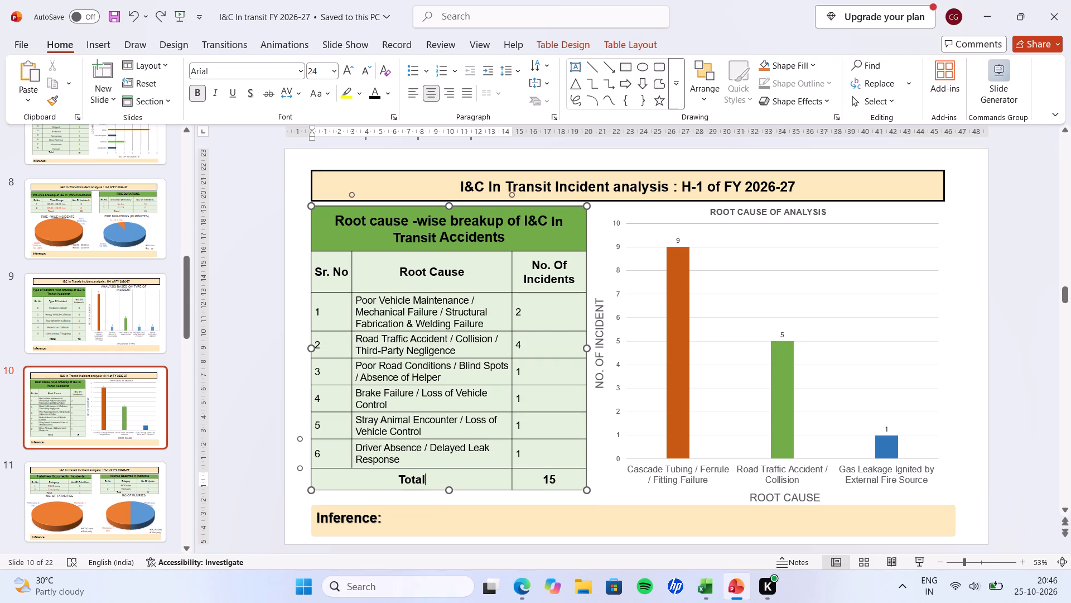
Move slide 10's root-cause table slightly down, keeping it between the title and the Inference box.
left_click(469, 488)
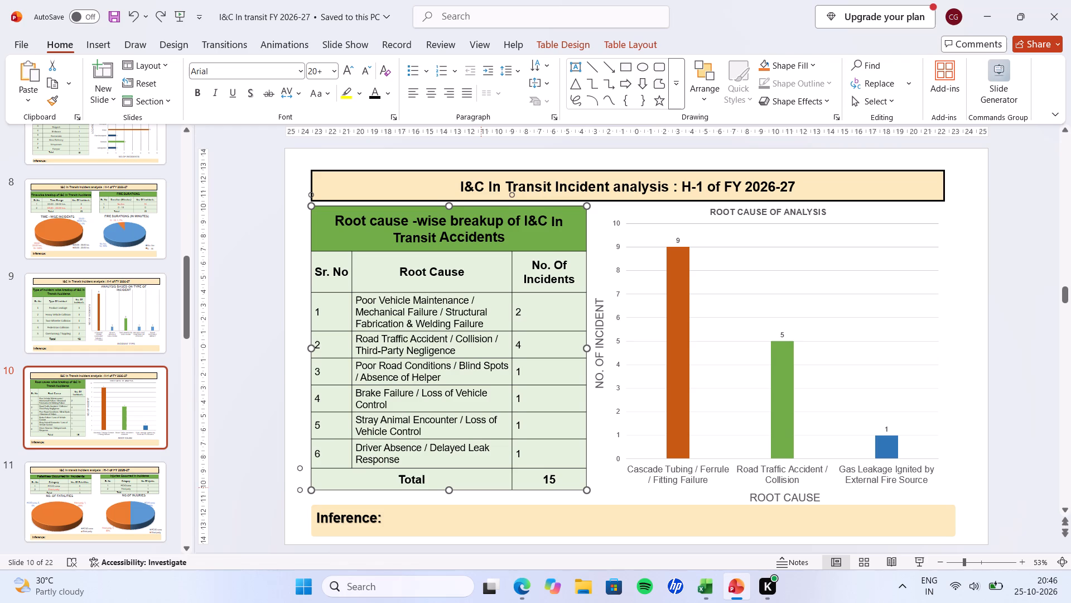
left_click(481, 487)
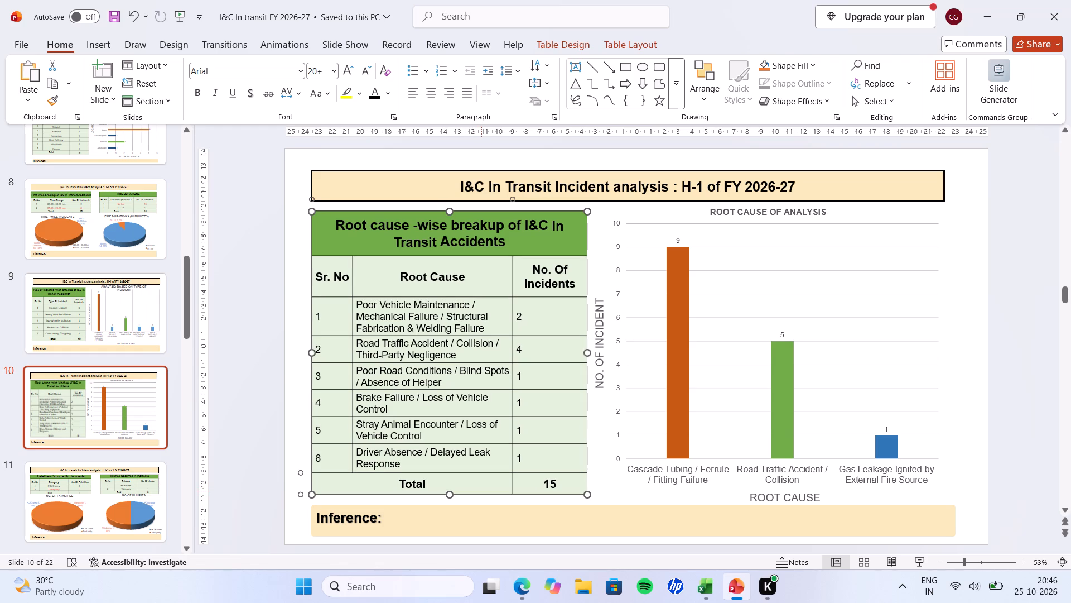
Shorten row 1's root cause in slide 10's table to "Poor Vehicle Maintenance / Mechanical Failure".
left_click(619, 493)
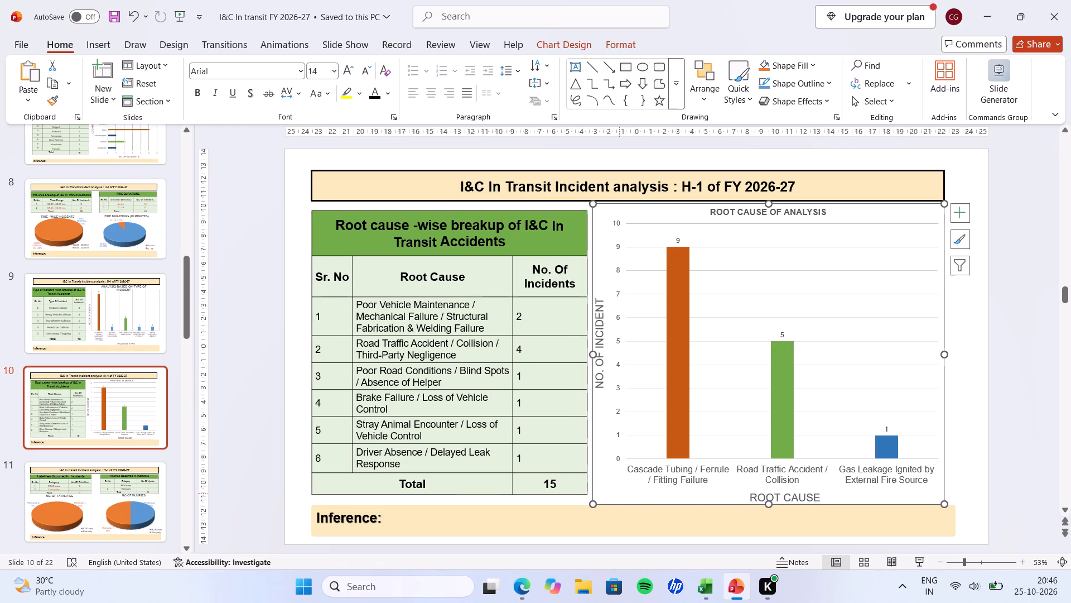
left_click(263, 279)
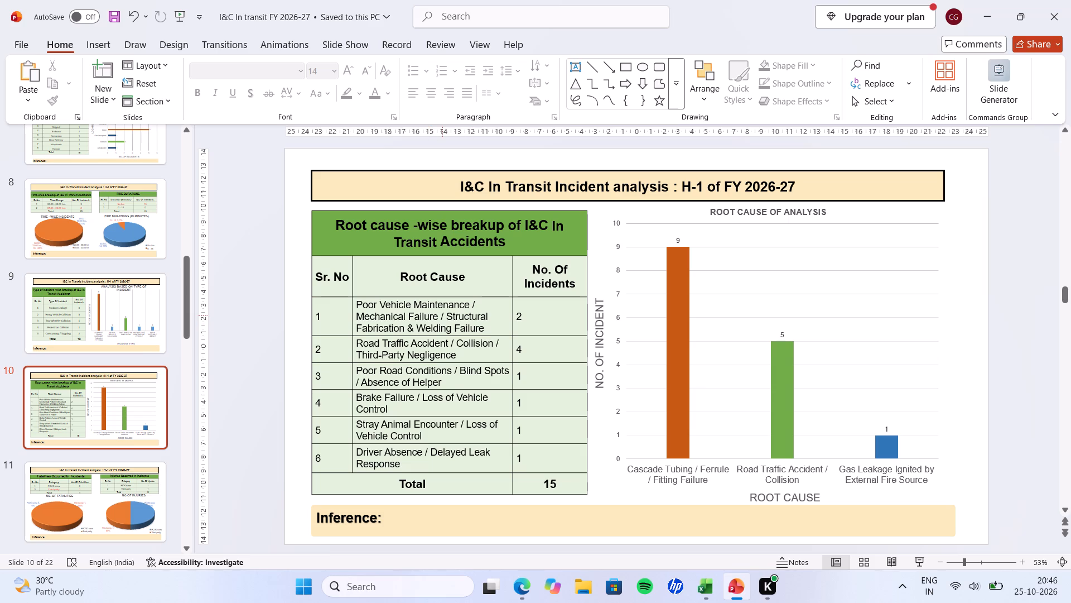
left_click_drag(440, 317, 480, 332)
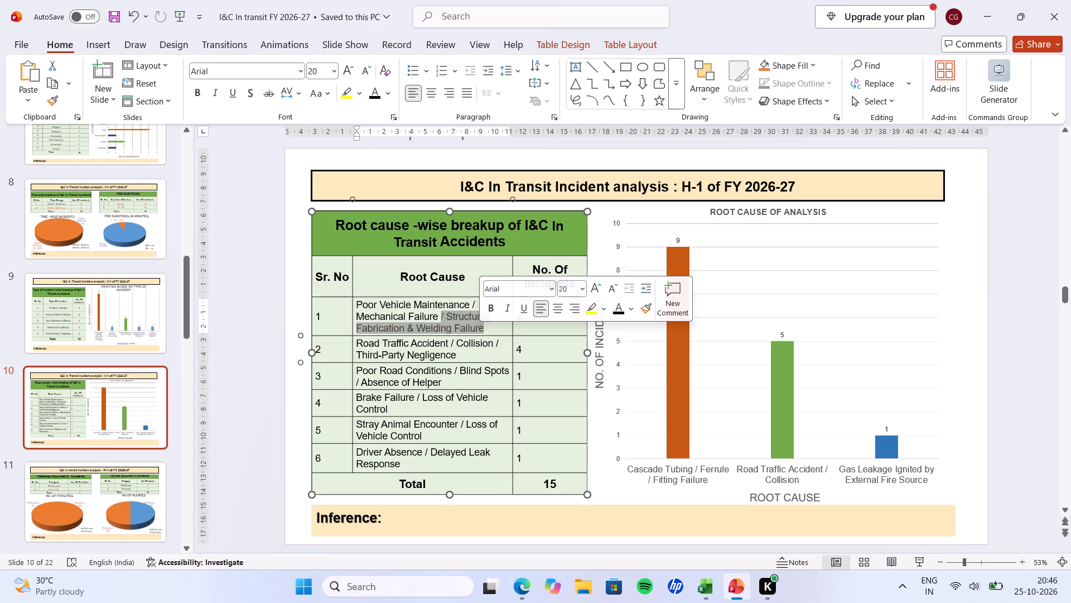
key("BackSpace")
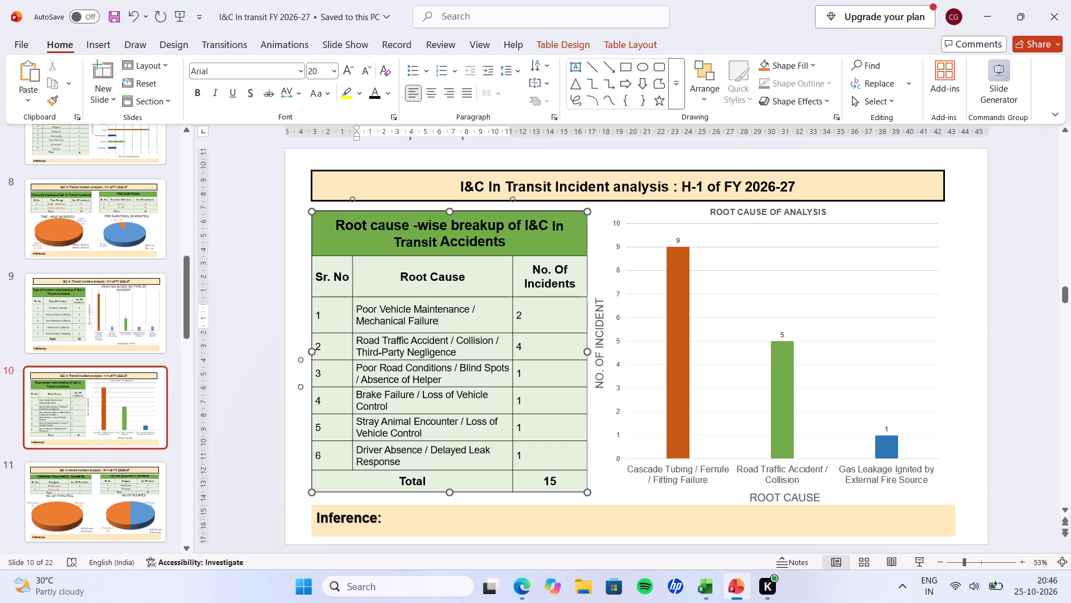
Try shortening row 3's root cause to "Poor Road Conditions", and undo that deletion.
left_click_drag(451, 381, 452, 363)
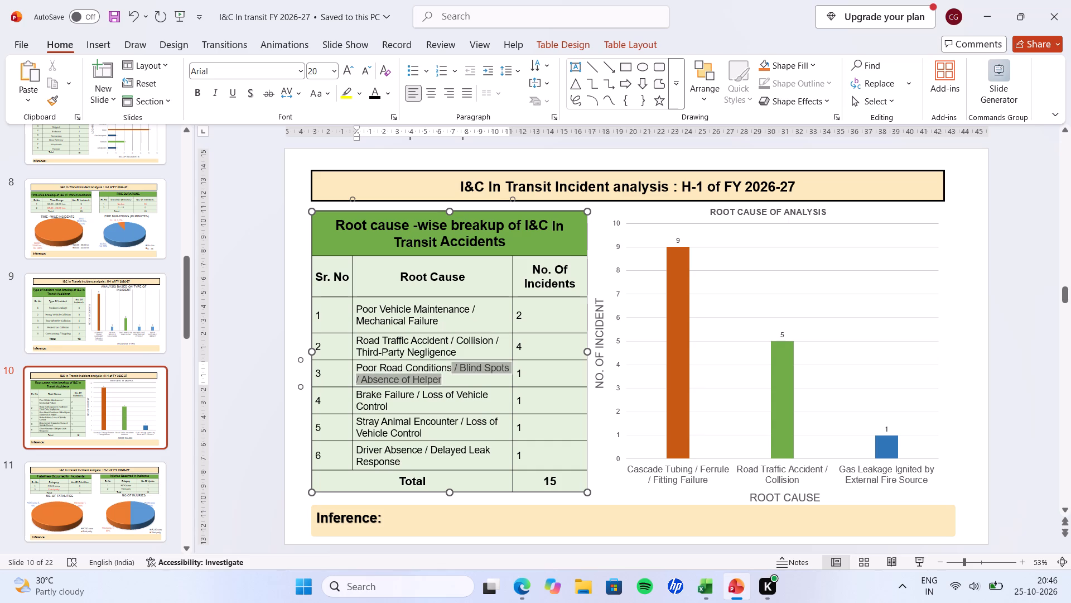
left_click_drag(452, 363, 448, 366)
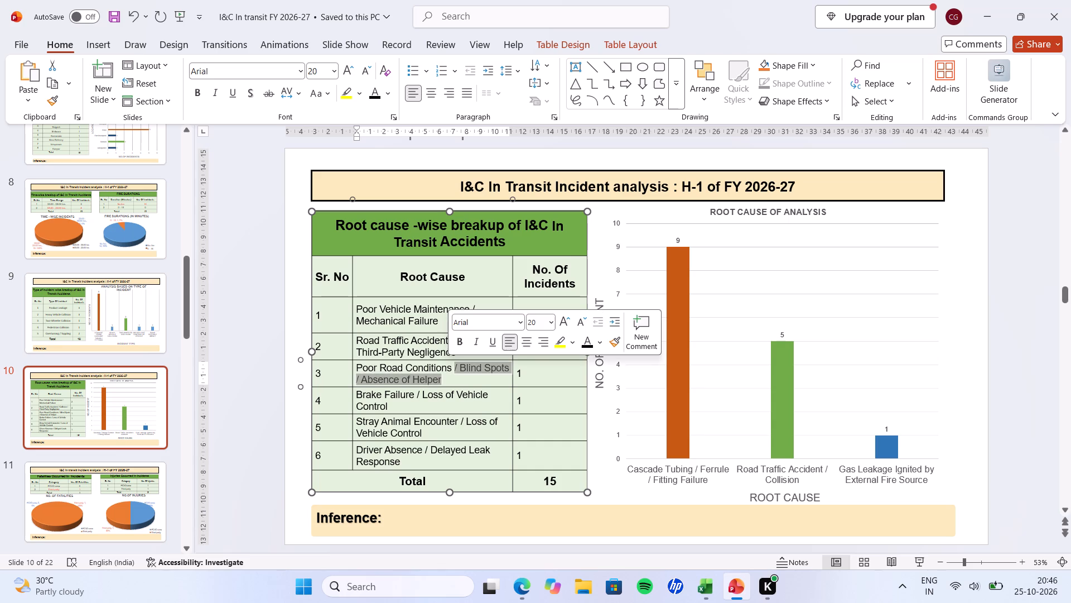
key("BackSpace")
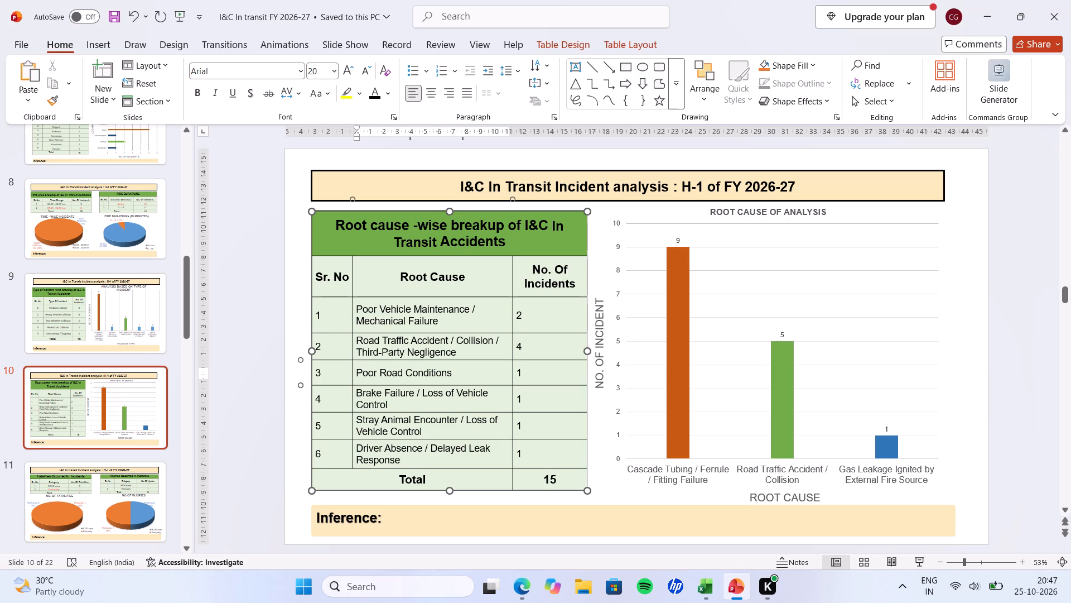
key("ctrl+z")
Remove "/ Absence of Helper" from row 3's root cause, leaving "Poor Road Conditions / Blind Spots".
left_click(449, 388)
left_click(448, 386)
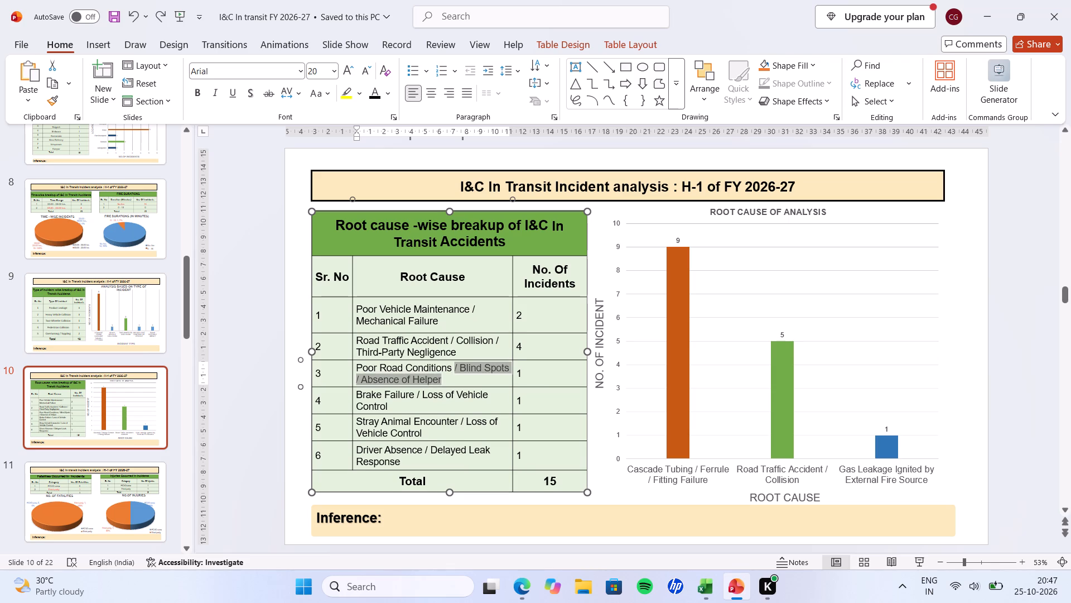
left_click(450, 379)
left_click_drag(450, 379, 356, 380)
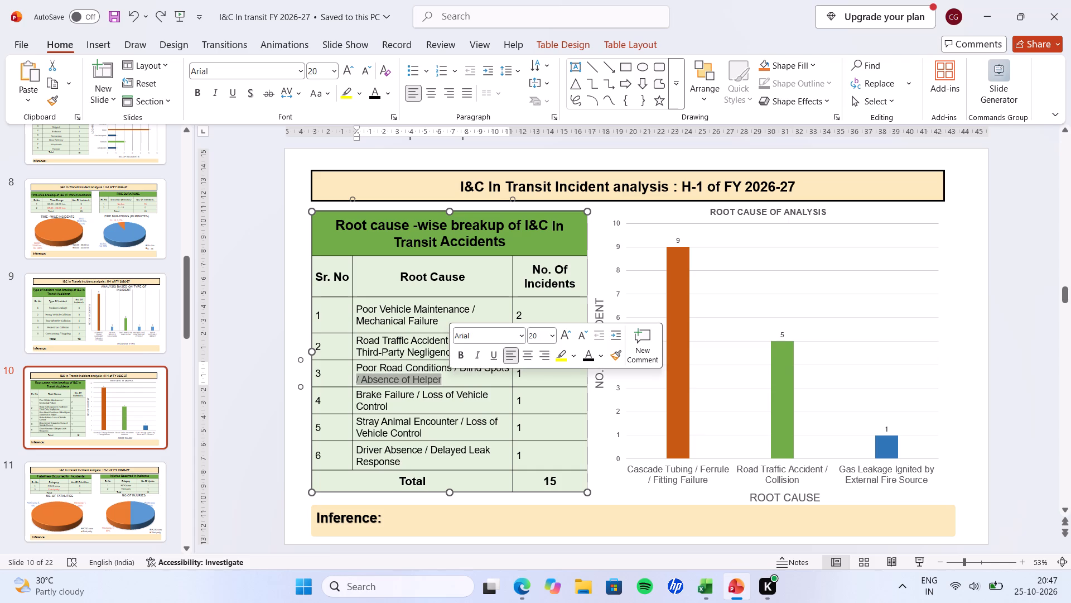
left_click_drag(356, 380, 354, 380)
key("BackSpace")
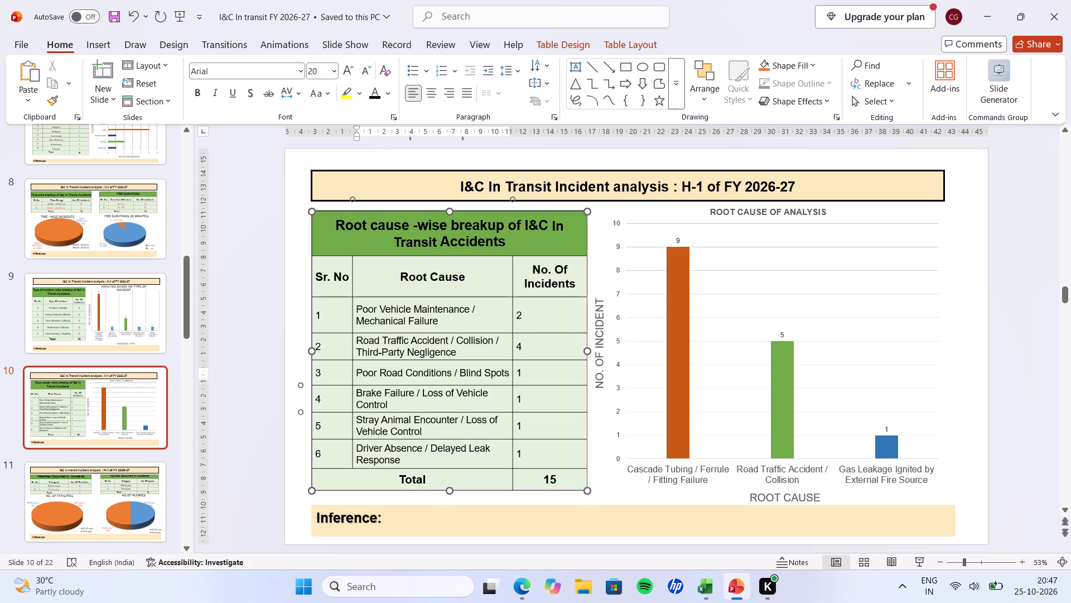
left_click(432, 424)
key("alt+Tab")
key("alt+Tab")
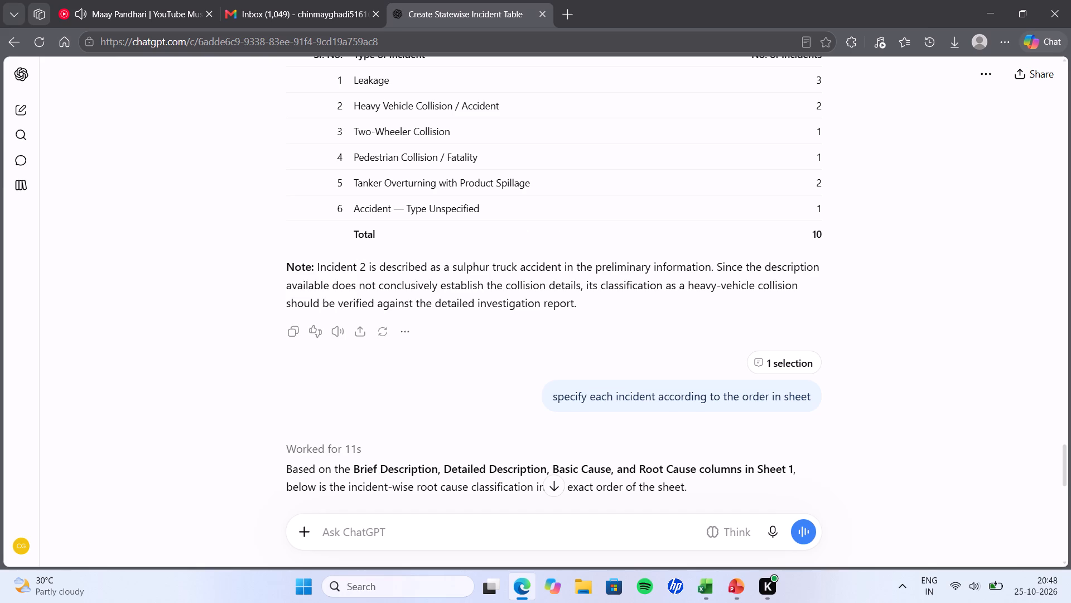
Review ChatGPT's incident-wise root-cause classification in sheet order, down to the category summary.
scroll(673, 276, "down", 5)
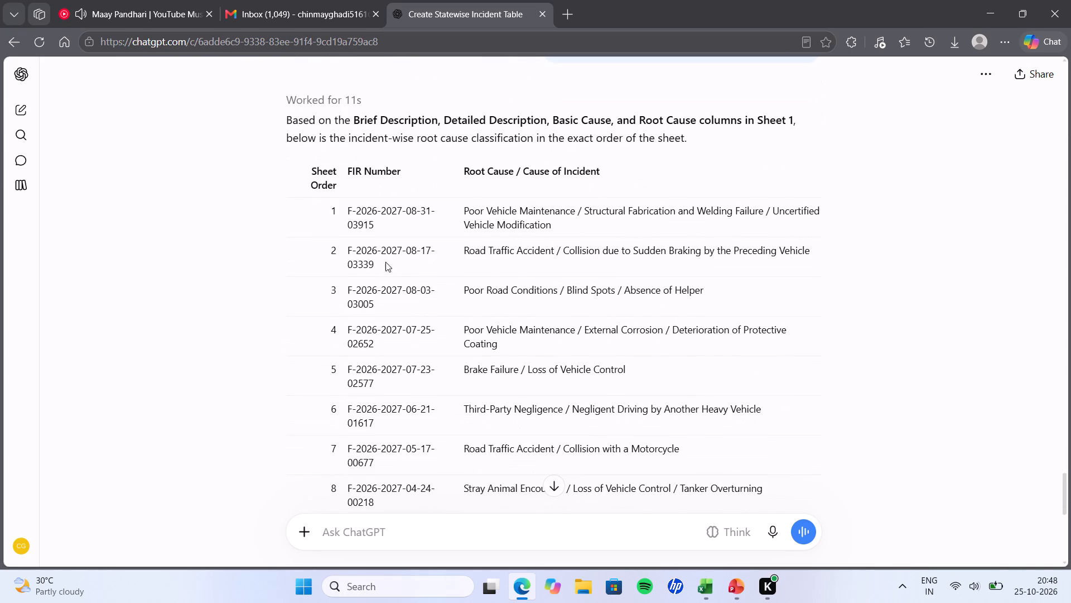
scroll(420, 234, "down", 3)
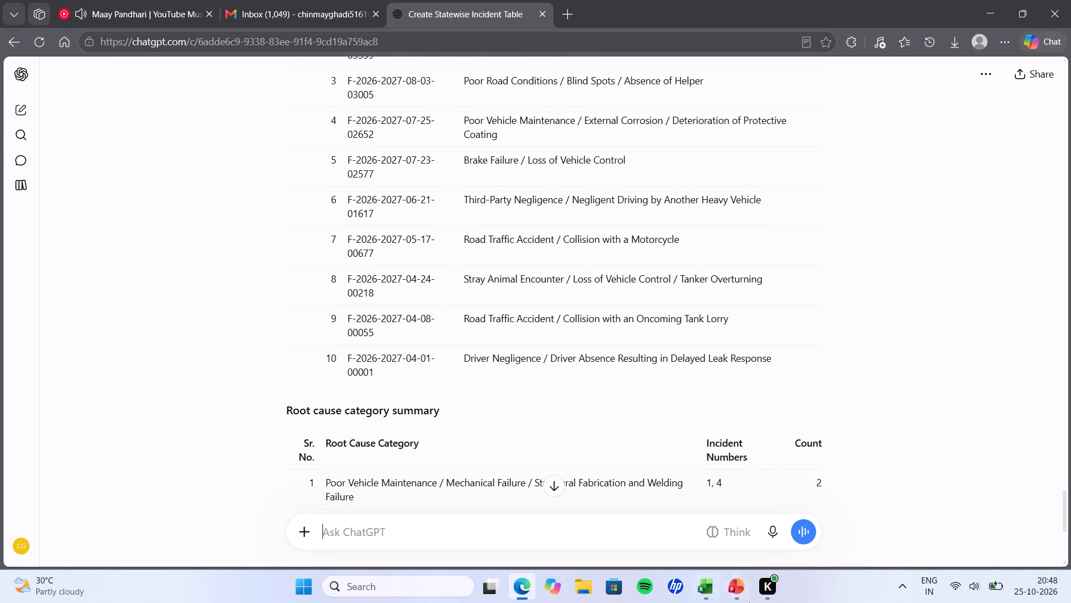
Switch to the Excel incident report and read row 10's Detailed Description and Details of Investigation to check the incident's cause.
left_click(706, 591)
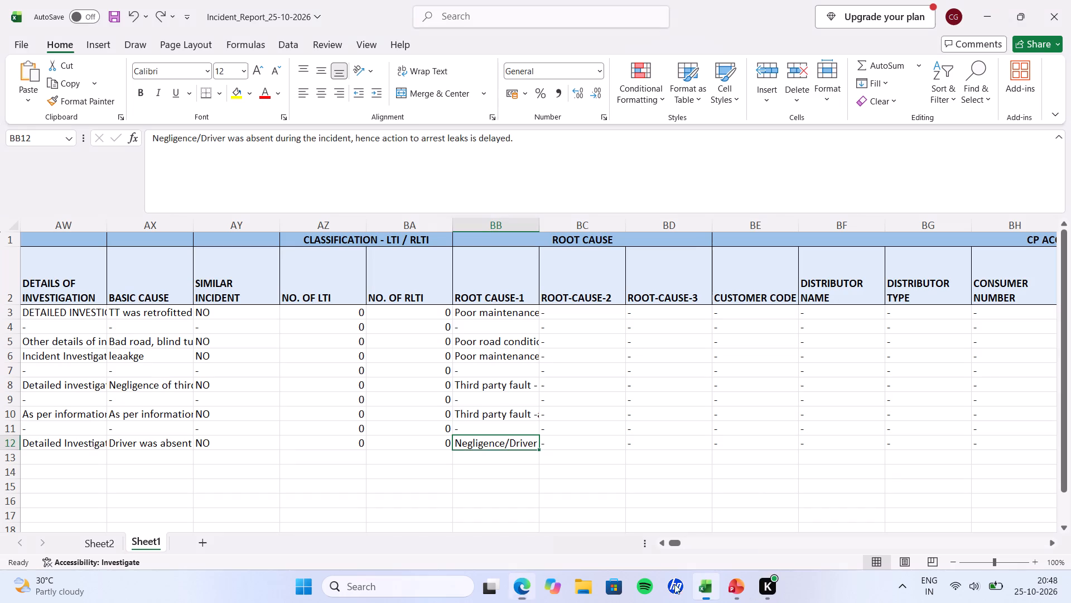
left_click_drag(170, 413, 0, 420)
left_click_drag(79, 419, 24, 419)
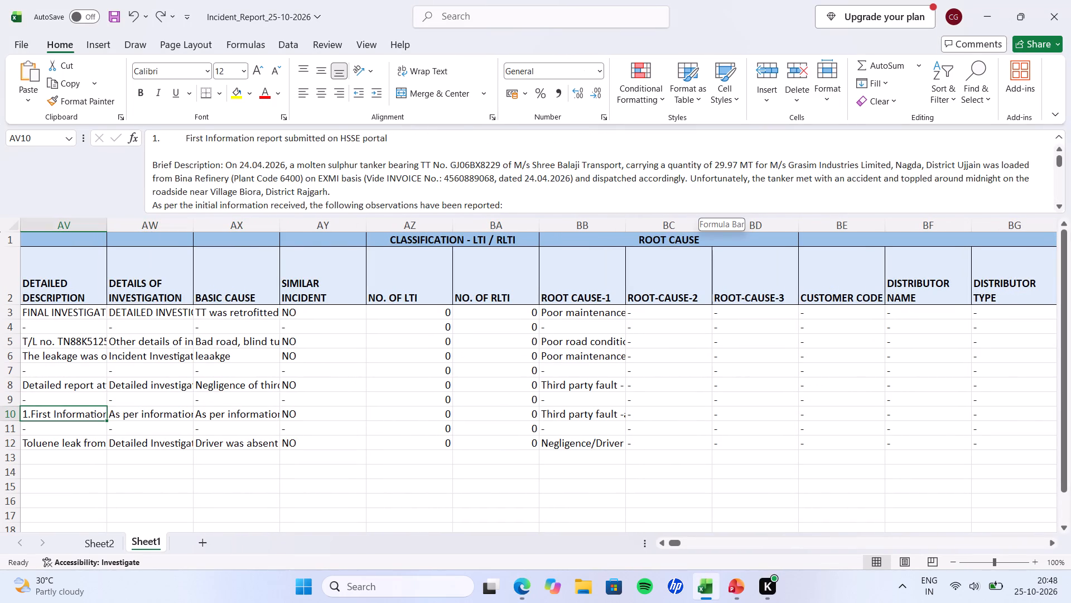
scroll(704, 159, "down", 1)
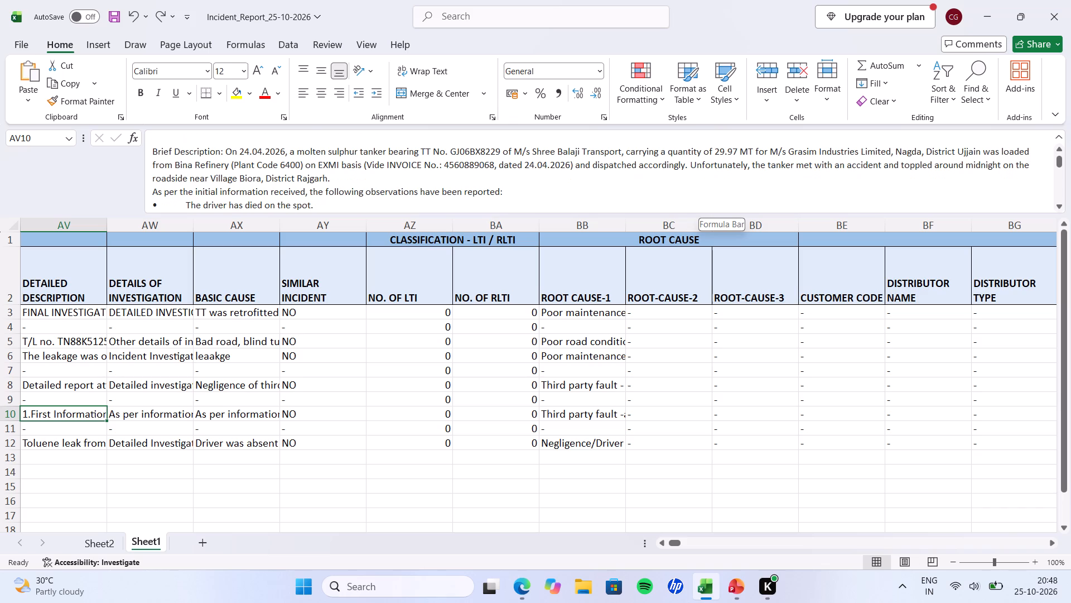
scroll(704, 159, "down", 2)
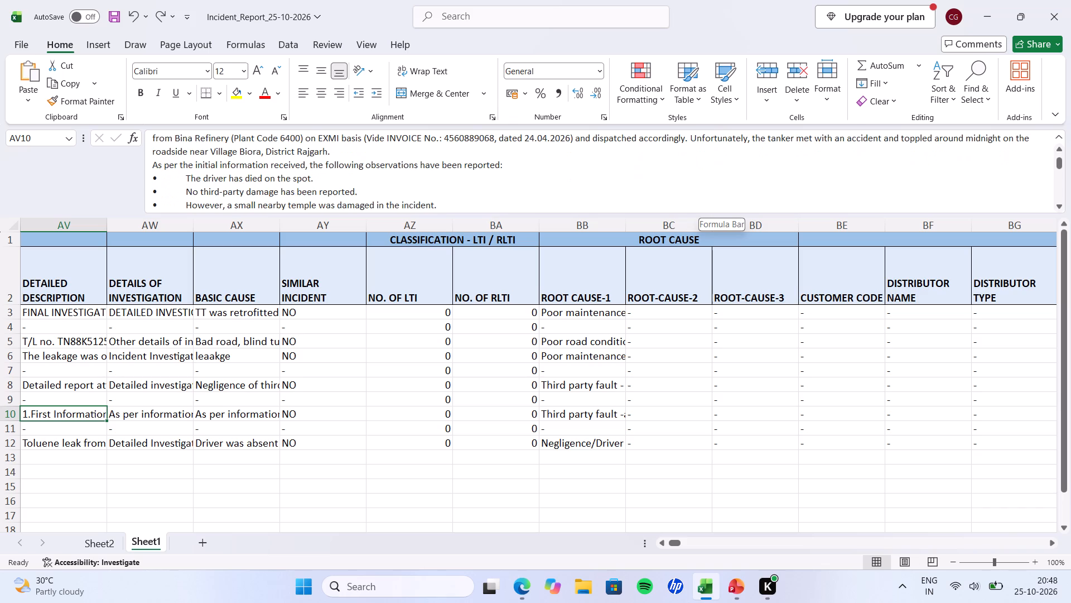
scroll(704, 159, "down", 1)
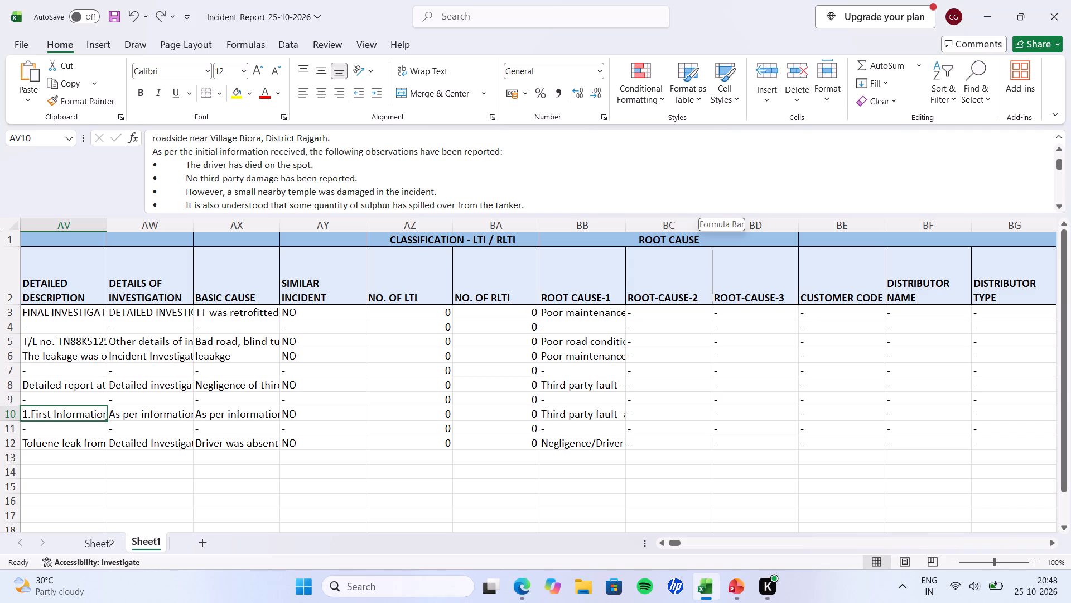
scroll(704, 159, "down", 1)
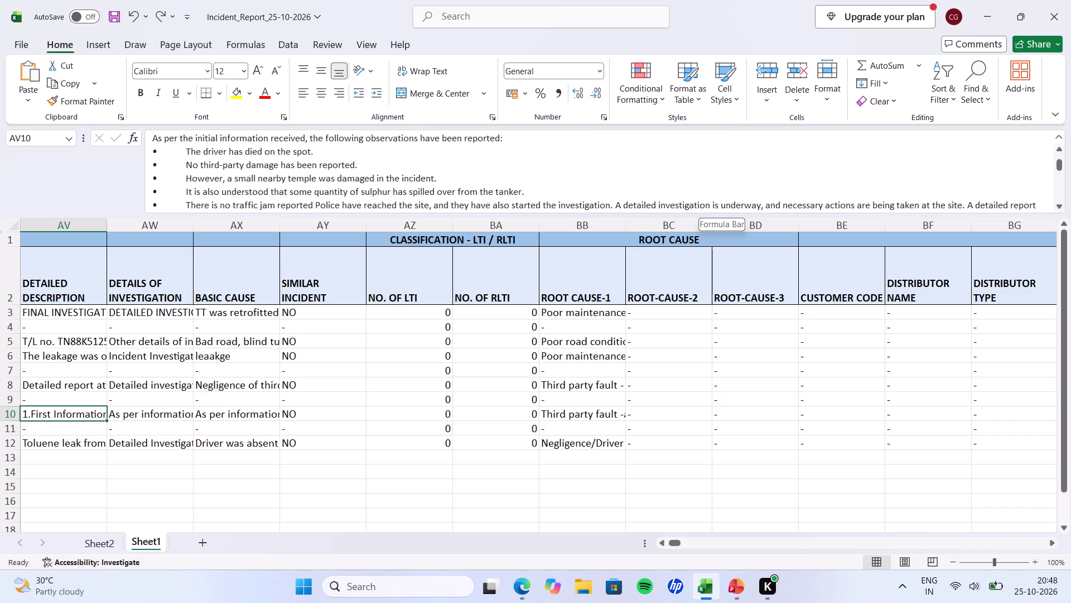
scroll(704, 159, "down", 3)
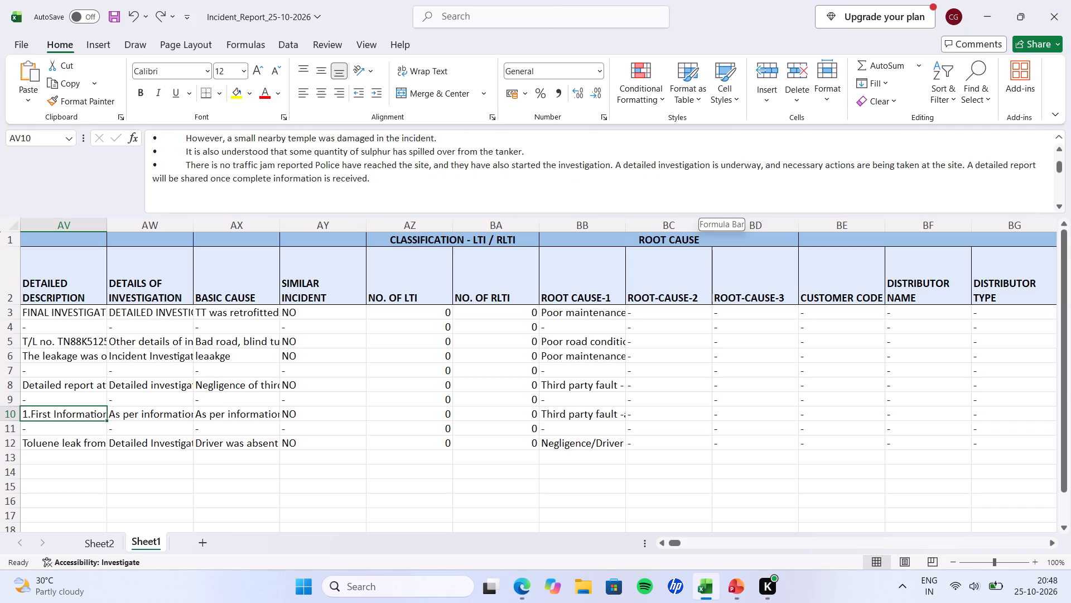
scroll(704, 159, "down", 6)
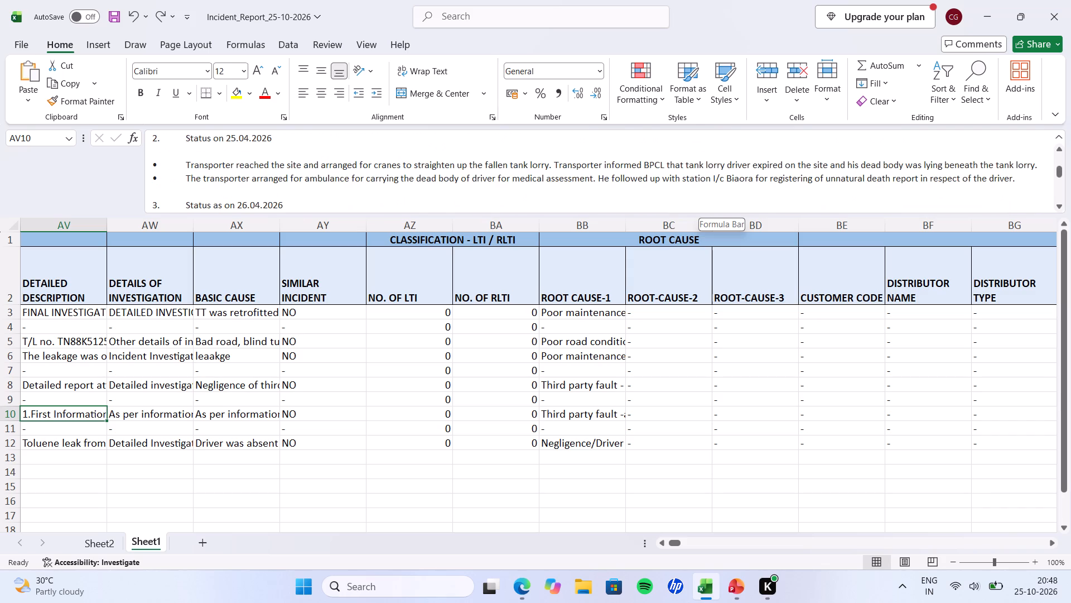
scroll(704, 159, "down", 5)
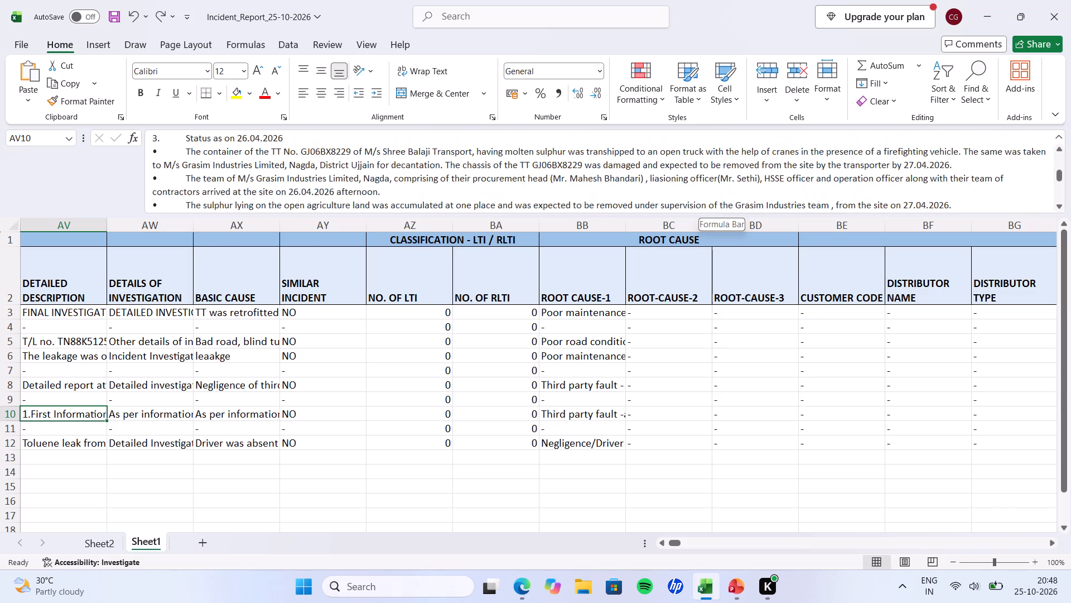
scroll(704, 159, "down", 17)
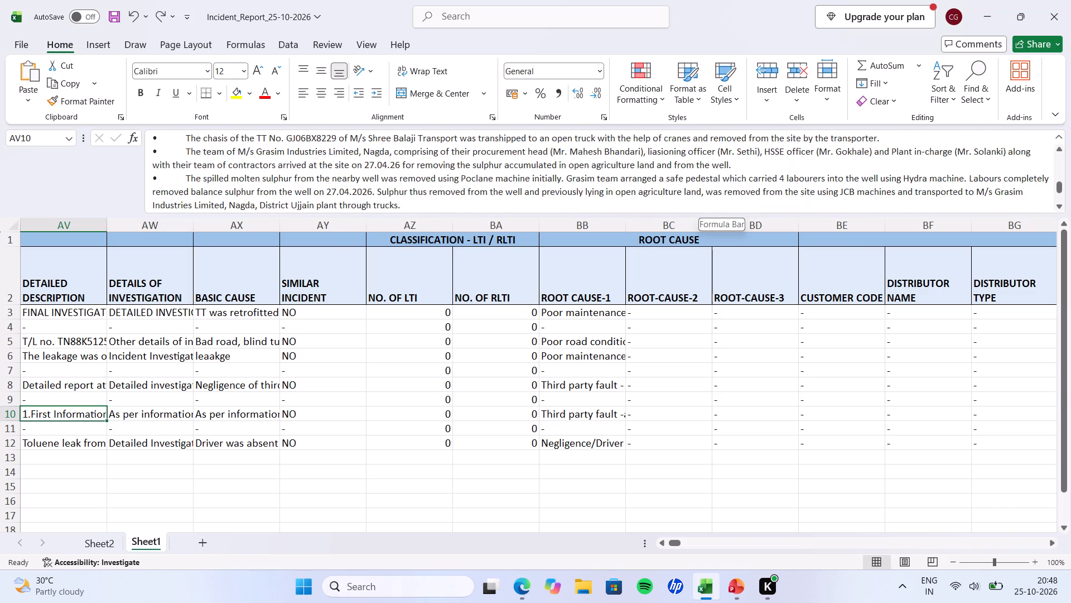
scroll(704, 159, "down", 10)
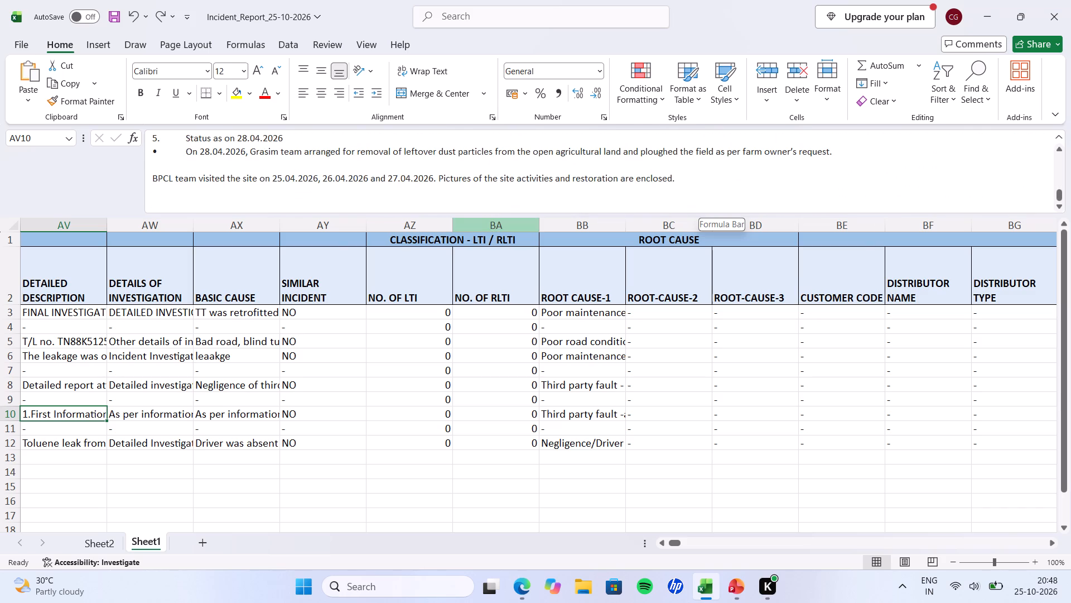
left_click(131, 414)
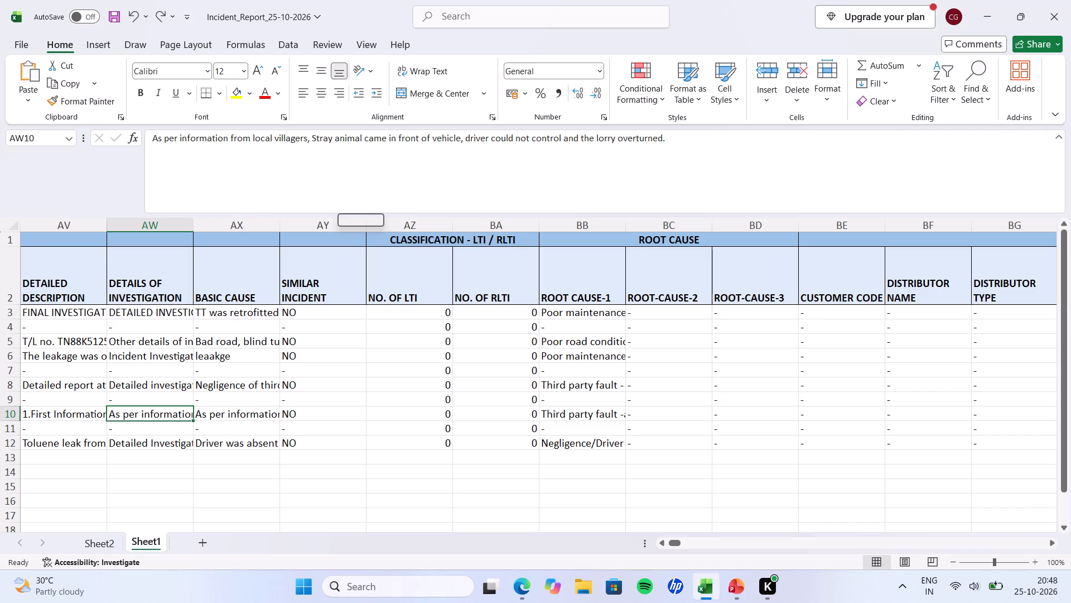
Read row 10's Basic Cause in the incident report to check the stray animal classification.
left_click(230, 419)
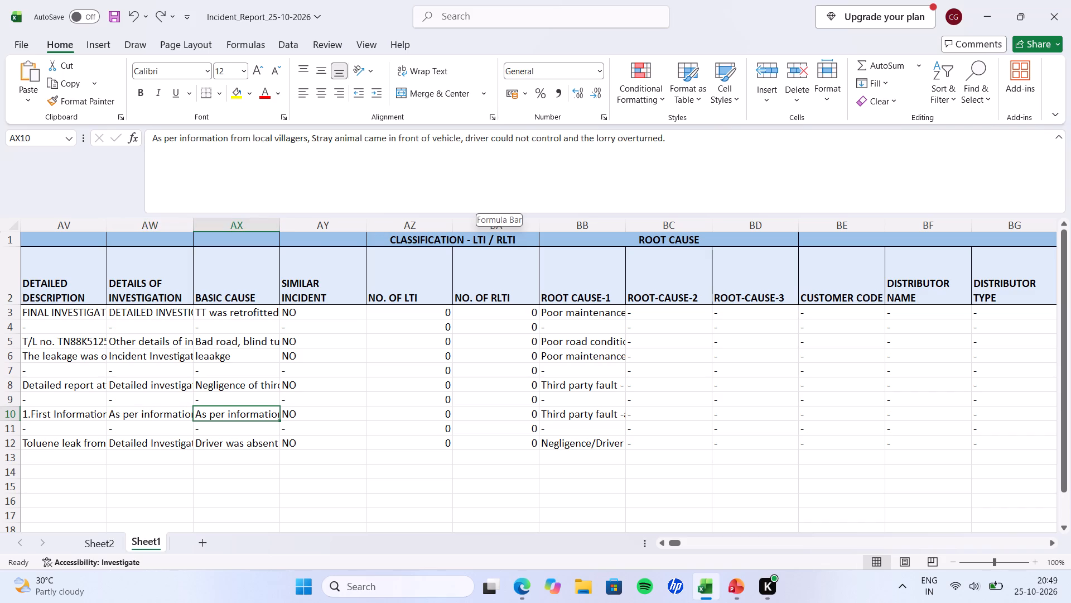
Switch to the PowerPoint presentation and shorten root cause 5 on slide 10 to "Stray Animal Encounter".
left_click(709, 596)
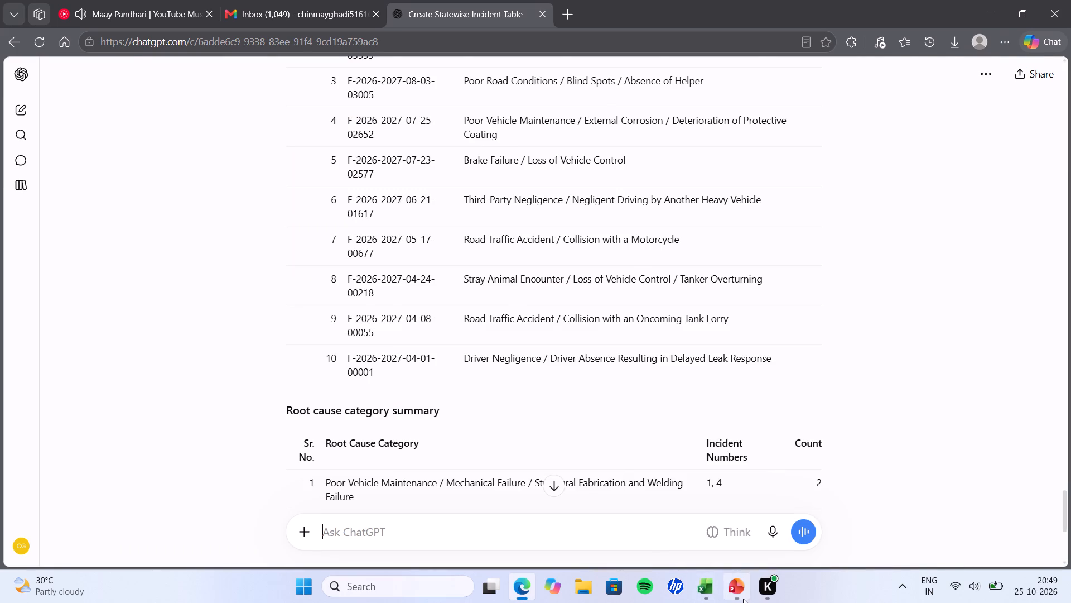
left_click(739, 593)
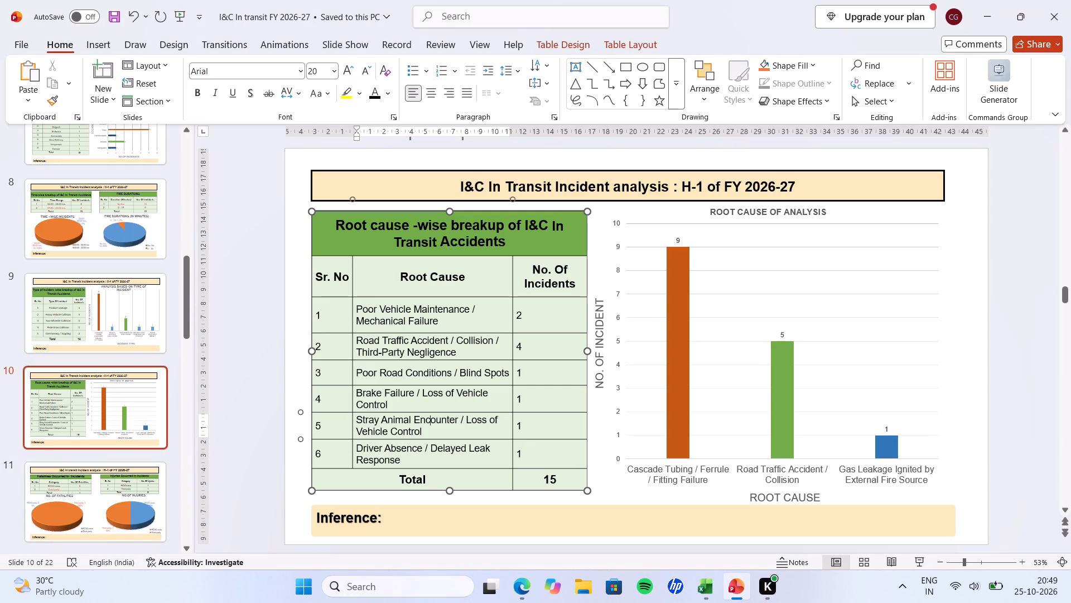
left_click(455, 433)
left_click_drag(460, 420, 464, 421)
left_click_drag(464, 421, 471, 431)
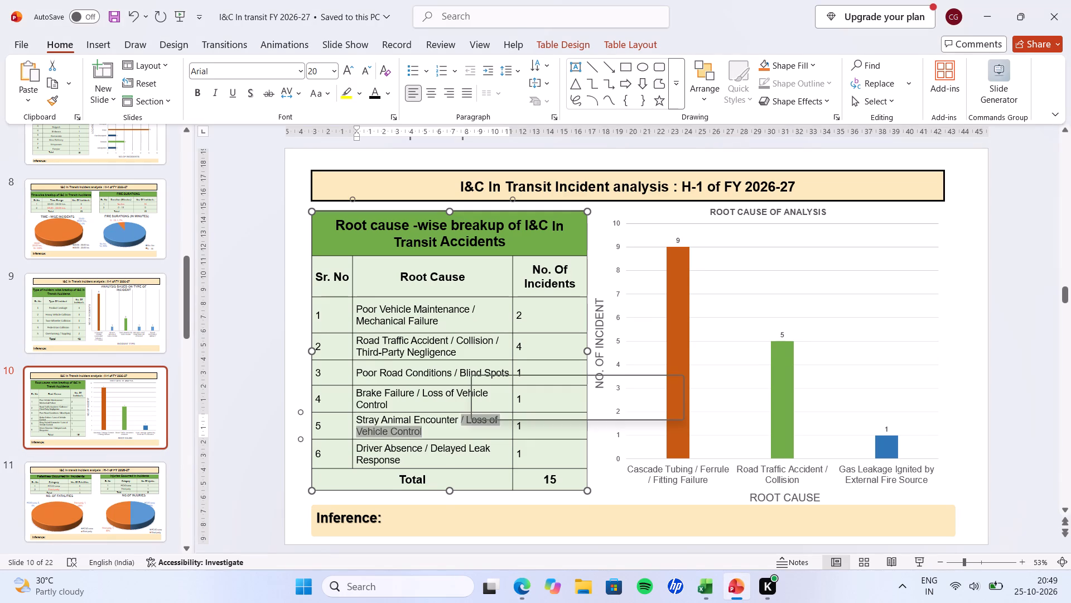
key("BackSpace")
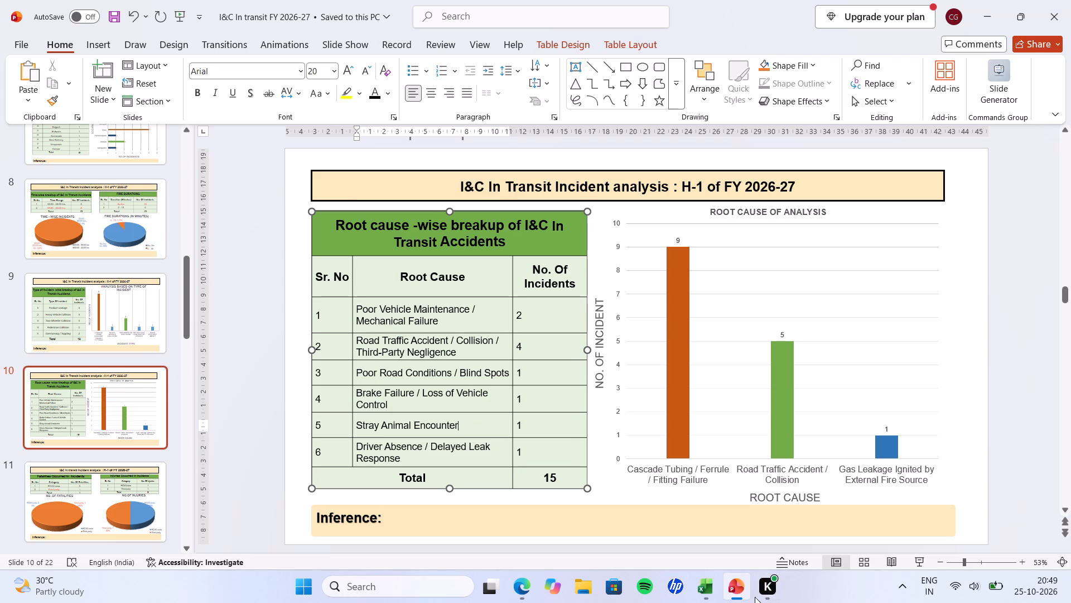
left_click(520, 597)
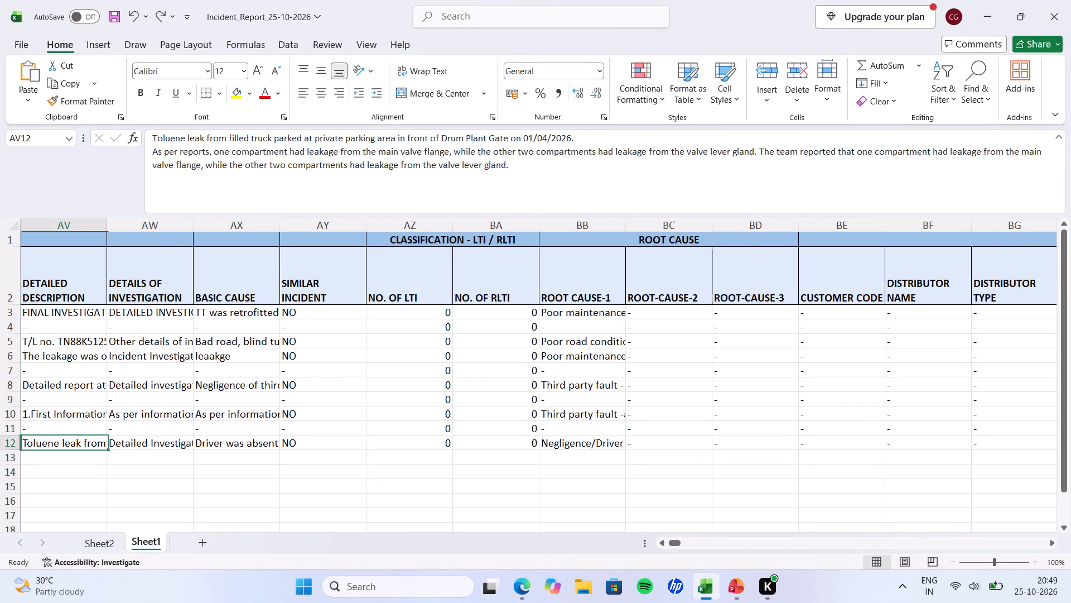
left_click_drag(42, 444, 228, 439)
left_click(210, 447)
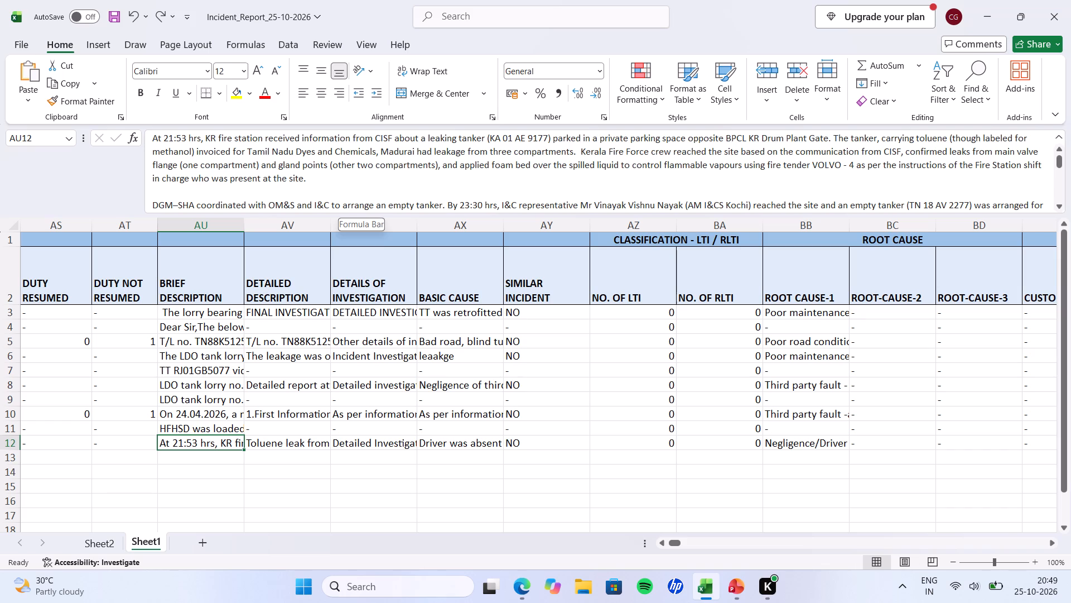
scroll(337, 162, "down", 1)
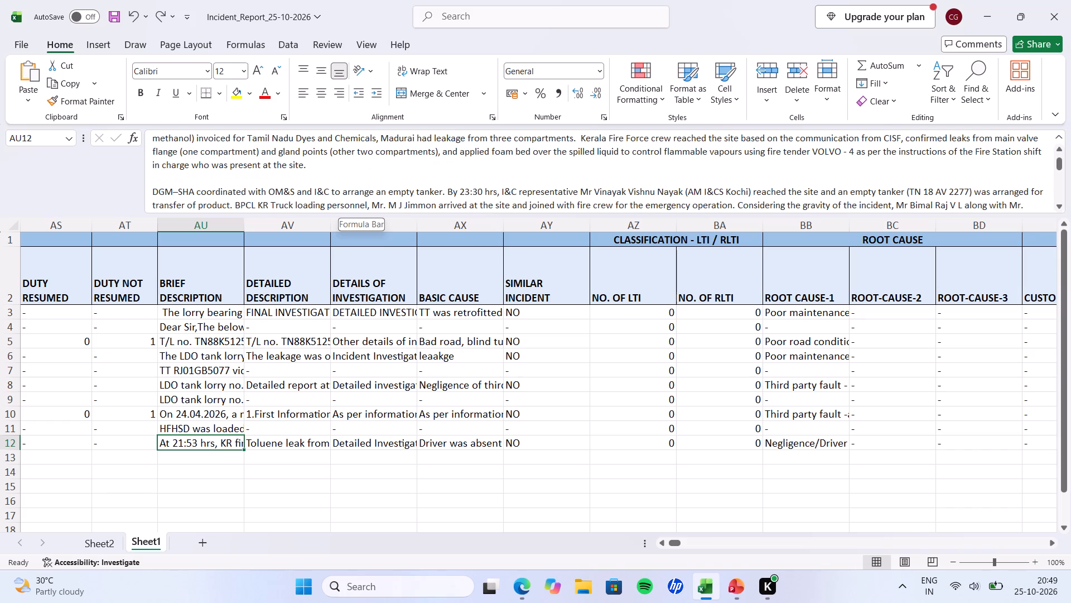
scroll(597, 162, "down", 1)
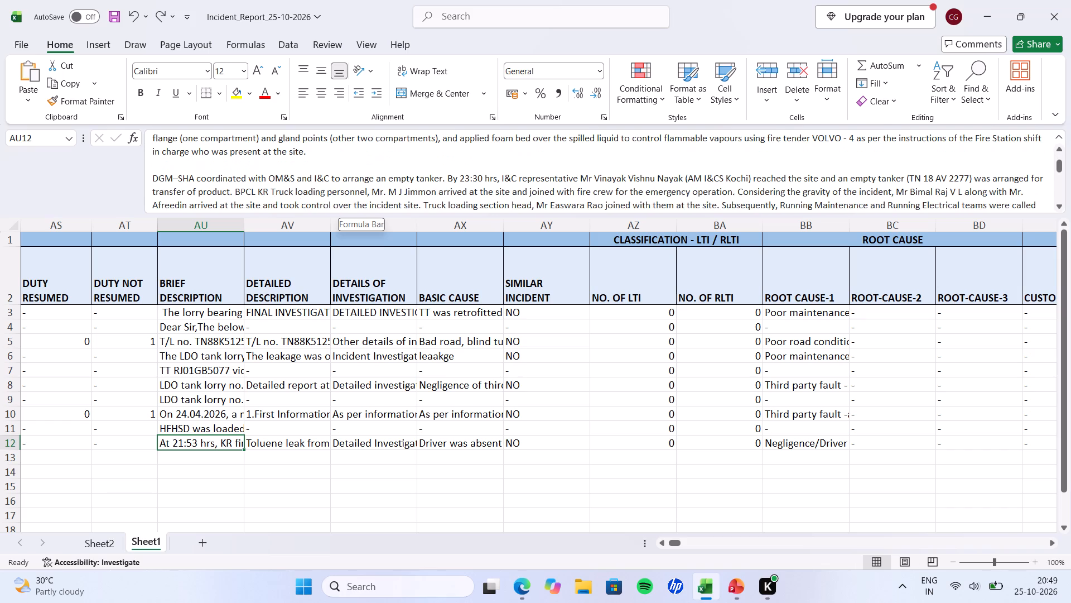
scroll(597, 162, "down", 3)
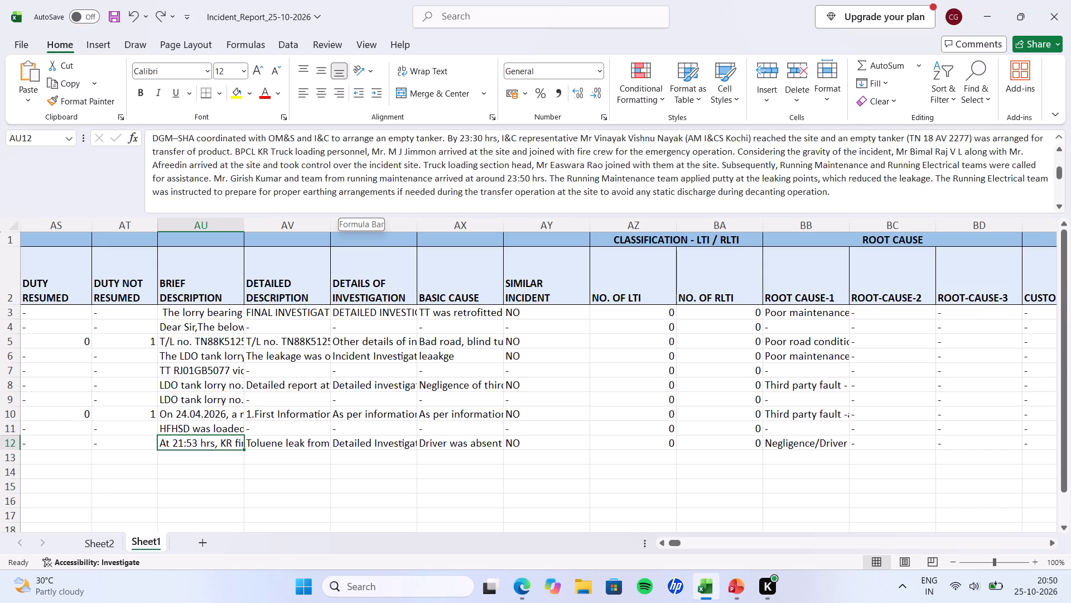
scroll(600, 185, "down", 1)
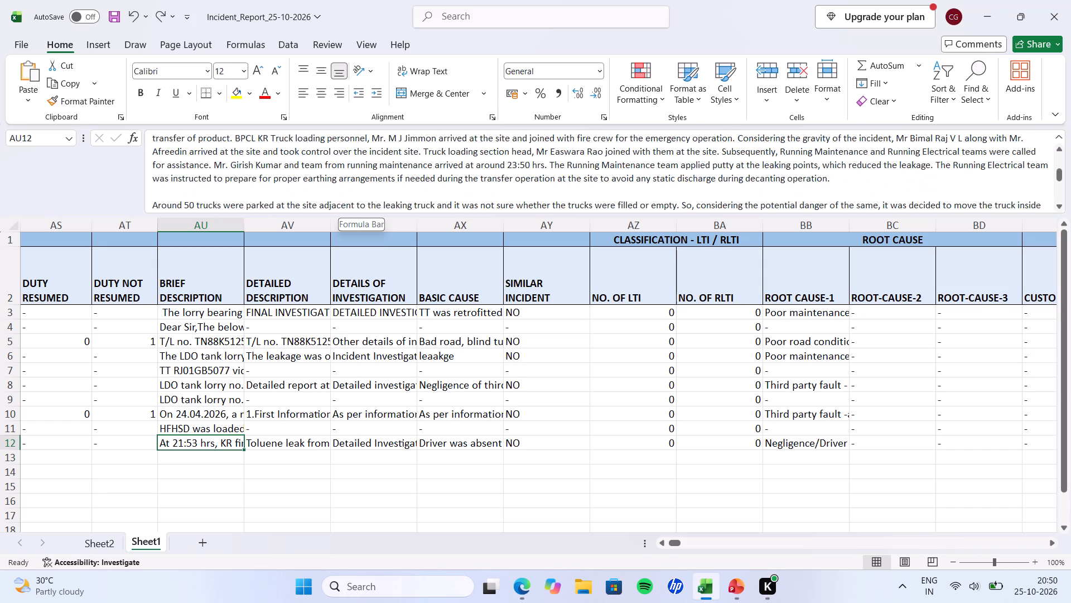
scroll(600, 185, "down", 5)
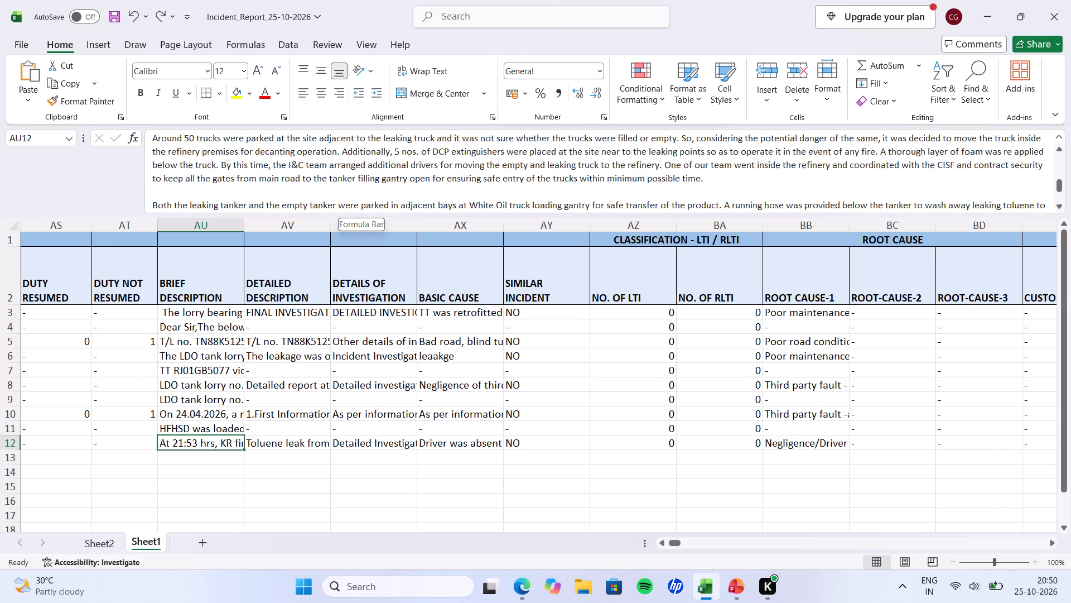
left_click(455, 448)
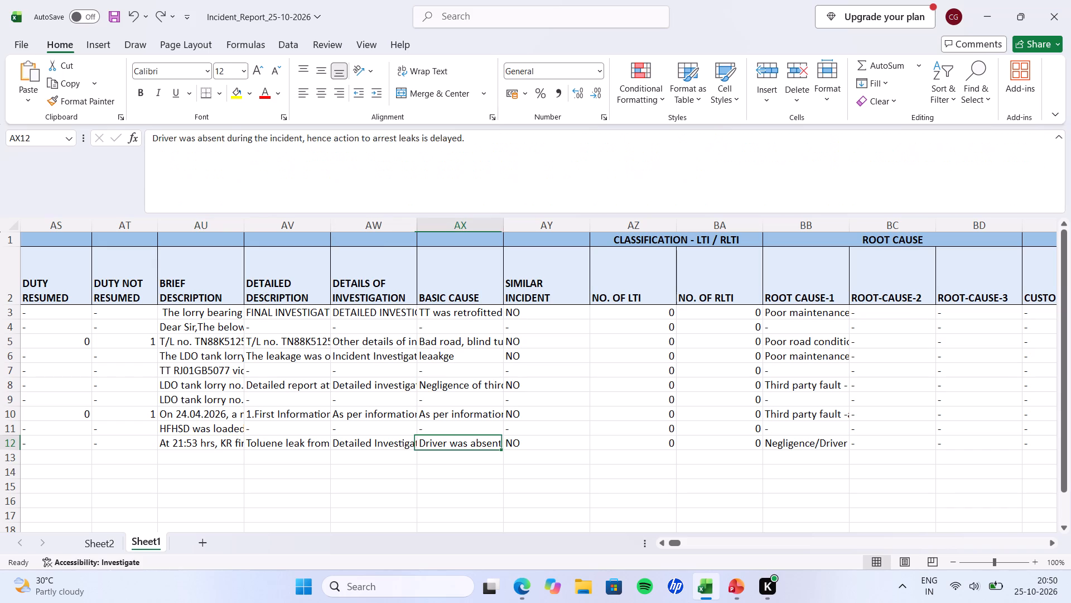
left_click(379, 448)
scroll(427, 171, "down", 5)
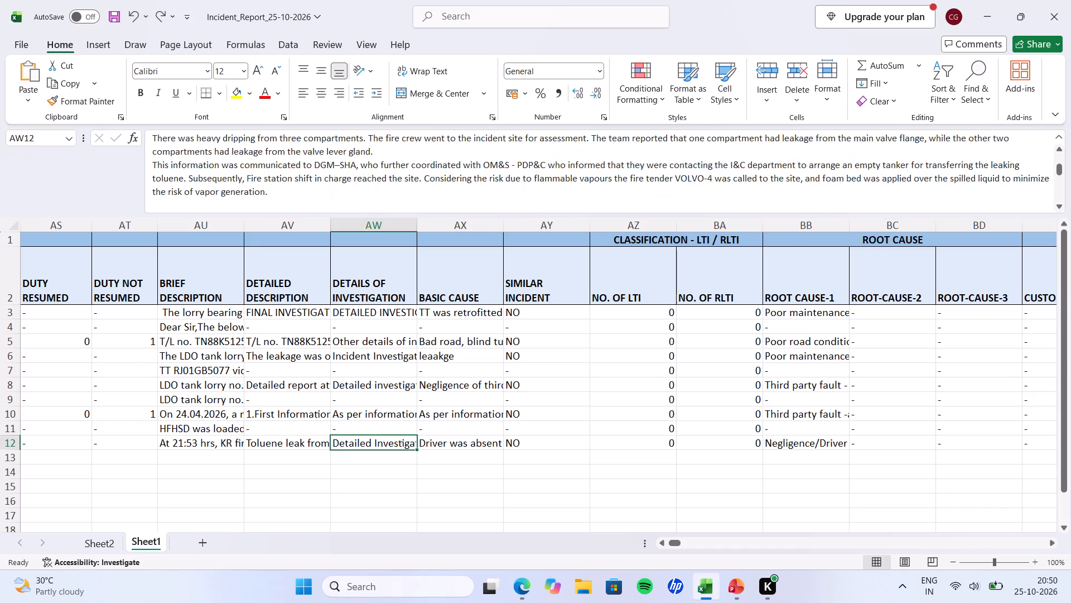
scroll(437, 197, "down", 6)
scroll(437, 197, "down", 20)
scroll(437, 197, "down", 8)
scroll(505, 174, "down", 3)
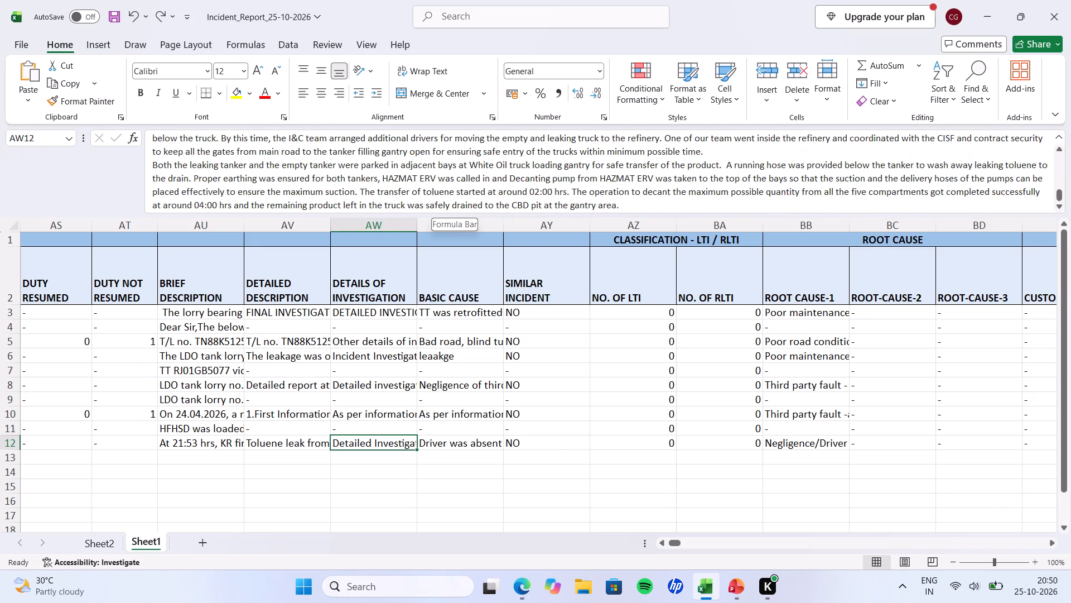
scroll(505, 174, "down", 2)
Switch back to the presentation and set the total number of incidents in slide 10's root cause table to 10.
left_click(704, 593)
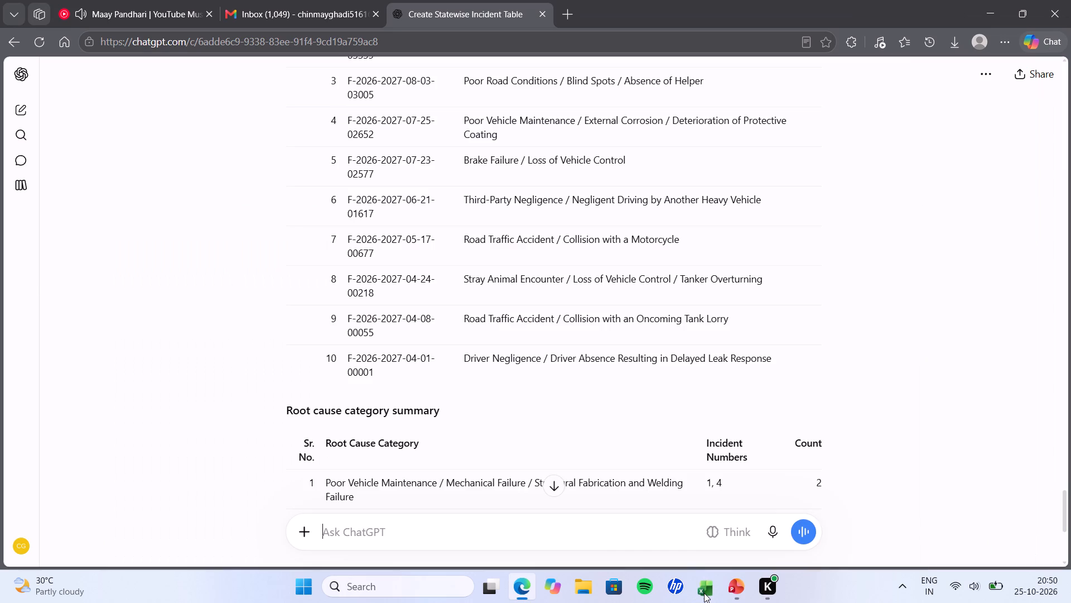
left_click(740, 597)
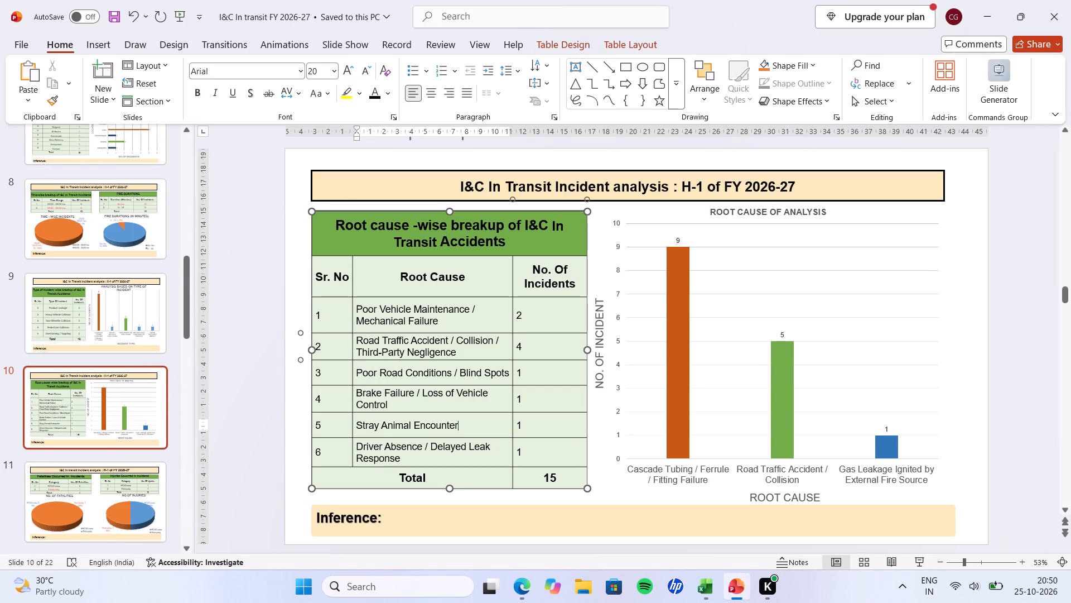
left_click(551, 482)
key("Delete")
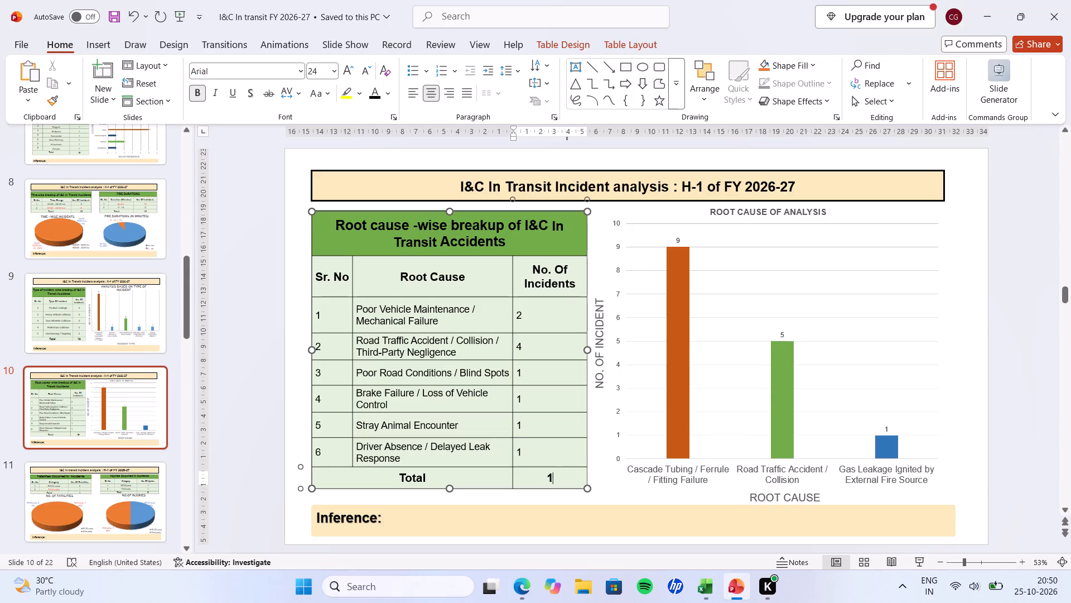
key("0")
Open slide 11 with the fatalities and injuries tables.
scroll(68, 351, "down", 5)
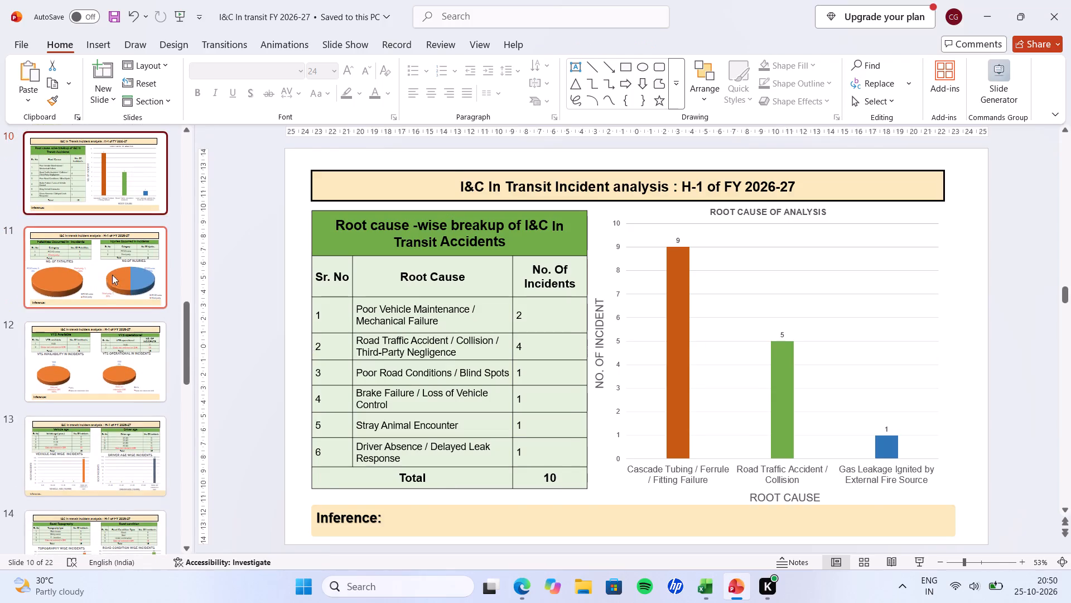
left_click(112, 276)
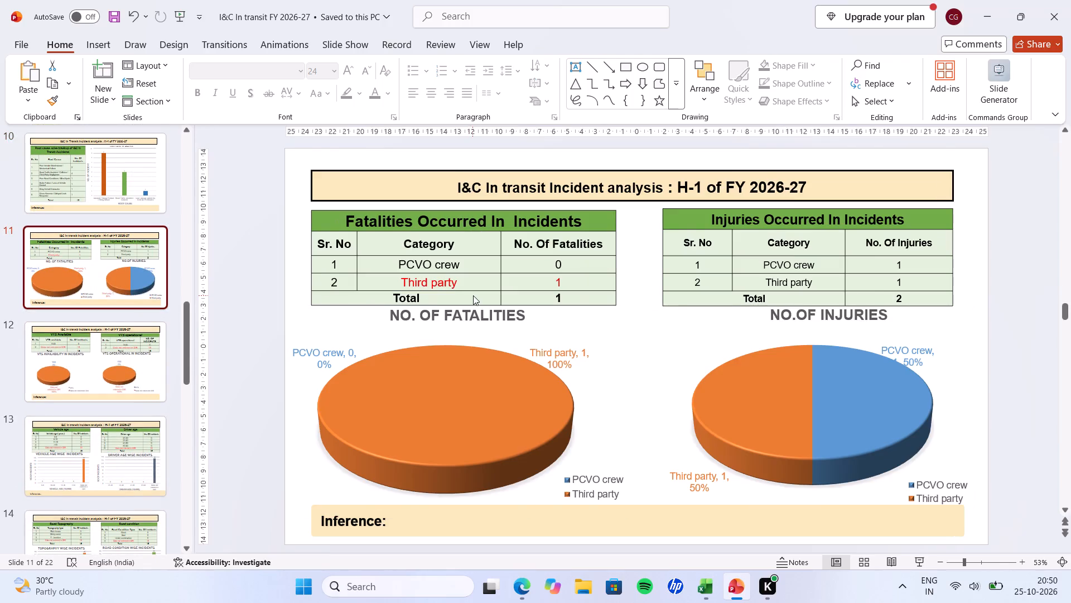
key("alt+Tab")
key("alt+Tab")
Switch to the Excel incident report and locate the Fatalities and Injuries columns in Sheet1.
left_click(708, 583)
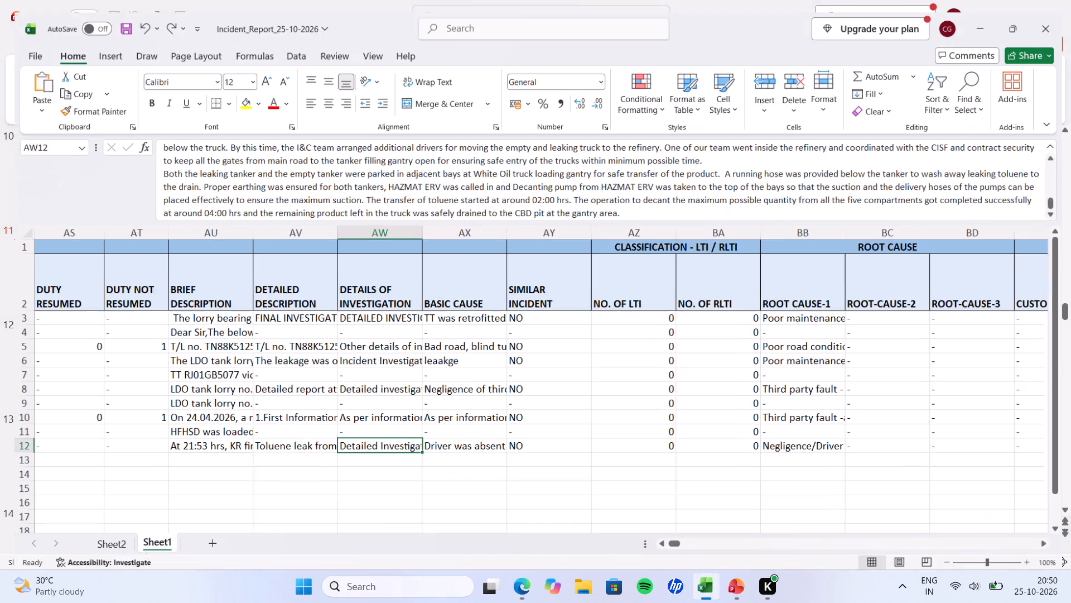
left_click_drag(591, 395, 1067, 368)
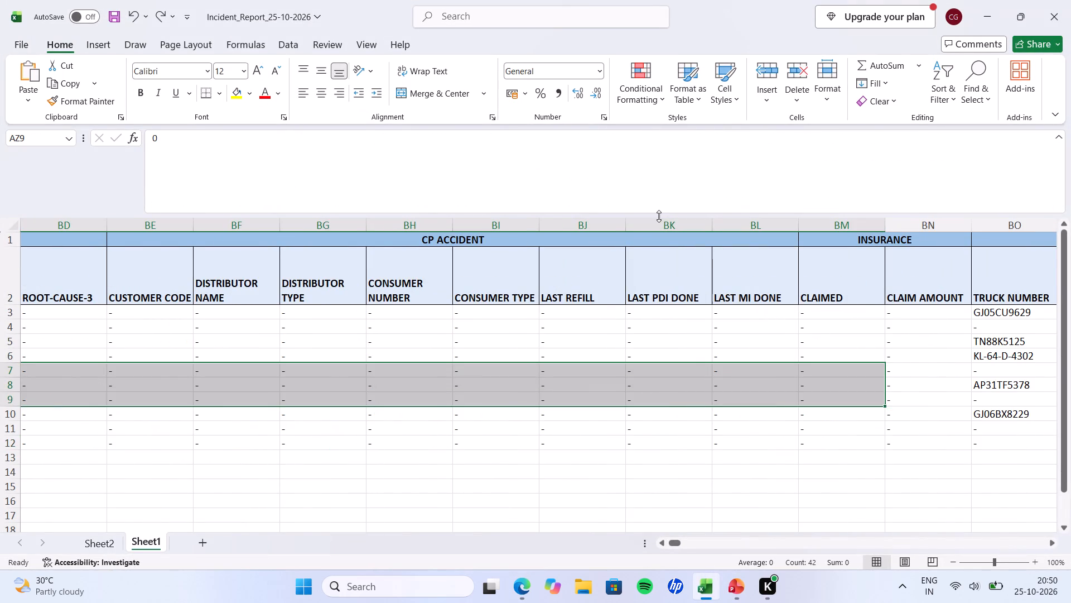
left_click_drag(659, 216, 659, 135)
left_click_drag(666, 284, 1070, 283)
left_click_drag(829, 247, 1070, 246)
left_click_drag(788, 309, 1070, 299)
left_click_drag(621, 281, 1070, 266)
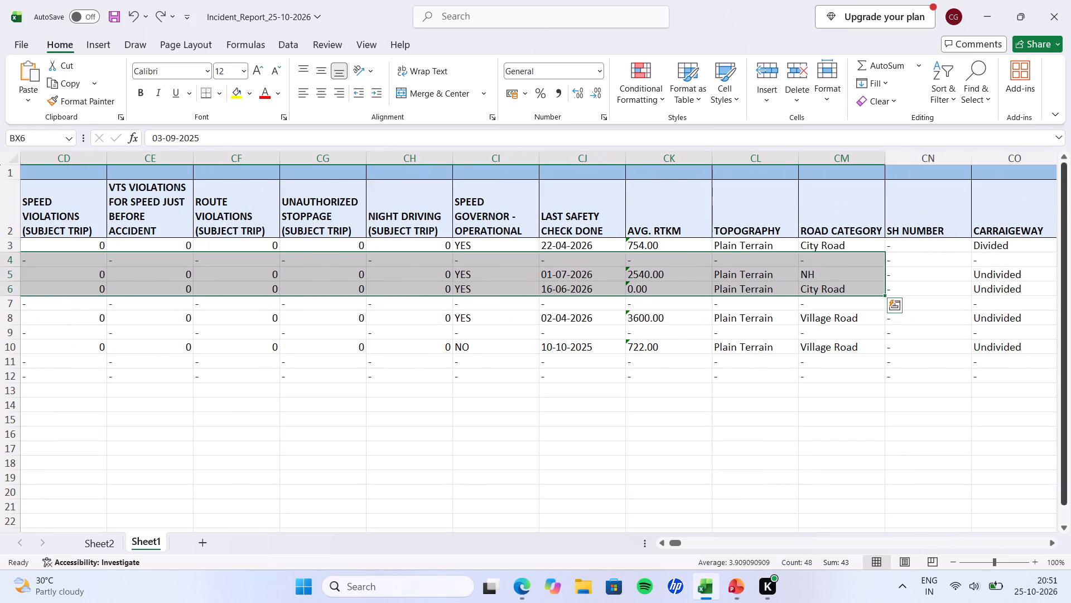
left_click_drag(686, 343, 64, 347)
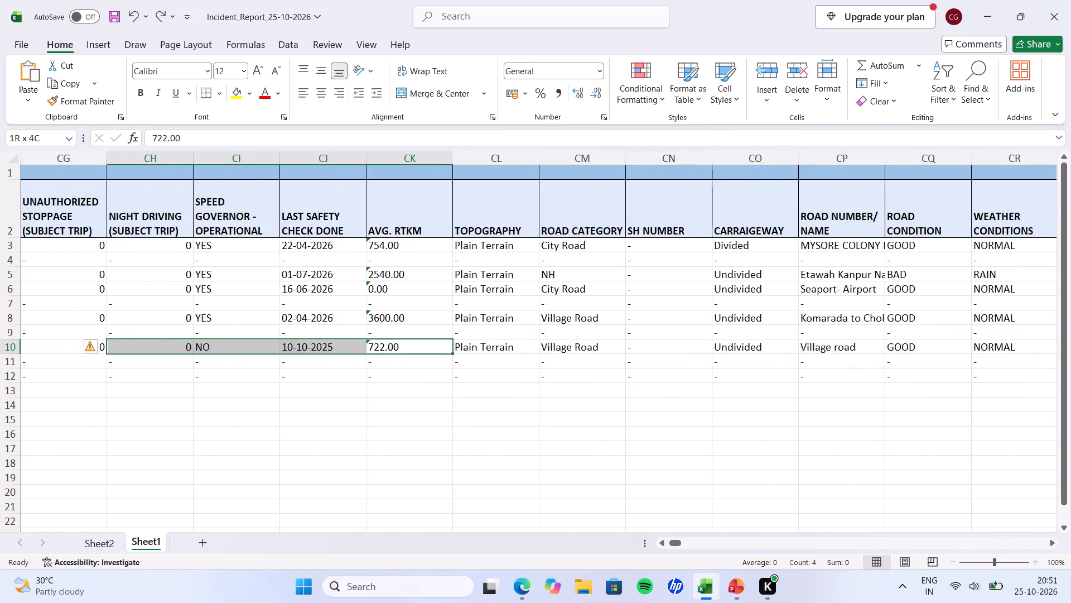
left_click_drag(64, 347, 1070, 318)
left_click_drag(665, 290, 94, 293)
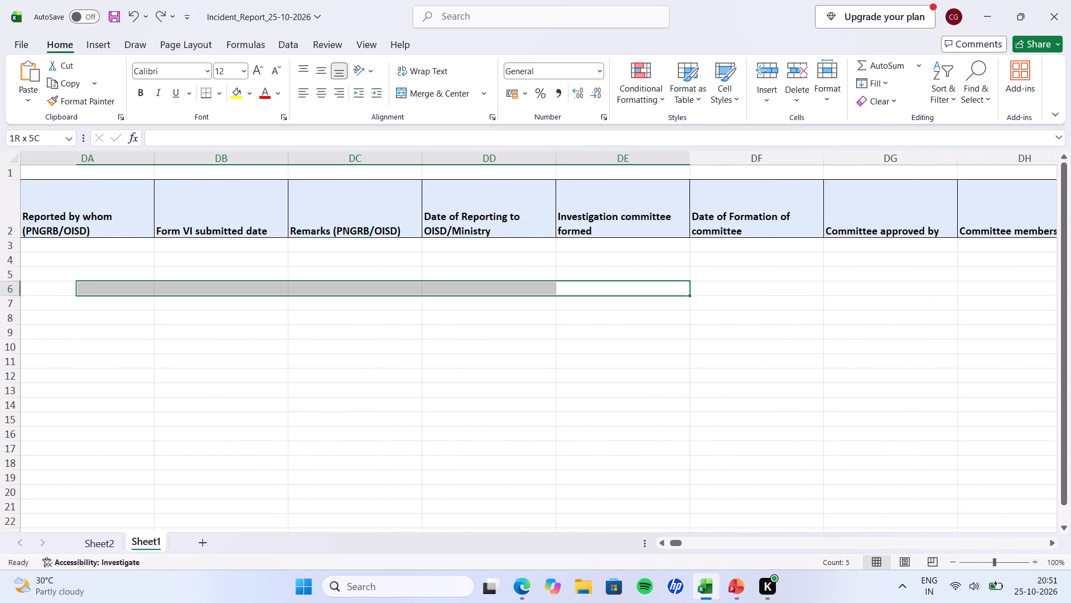
left_click_drag(94, 293, 1070, 270)
left_click_drag(973, 357, 0, 353)
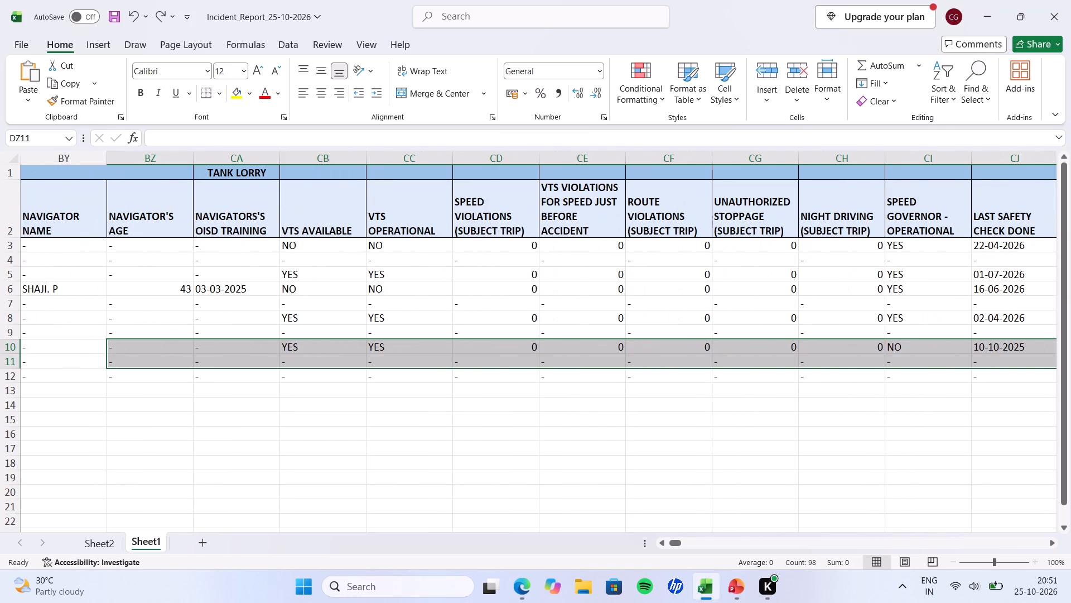
left_click_drag(389, 299, 0, 303)
left_click_drag(385, 265, 0, 294)
left_click_drag(220, 346, 0, 331)
left_click_drag(379, 299, 1070, 284)
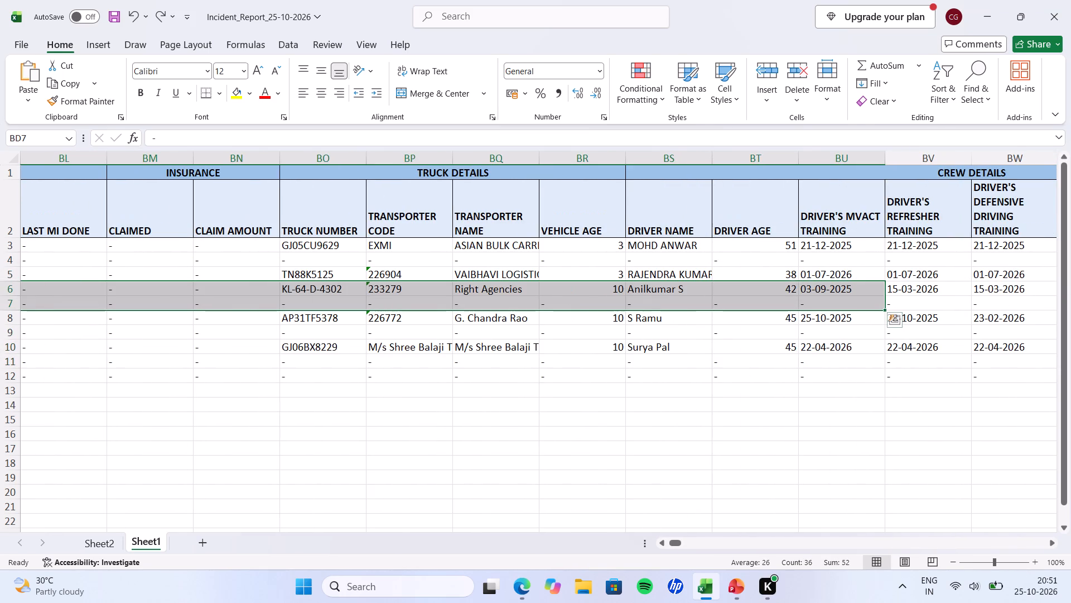
left_click_drag(727, 329, 1070, 329)
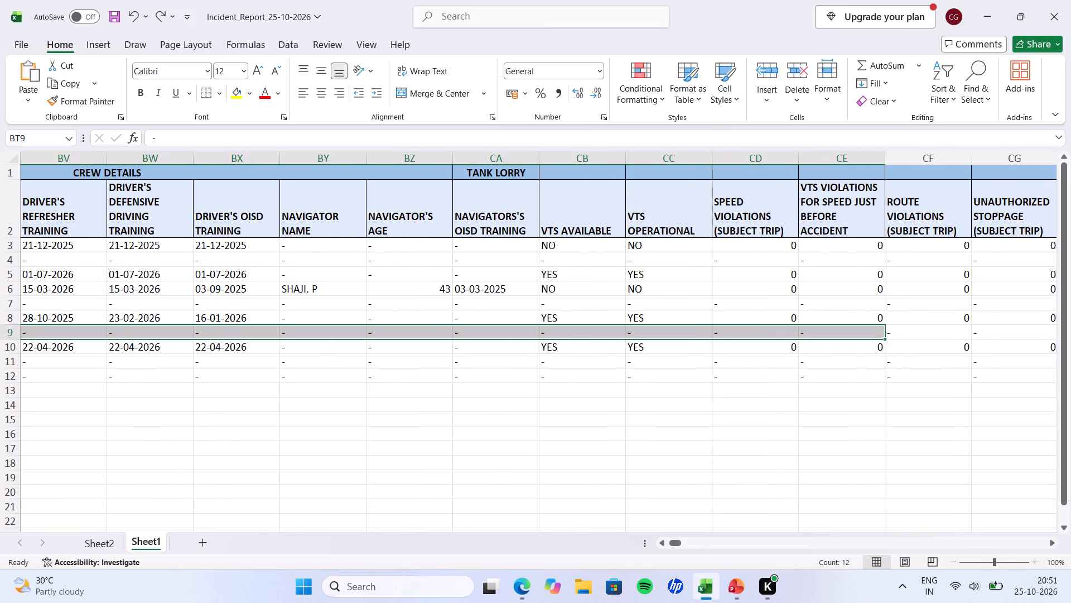
left_click_drag(499, 272, 1063, 269)
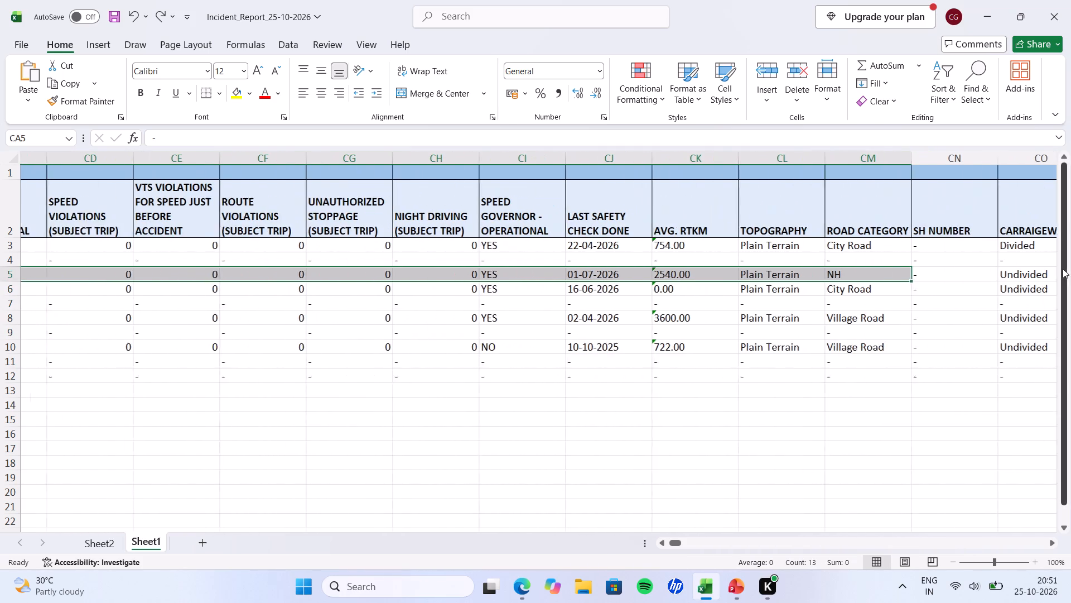
left_click_drag(932, 317, 1070, 317)
left_click_drag(618, 352, 617, 351)
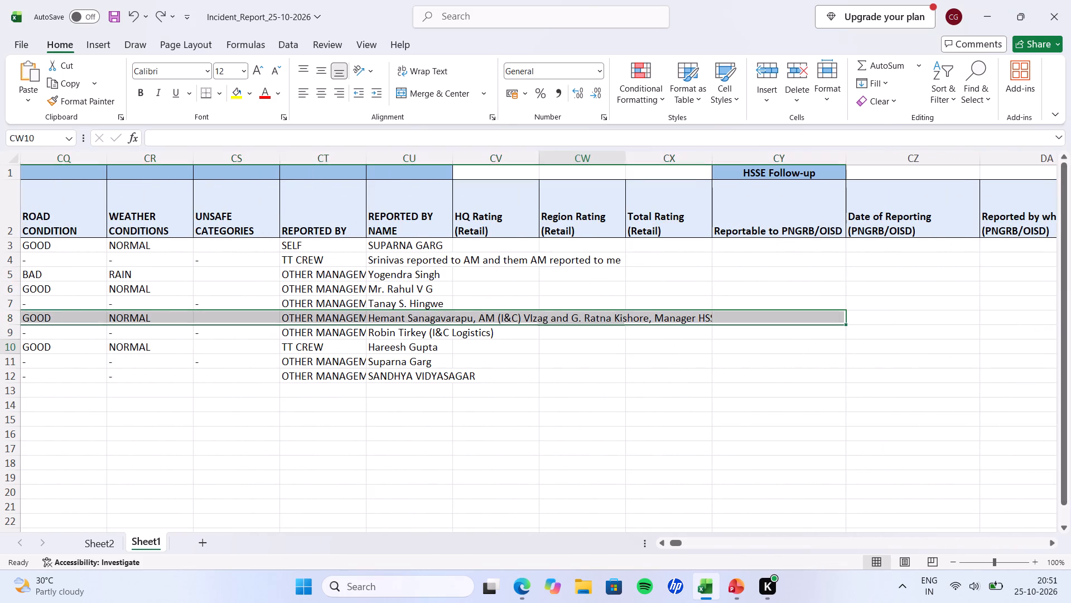
left_click_drag(617, 351, 0, 319)
left_click_drag(189, 269, 0, 256)
left_click_drag(166, 321, 0, 303)
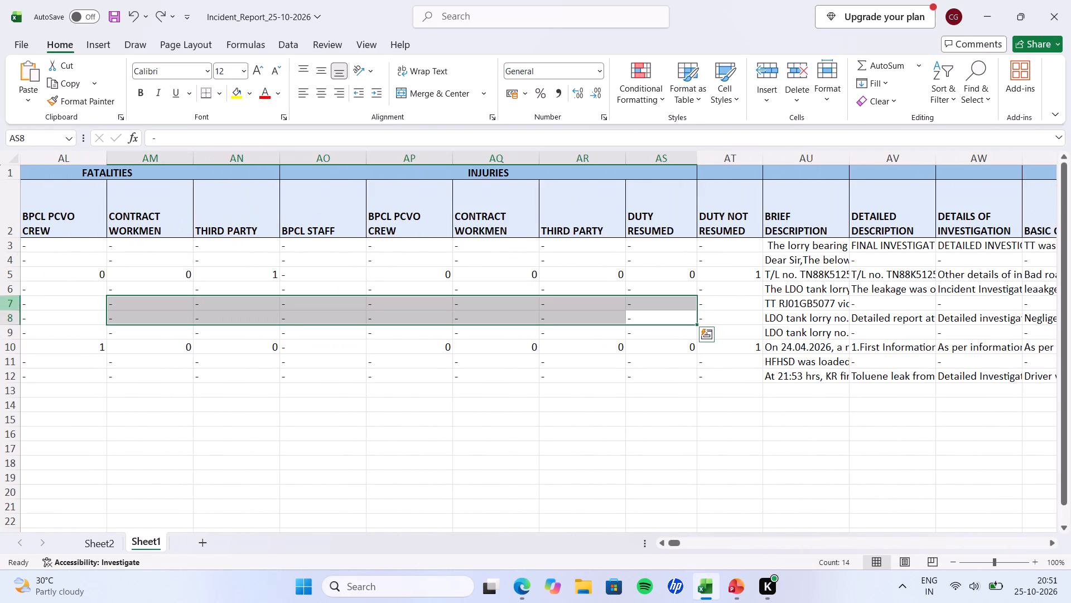
Select the Fatalities data for all four categories in rows 3 to 12 of Sheet1 to check the fatality counts.
left_click_drag(320, 335, 0, 309)
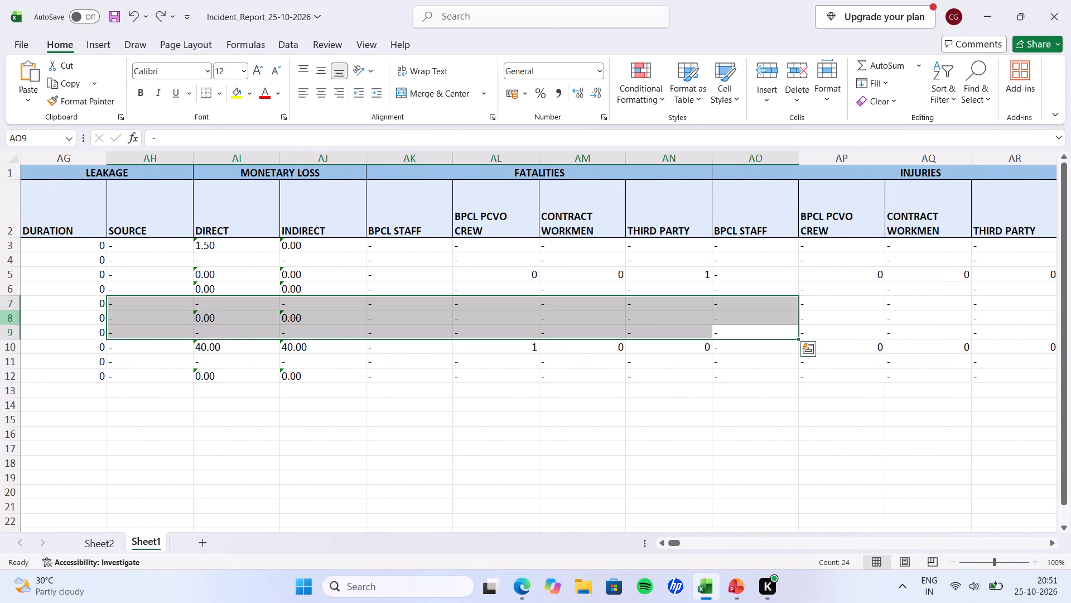
left_click_drag(411, 242, 679, 367)
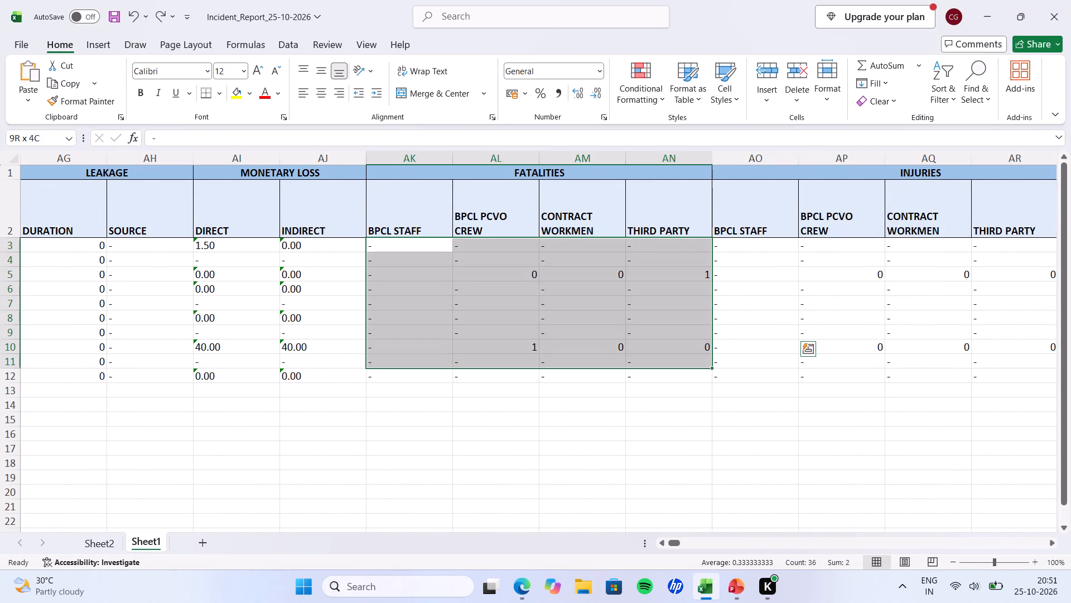
left_click_drag(679, 367, 685, 380)
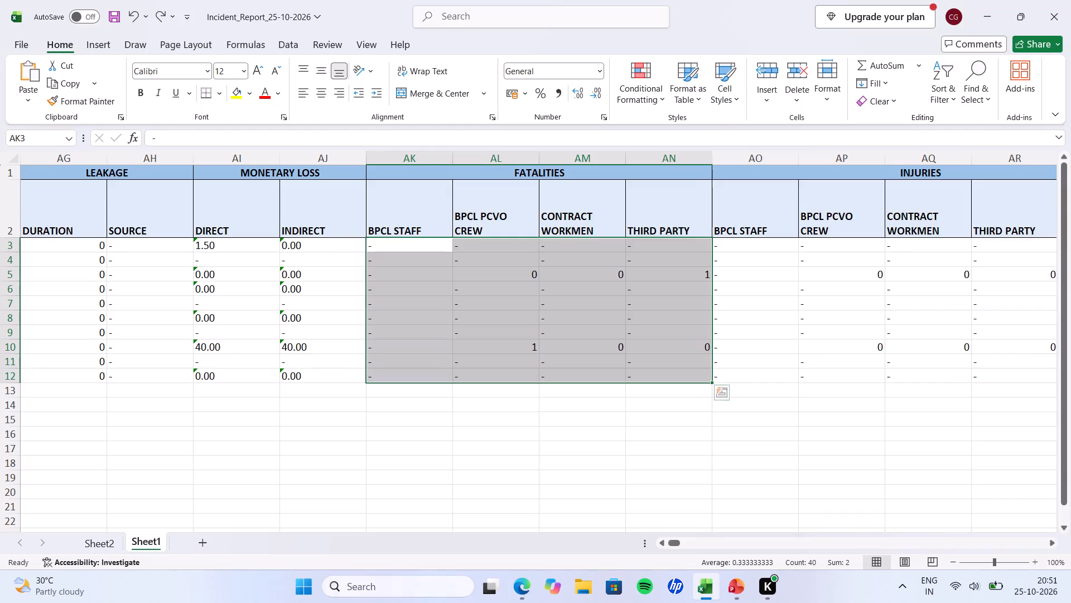
Switch to the presentation and set slide 11's PCVO crew fatalities to 1 and the fatalities total to 2.
key("alt+Tab")
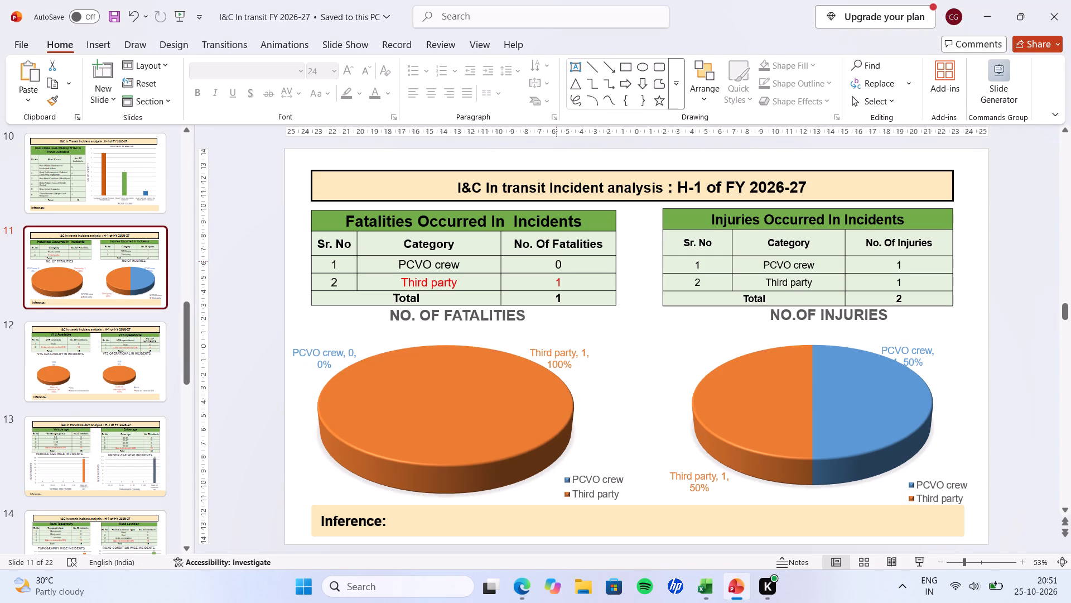
left_click(563, 266)
key("BackSpace")
key("1")
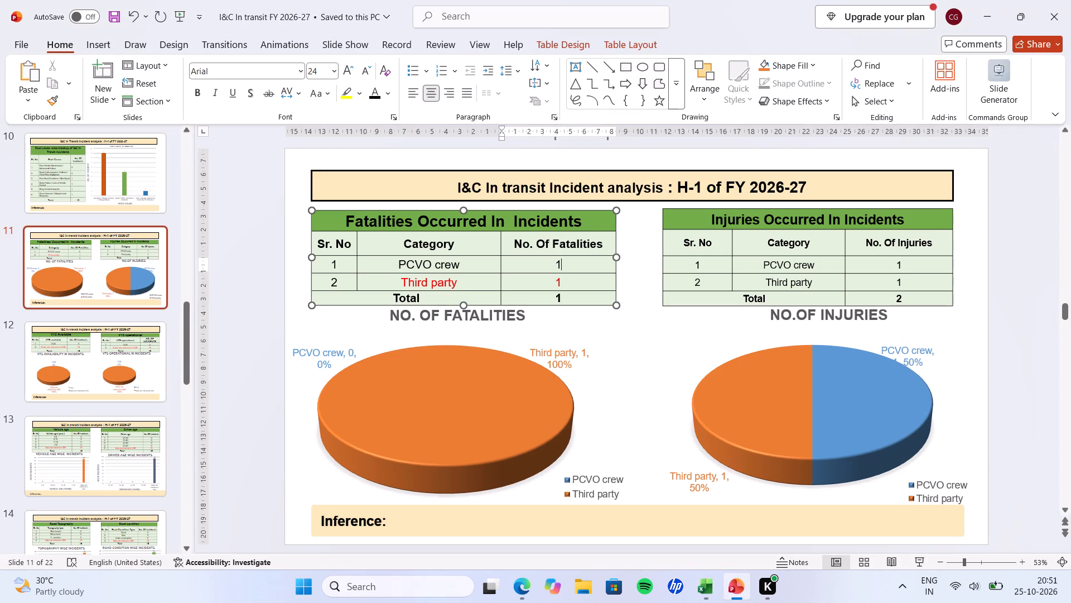
left_click(569, 301)
left_click(562, 296)
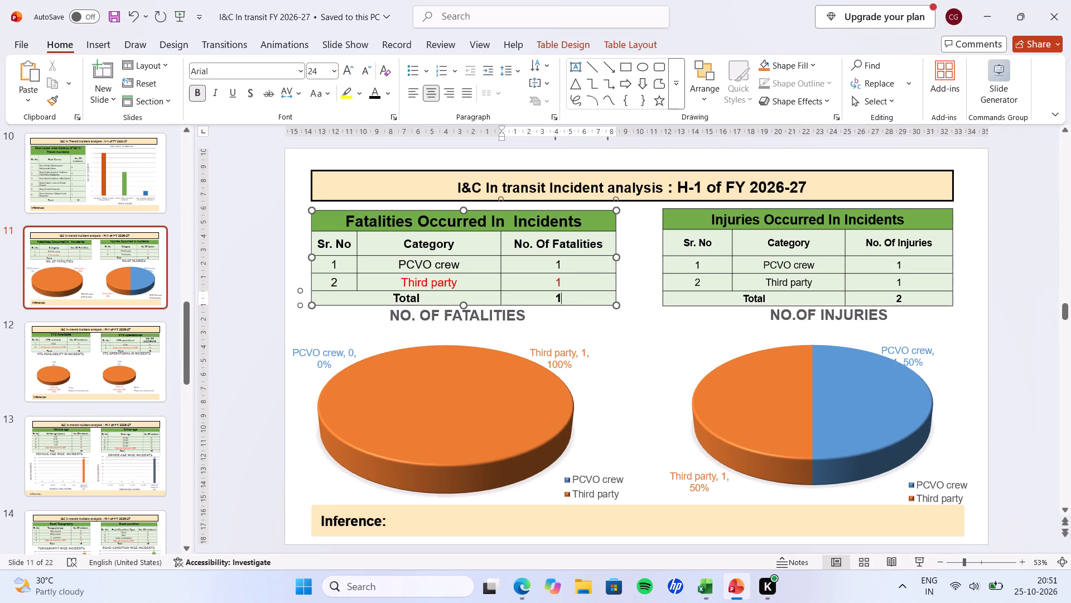
key("BackSpace")
key("2")
Change the Third party category and its count in the fatalities table to black text.
left_click(561, 282)
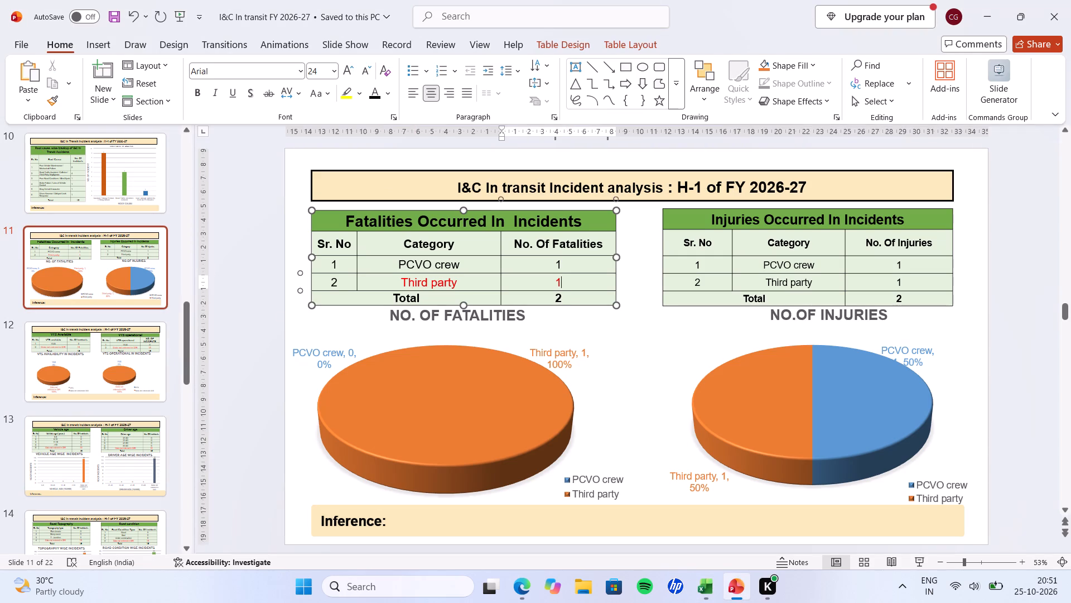
left_click_drag(570, 283, 433, 280)
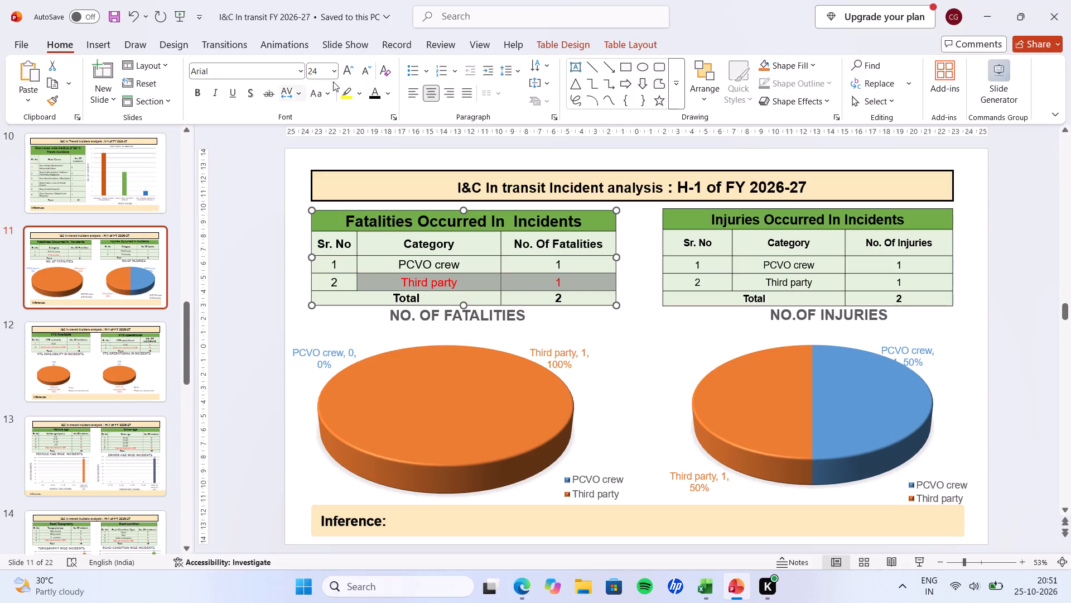
left_click(374, 94)
Switch to the Excel incident report and select the Injuries data from BPCL Staff to Duty Resumed in rows 3 to 12 to check injury counts.
key("alt+Tab")
left_click_drag(782, 242, 1070, 252)
left_click_drag(505, 242, 808, 253)
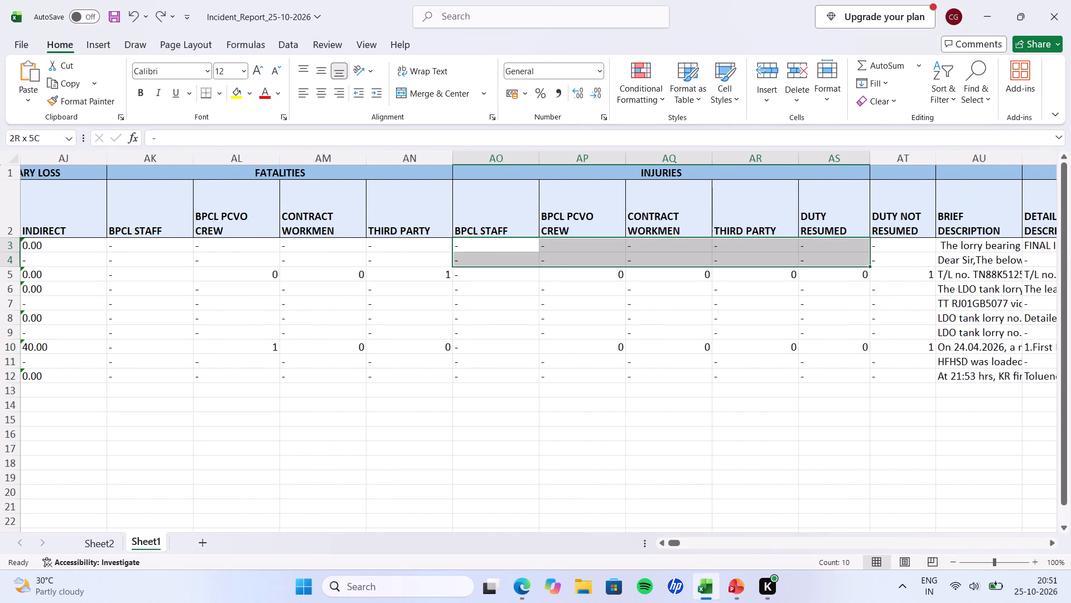
left_click_drag(808, 253, 842, 375)
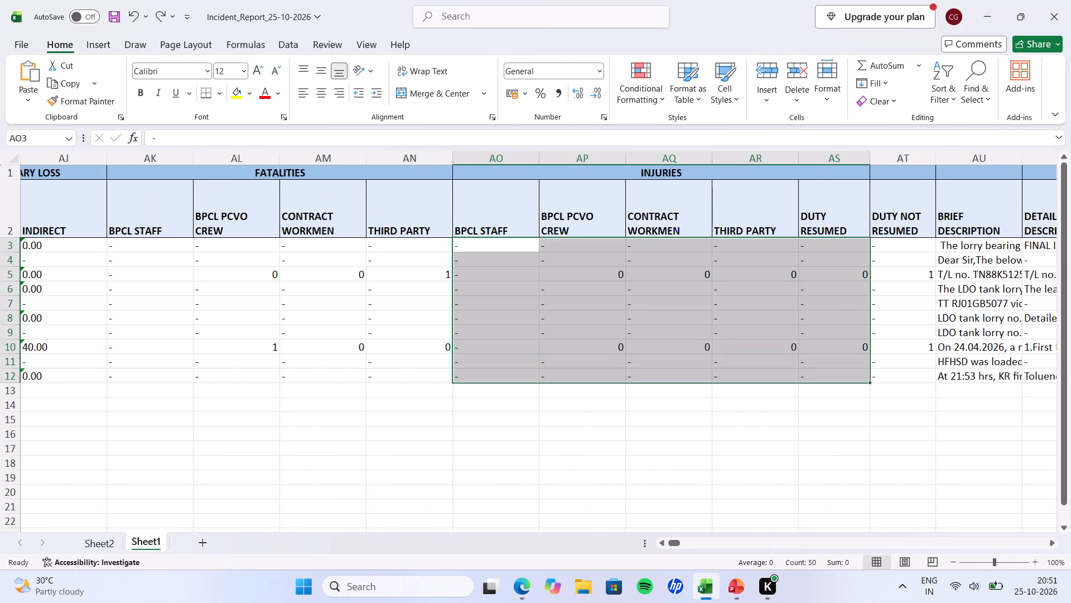
Switch to the presentation and set slide 11's PCVO crew injuries, Third party injuries and injuries total each to 0.
key("alt+Tab")
left_click(908, 269)
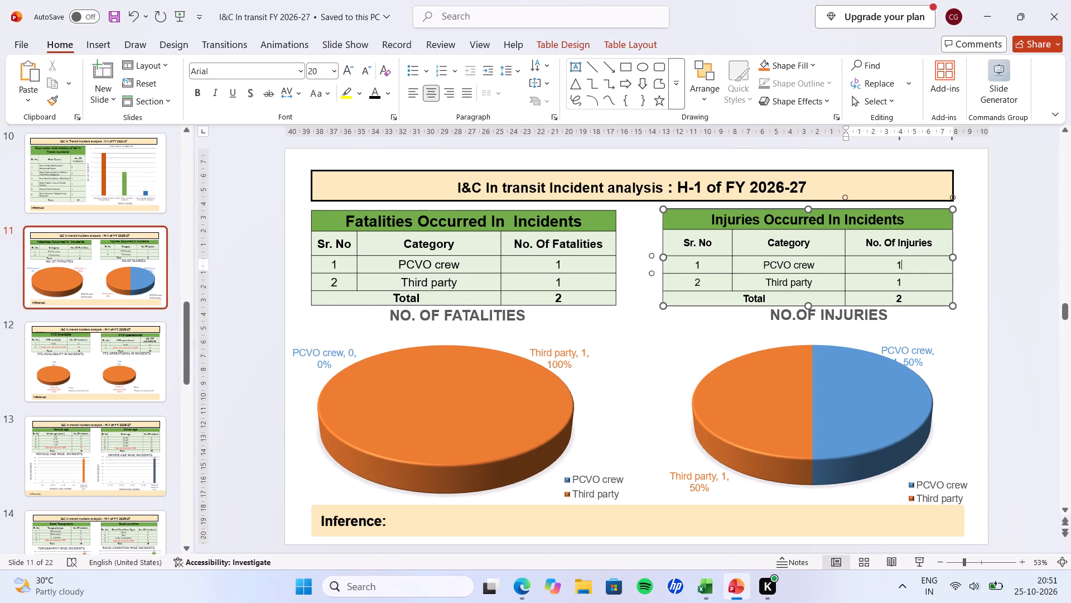
key("BackSpace")
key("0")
left_click(904, 285)
key("BackSpace")
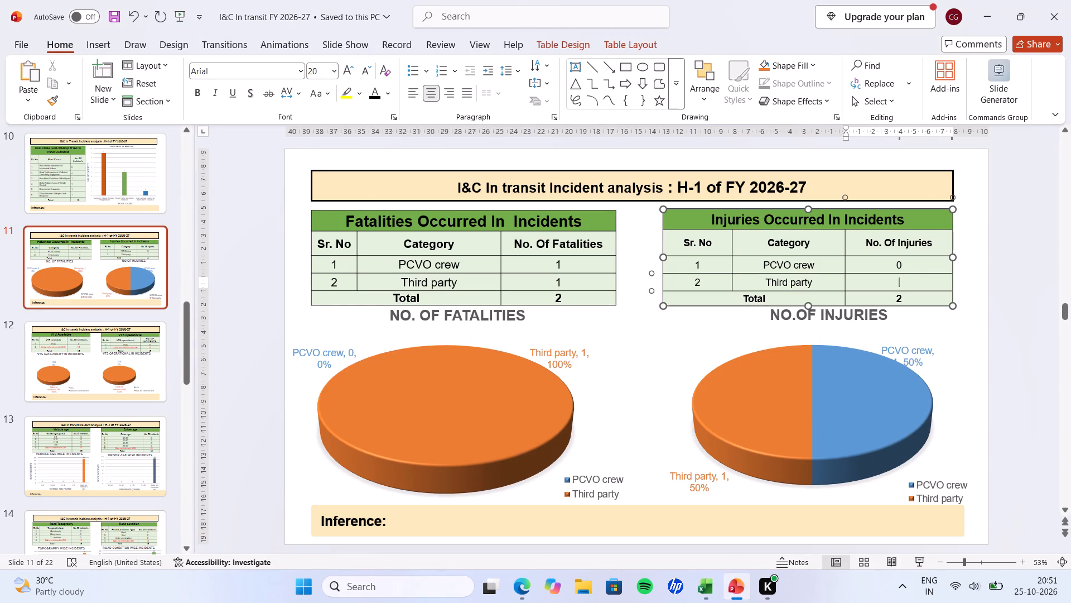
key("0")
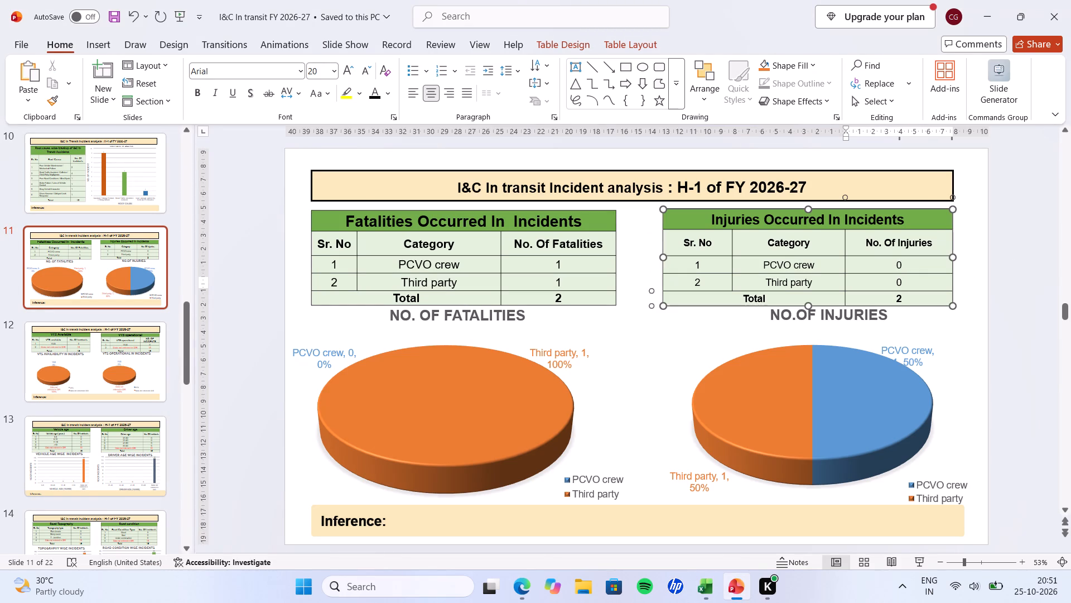
left_click(902, 301)
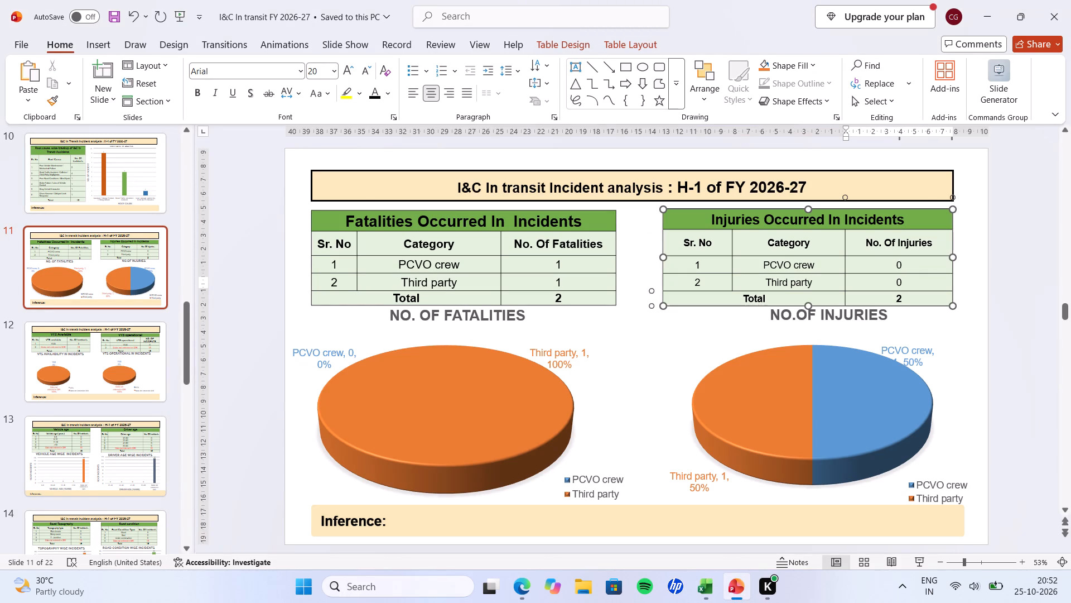
left_click(899, 298)
key("Delete")
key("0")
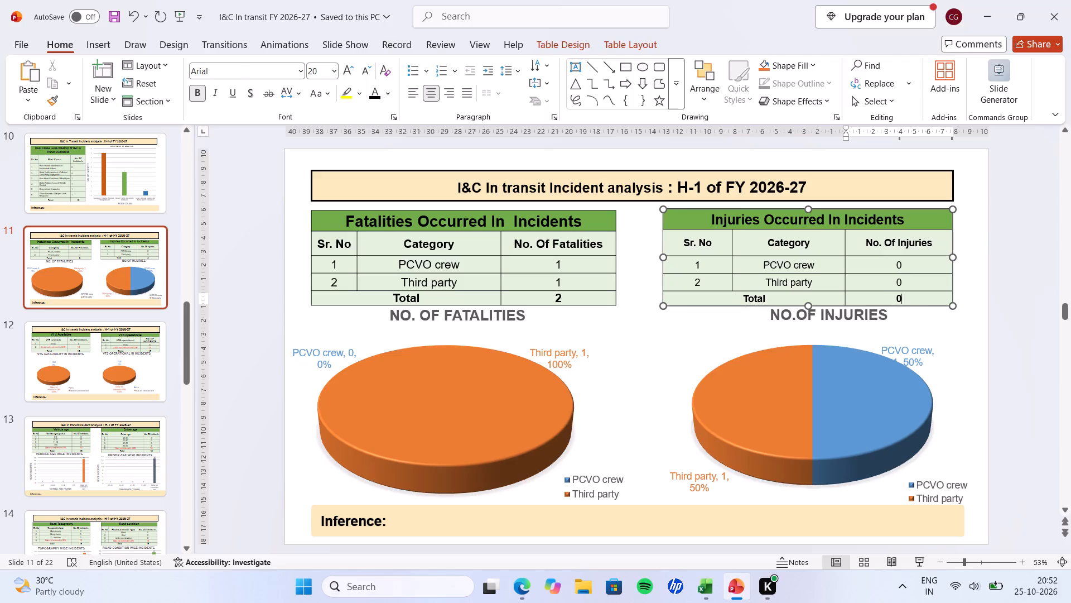
left_click(914, 323)
left_click(630, 288)
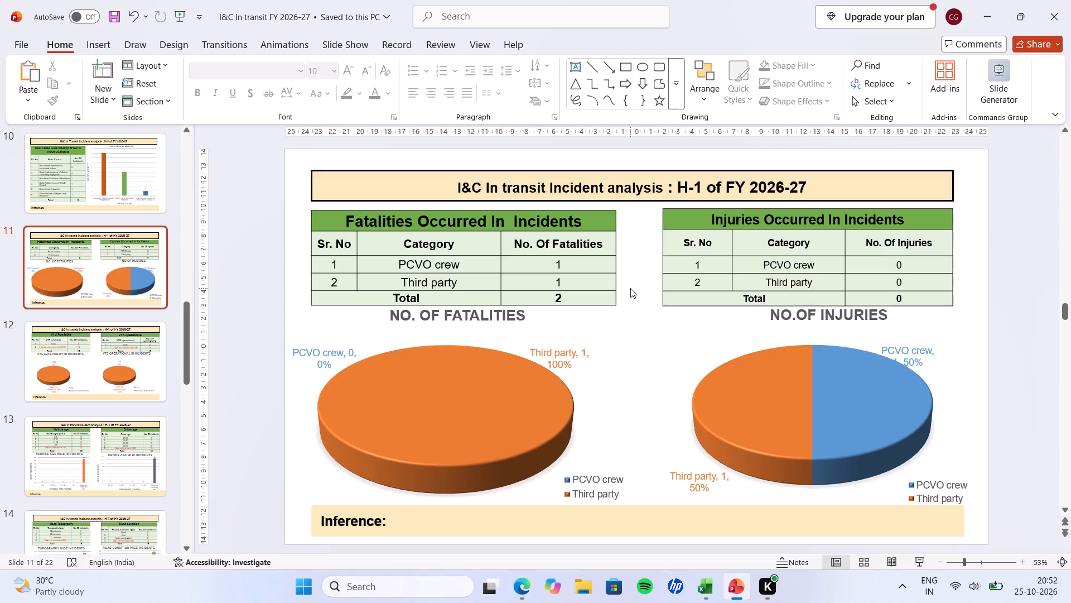
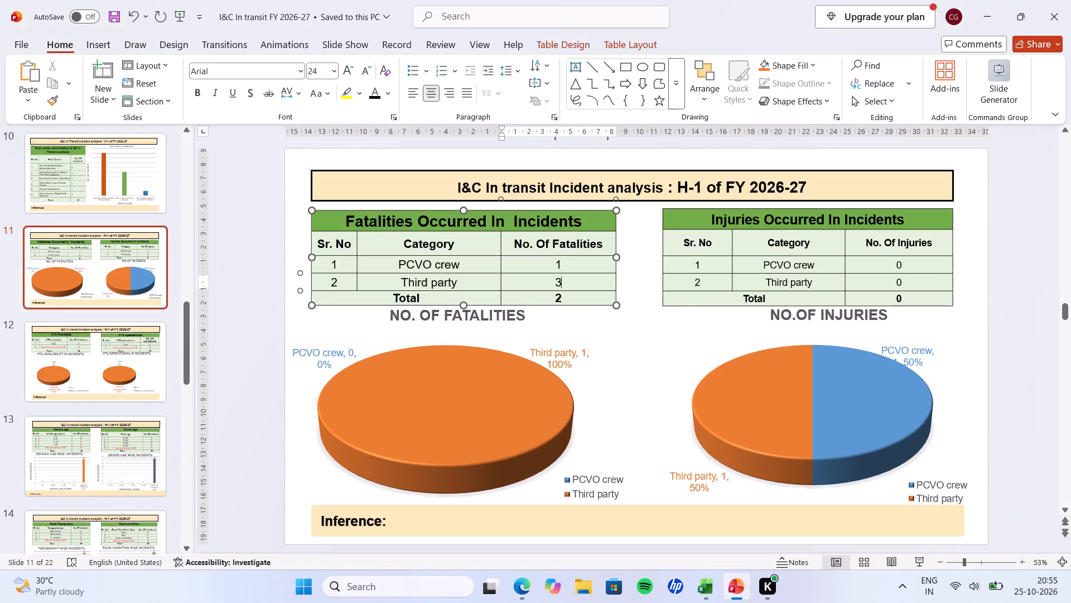
Clear the number of fatalities in the Total row of slide 11's Fatalities Occurred In Incidents table.
left_click(561, 298)
key("BackSpace")
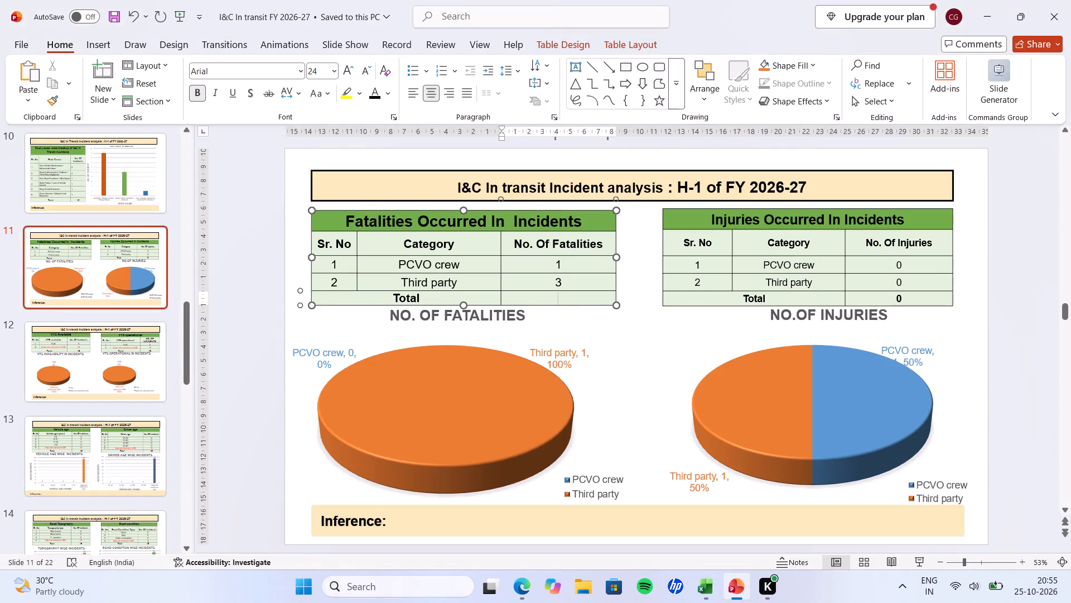
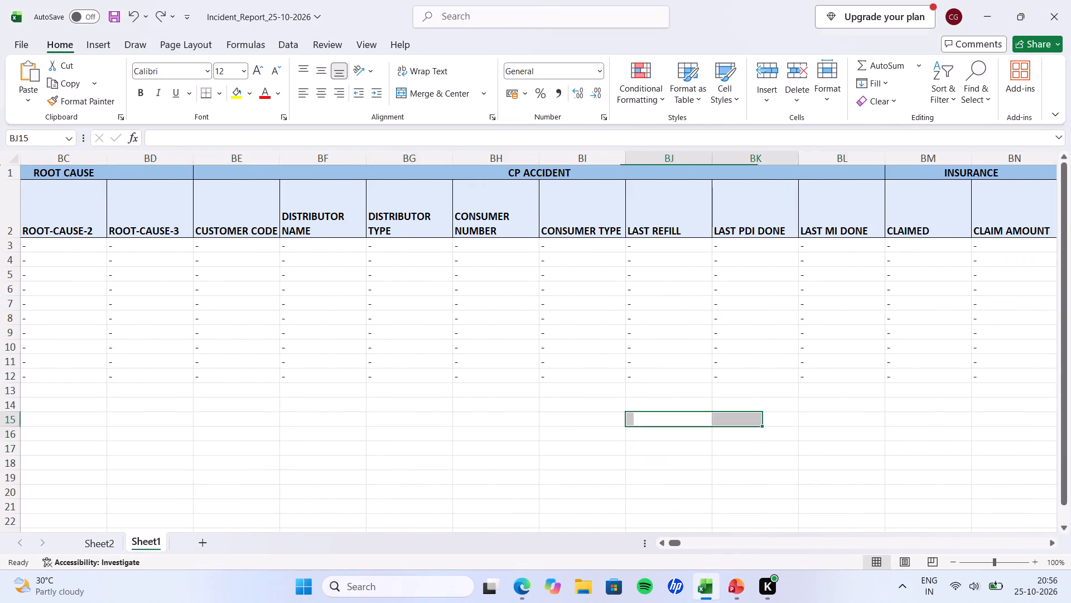
Find the VTS AVAILABLE column in Sheet1 of the incident report workbook and check its rows with no entry.
left_click_drag(857, 427, 1070, 431)
left_click_drag(596, 376, 885, 382)
left_click_drag(693, 449, 858, 472)
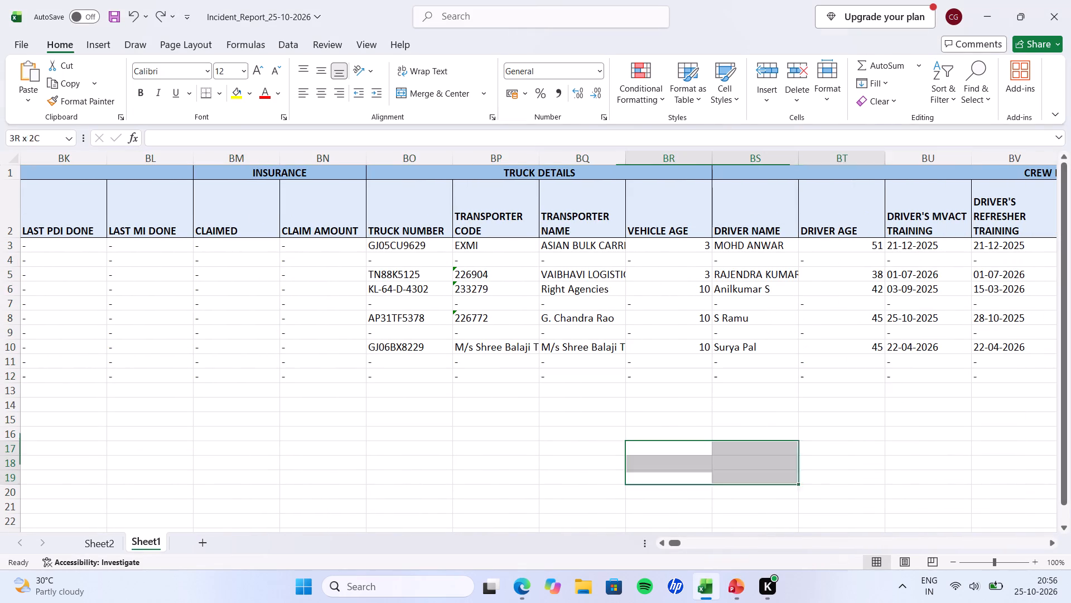
left_click_drag(858, 472, 1070, 468)
left_click_drag(747, 406, 1070, 420)
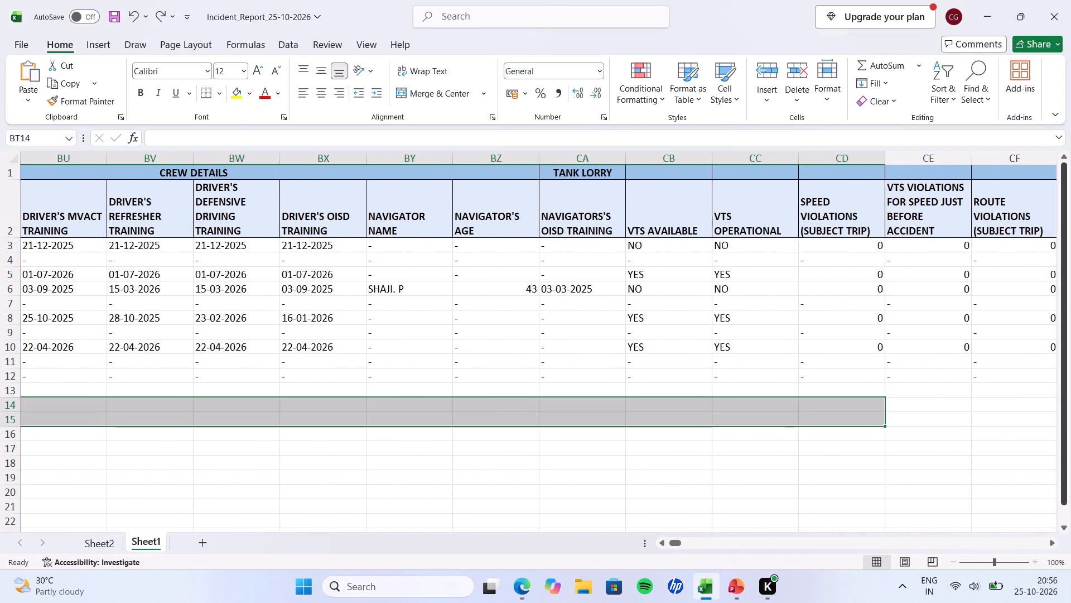
left_click_drag(651, 478, 1028, 481)
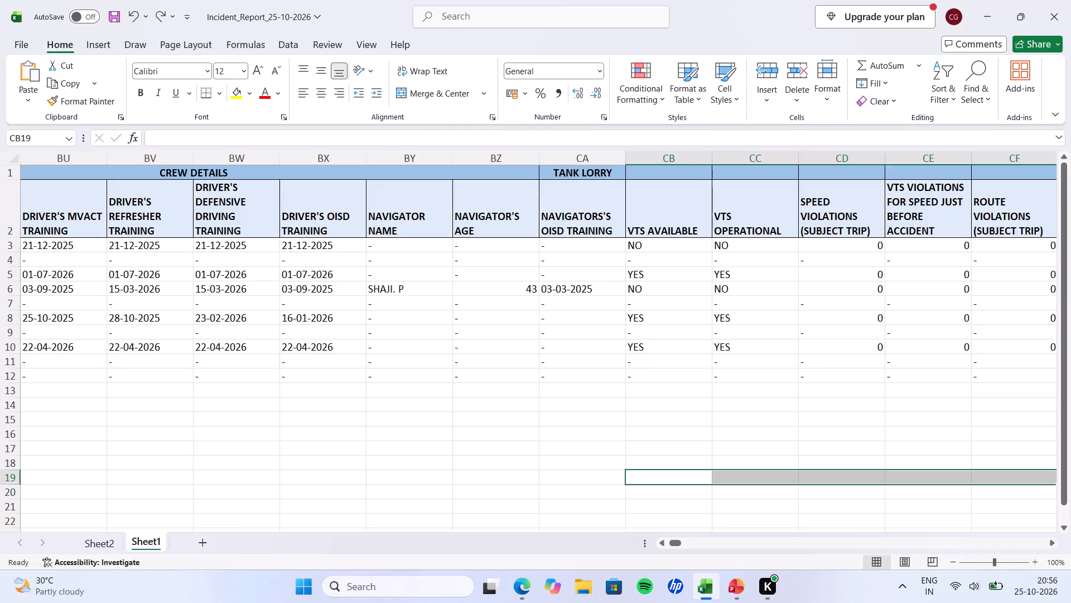
left_click(644, 243)
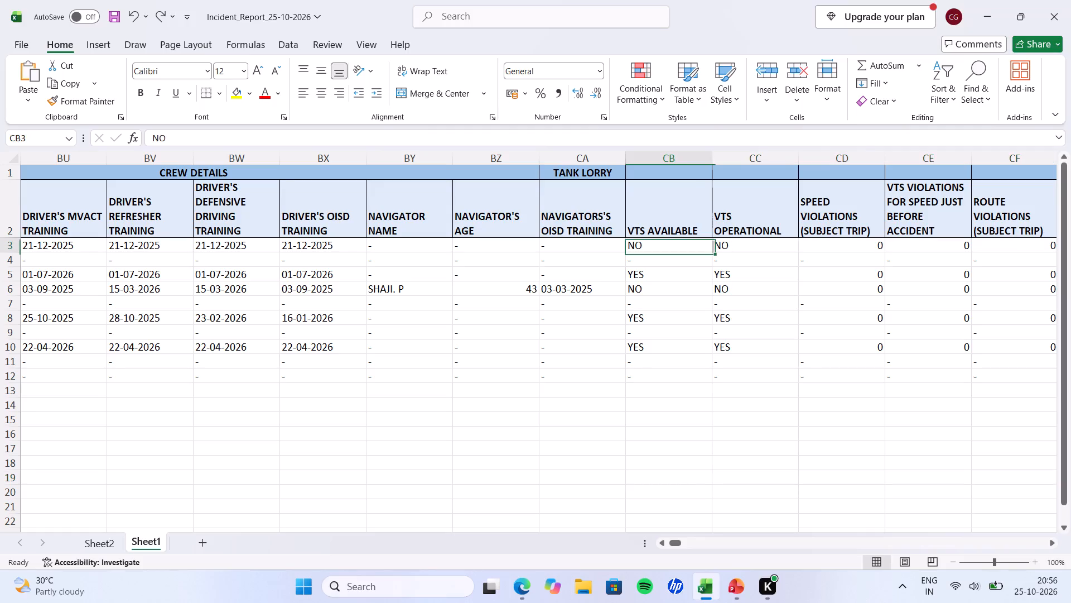
left_click(639, 372)
left_click(636, 362)
left_click(654, 330)
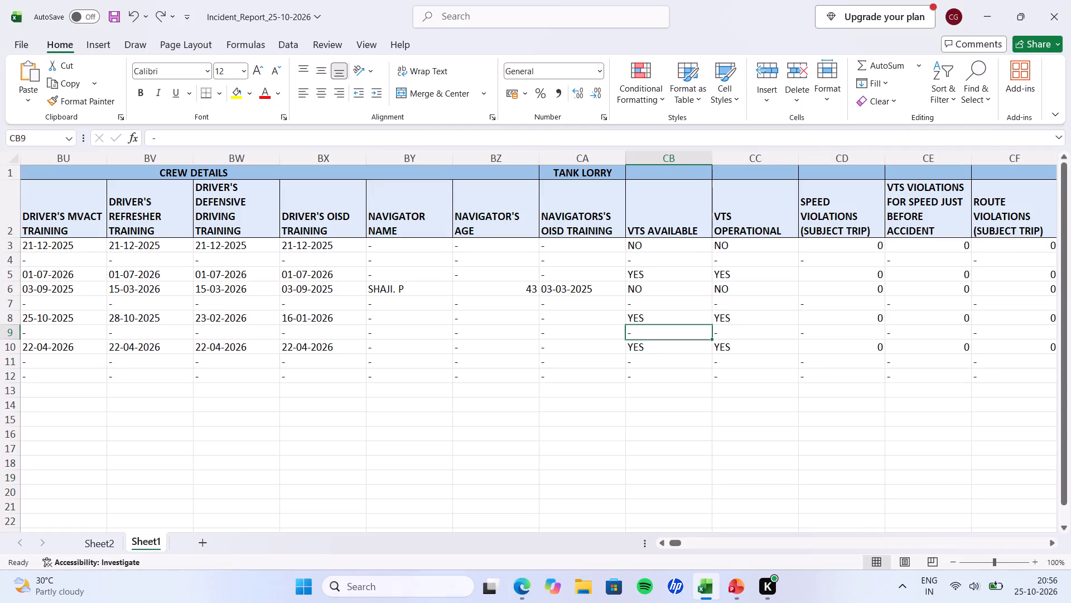
left_click(653, 299)
left_click(649, 257)
In slide 12's VTS Available table, set the number of incidents for "Data not entered in DIR" to 5.
key("alt+Tab")
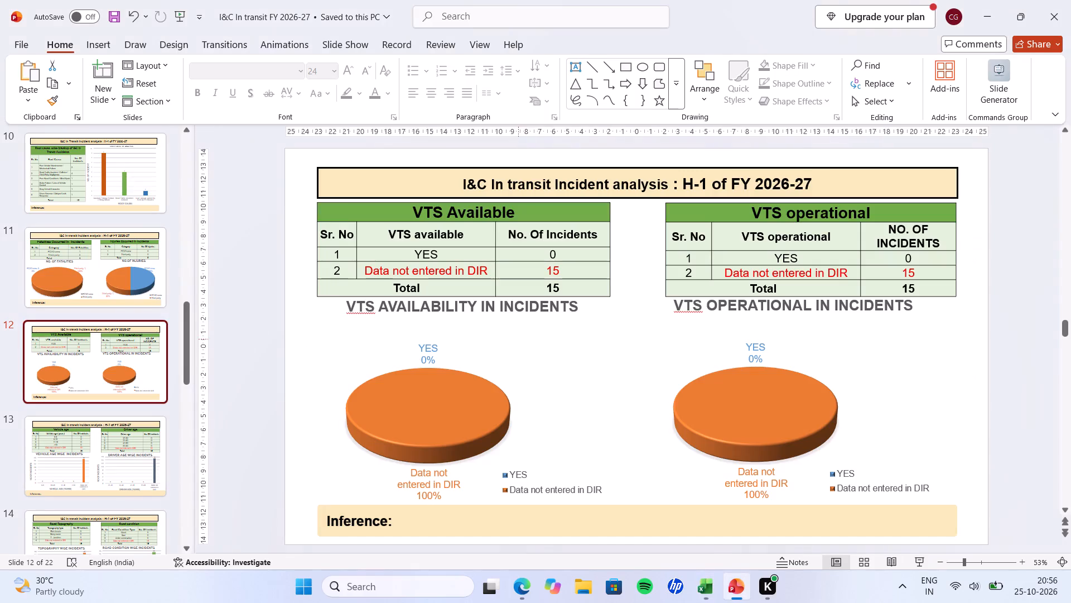
left_click(564, 269)
key("BackSpace")
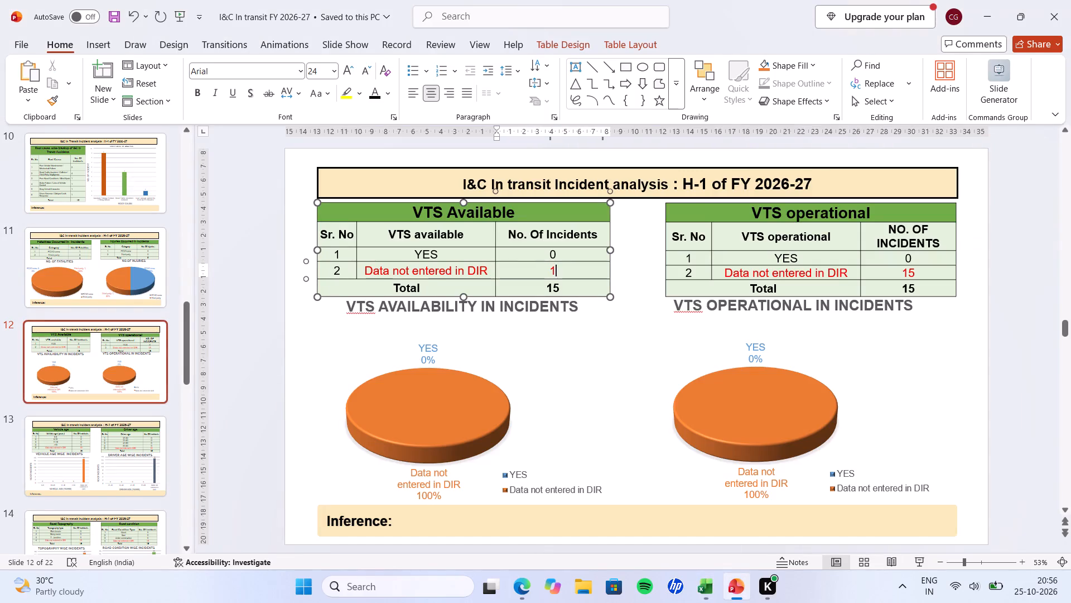
key("BackSpace")
key("5")
Add a row numbered 2 and labelled NO below YES in the VTS Available table, and renumber "Data not entered in DIR" to 3.
key("alt+Tab")
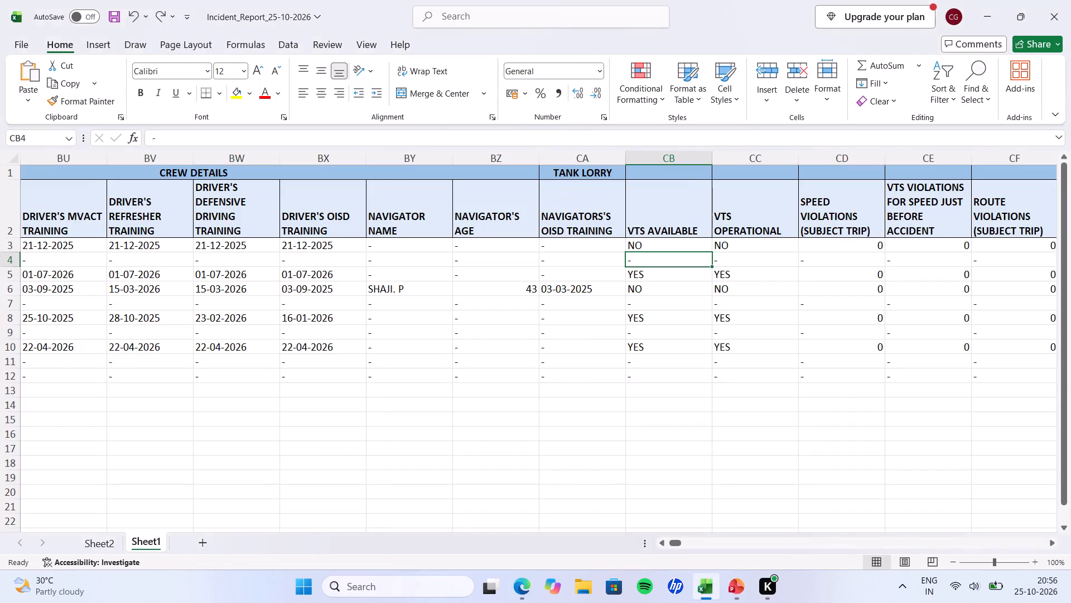
key("alt+Tab")
left_click(577, 259)
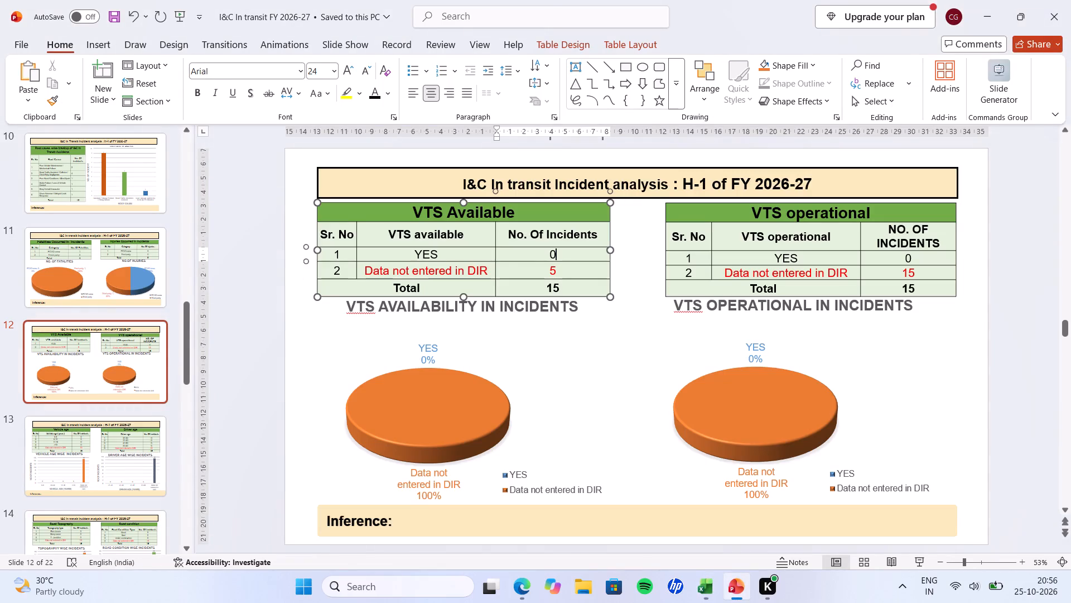
left_click(646, 48)
left_click(186, 87)
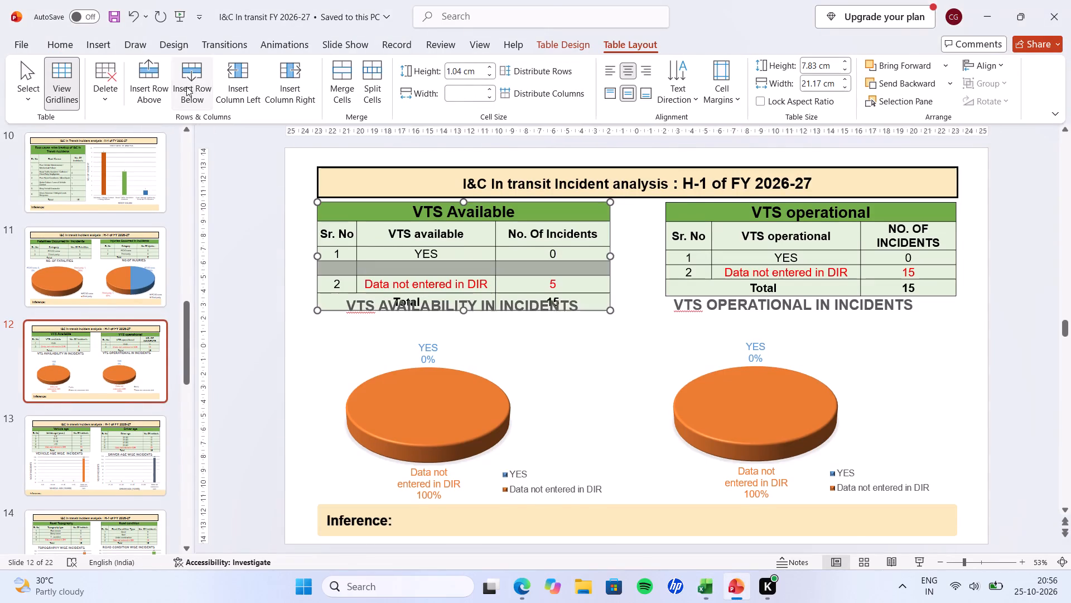
left_click(341, 283)
key("BackSpace")
key("3")
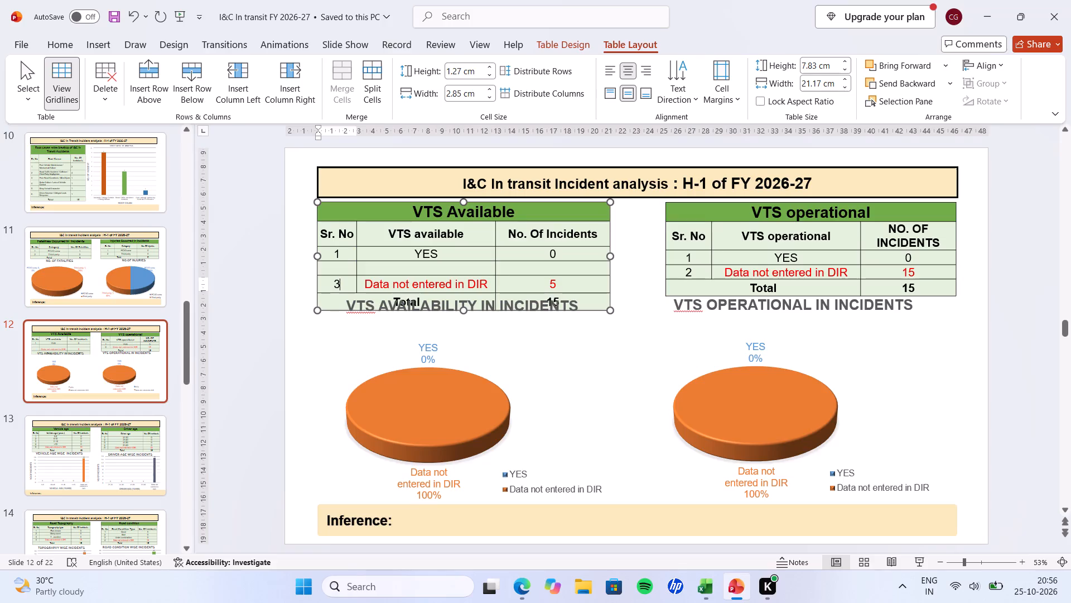
left_click(343, 267)
key("2")
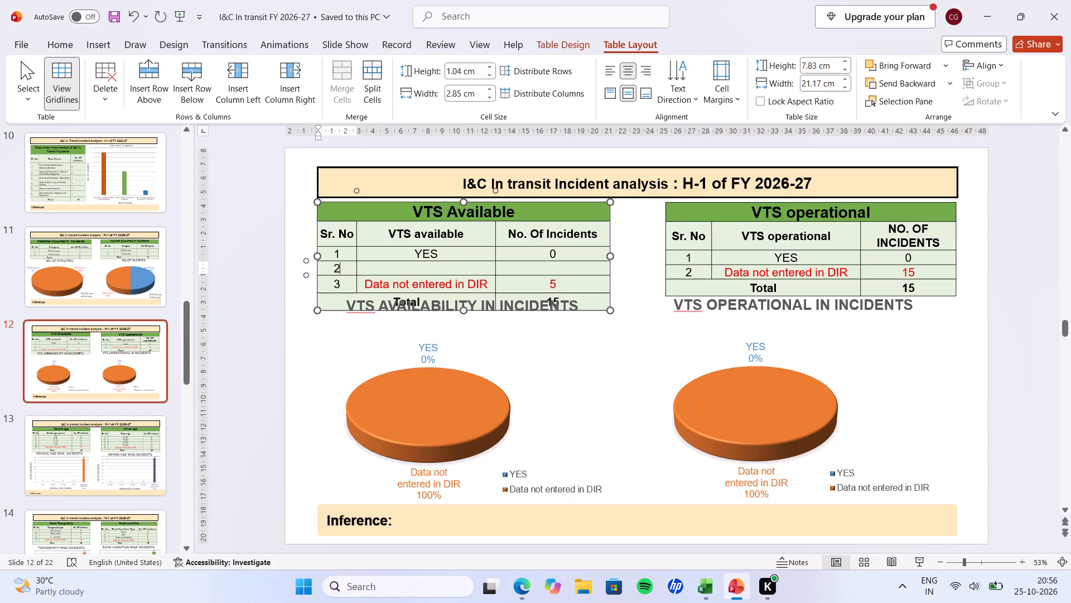
left_click(436, 270)
type("NO")
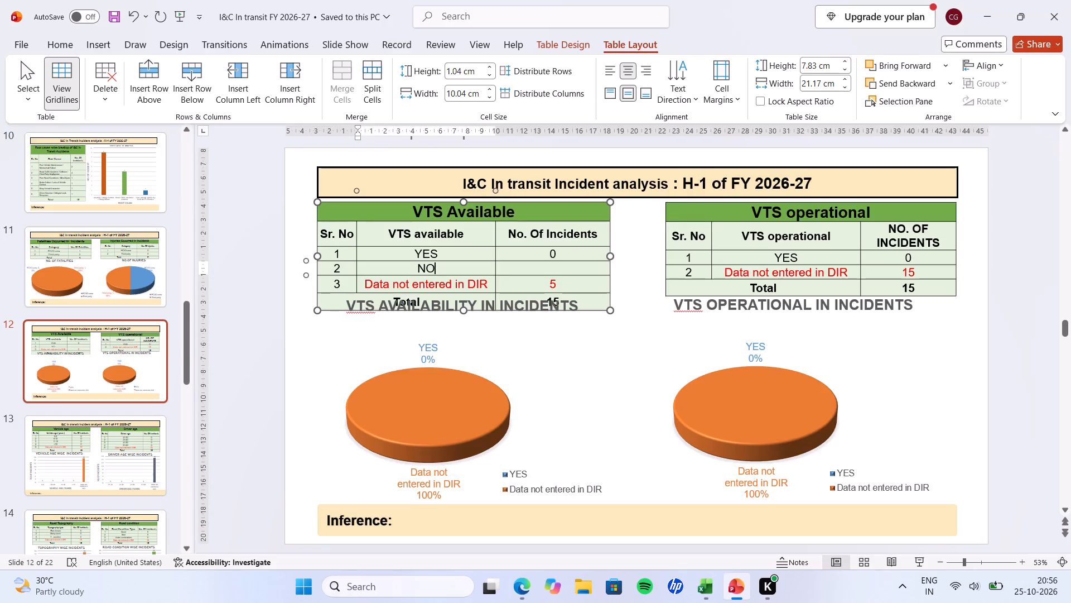
Check the NO entries in the workbook's VTS AVAILABLE column, clear the slide's YES count and enter 2 incidents for NO.
left_click(554, 266)
left_click(550, 267)
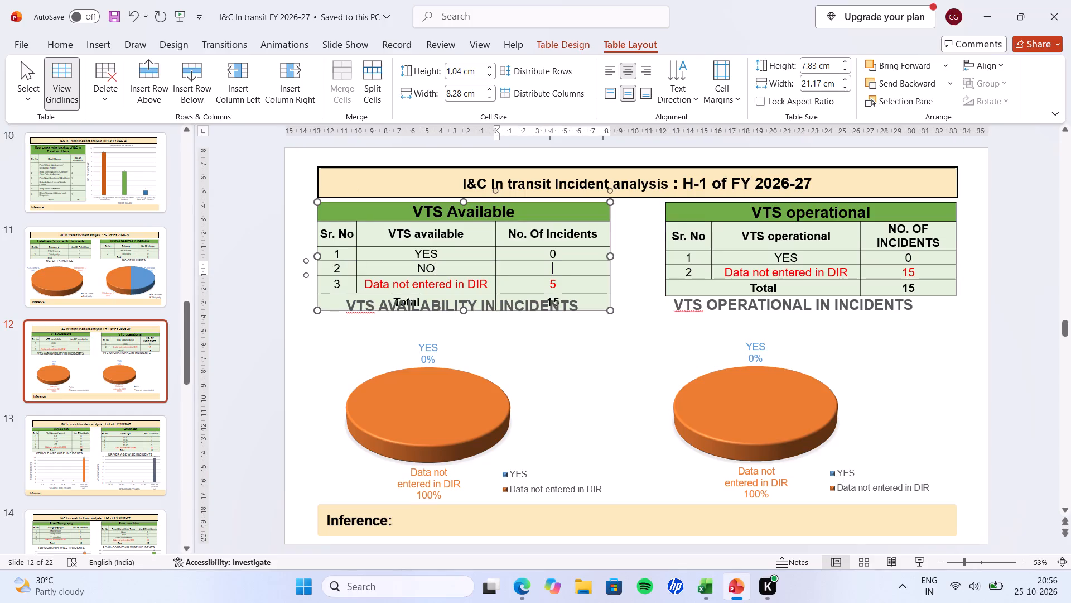
left_click(564, 252)
key("alt+Tab")
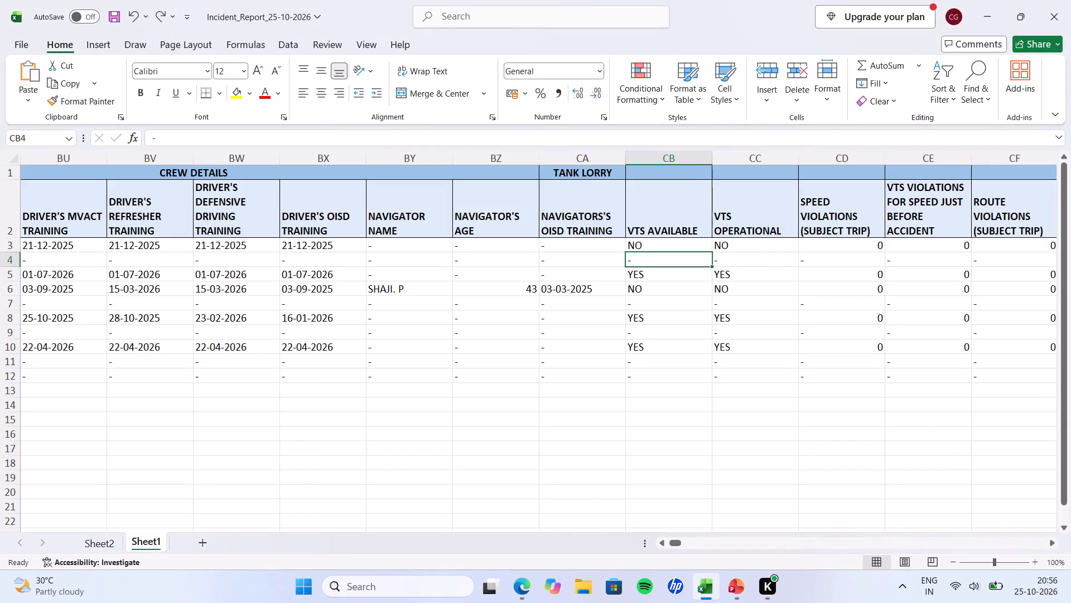
left_click(654, 242)
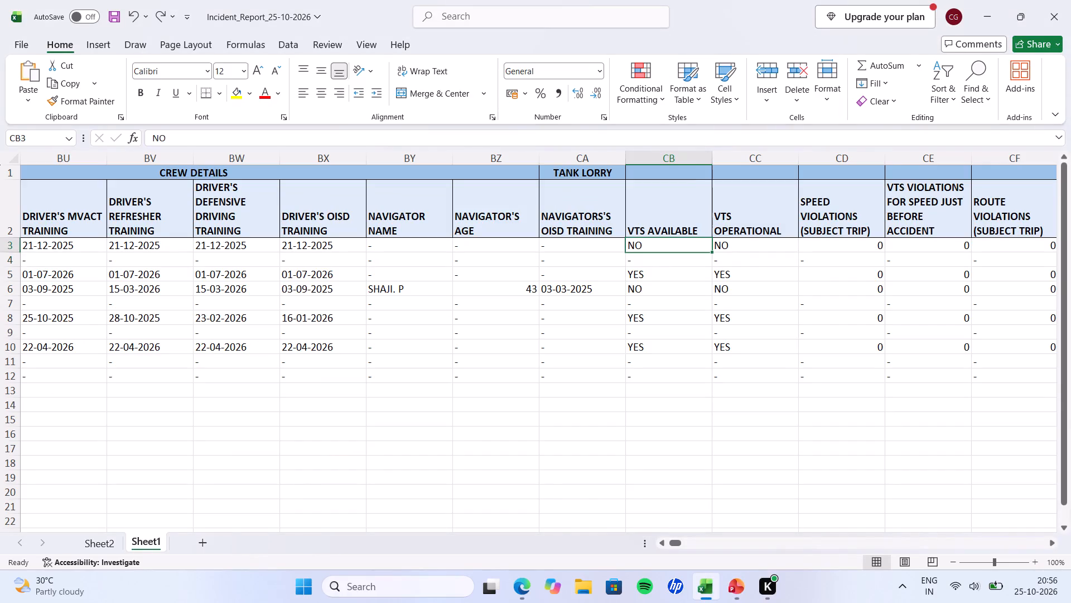
left_click(646, 288)
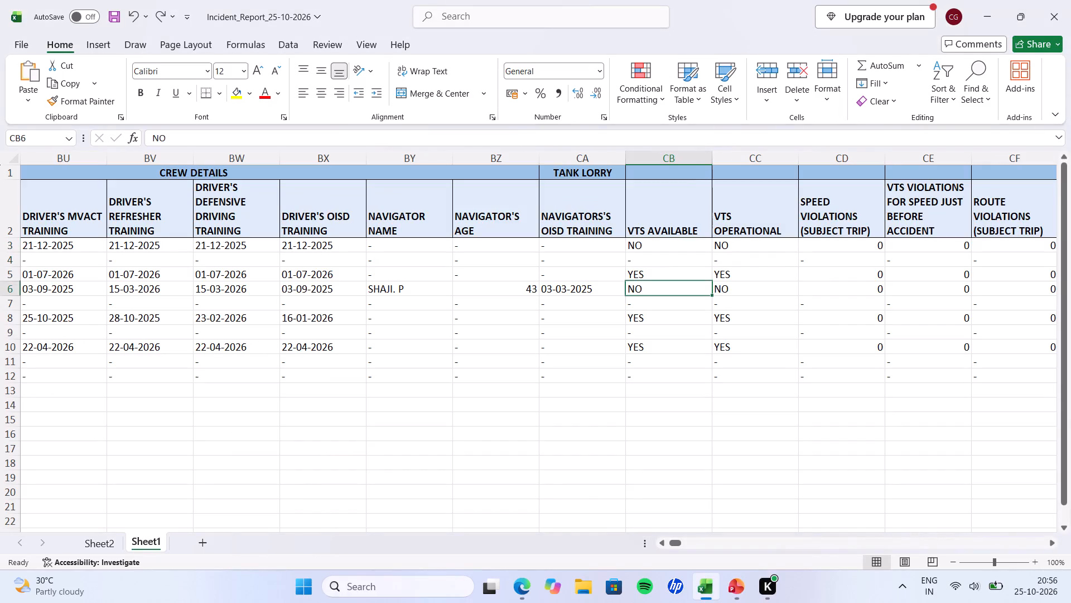
key("alt+Tab")
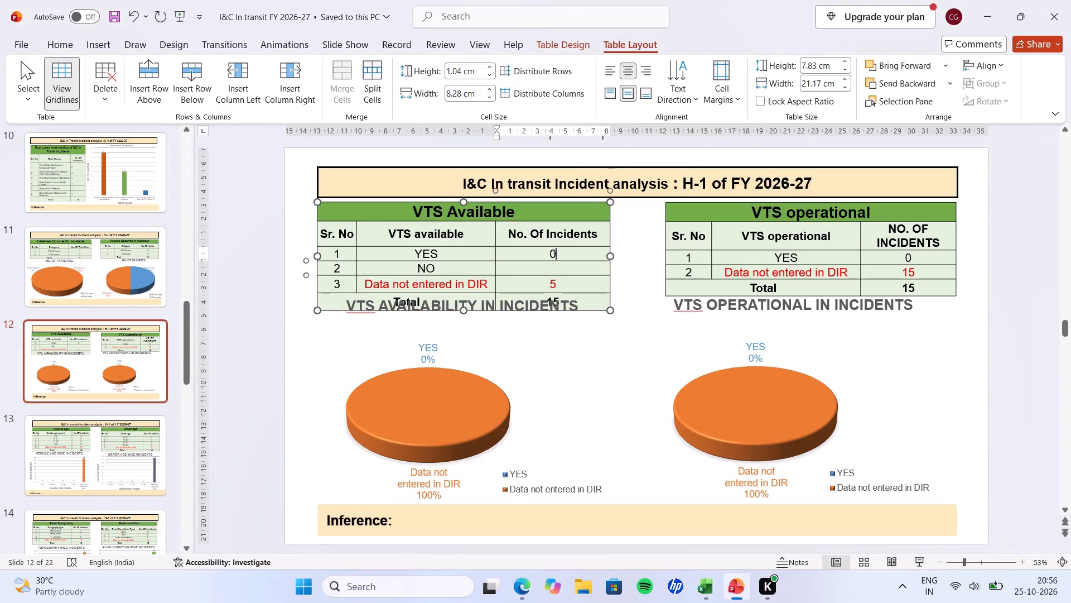
key("BackSpace")
key("Down")
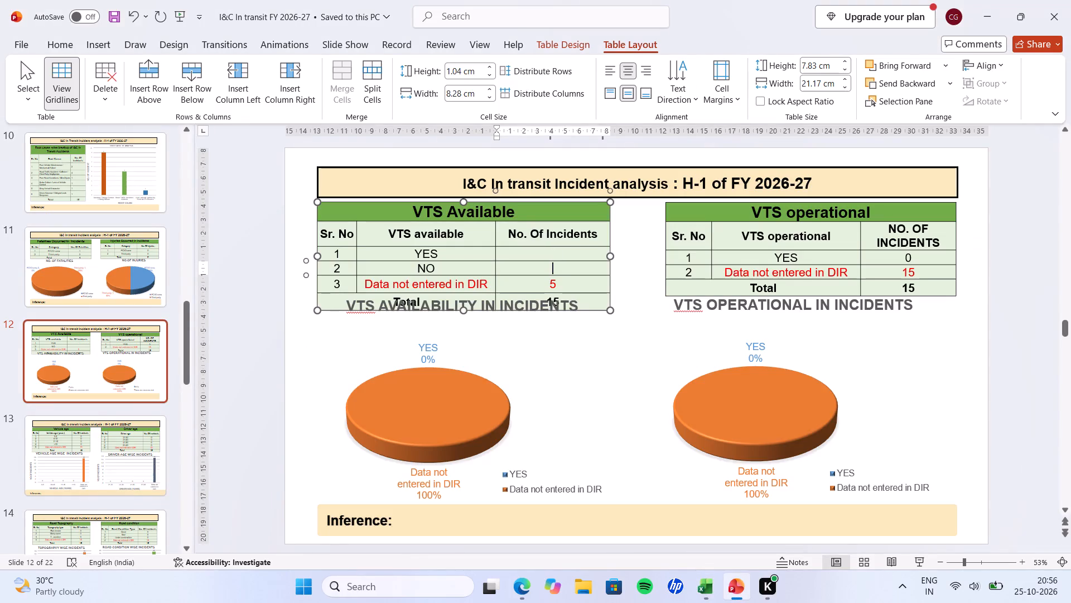
key("2")
Check the YES entries in the workbook's VTS AVAILABLE column and enter 3 incidents for YES in the slide's VTS Available table.
key("Up")
key("alt+Tab")
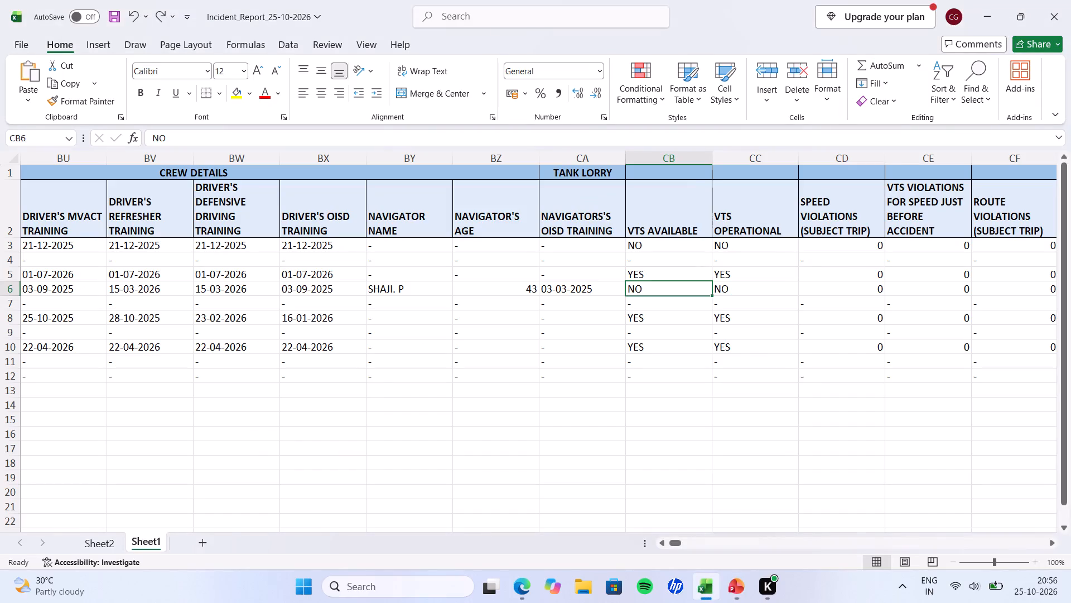
left_click(644, 261)
key("alt+Tab")
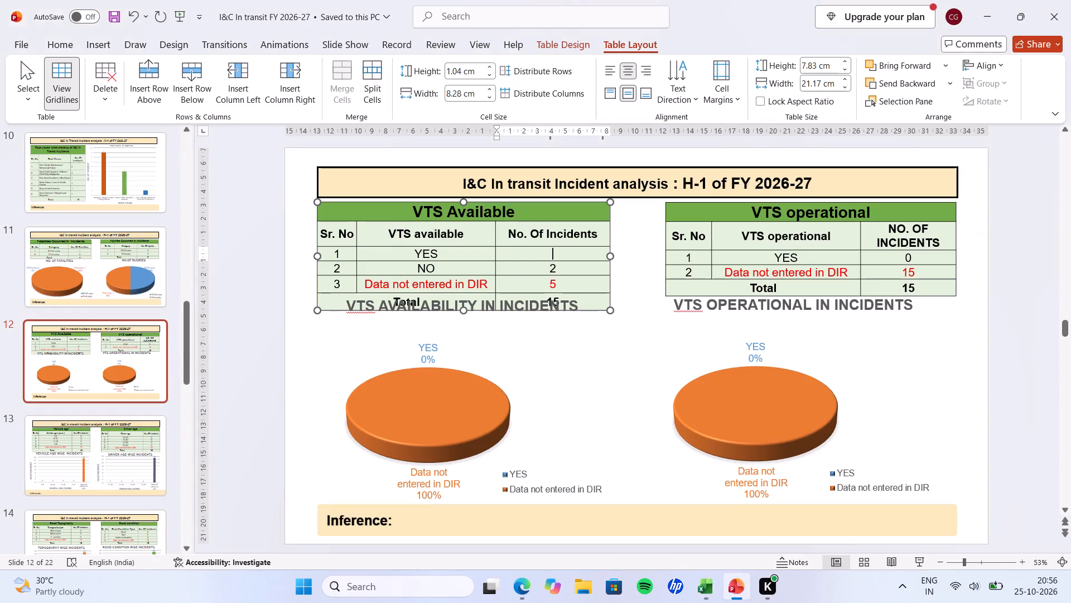
key("3")
key("alt+Tab")
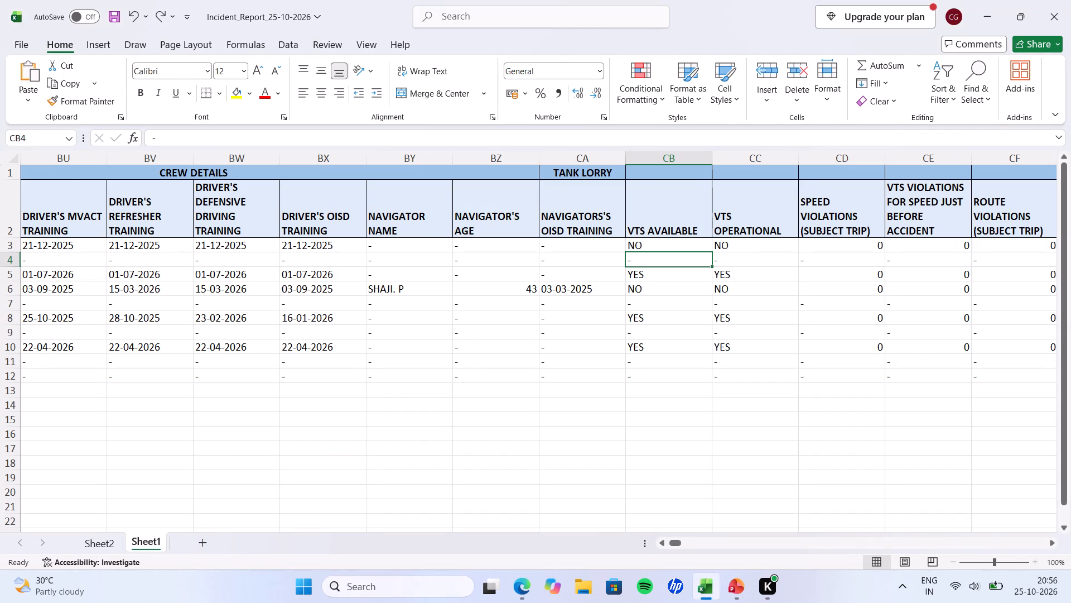
key("alt+Tab")
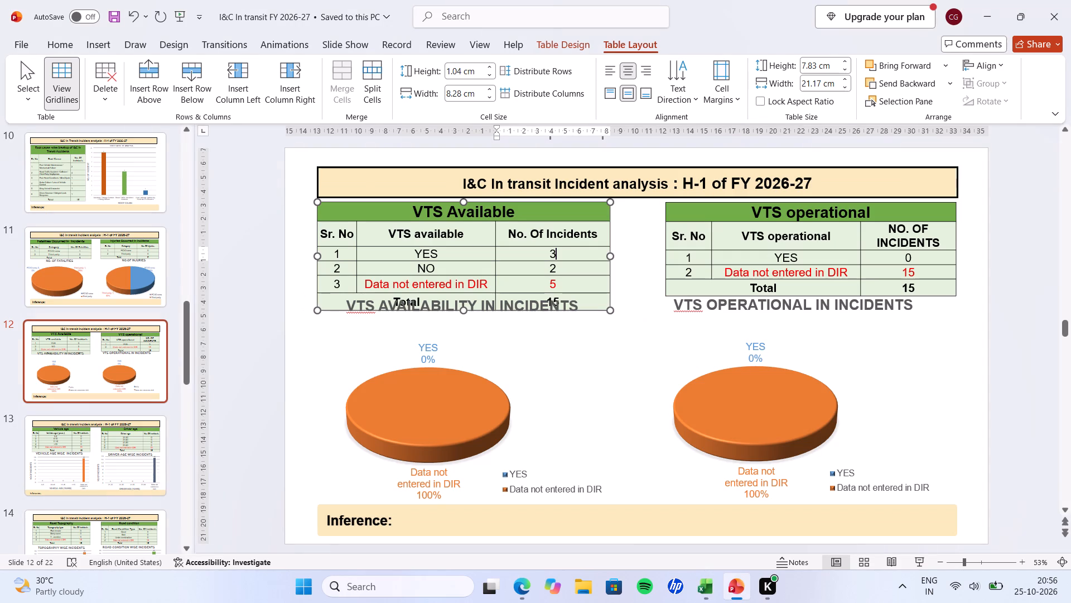
Shorten the VTS availability chart from its top edge so it clears the table, and place its title just beneath the table.
left_click(423, 315)
left_click(423, 305)
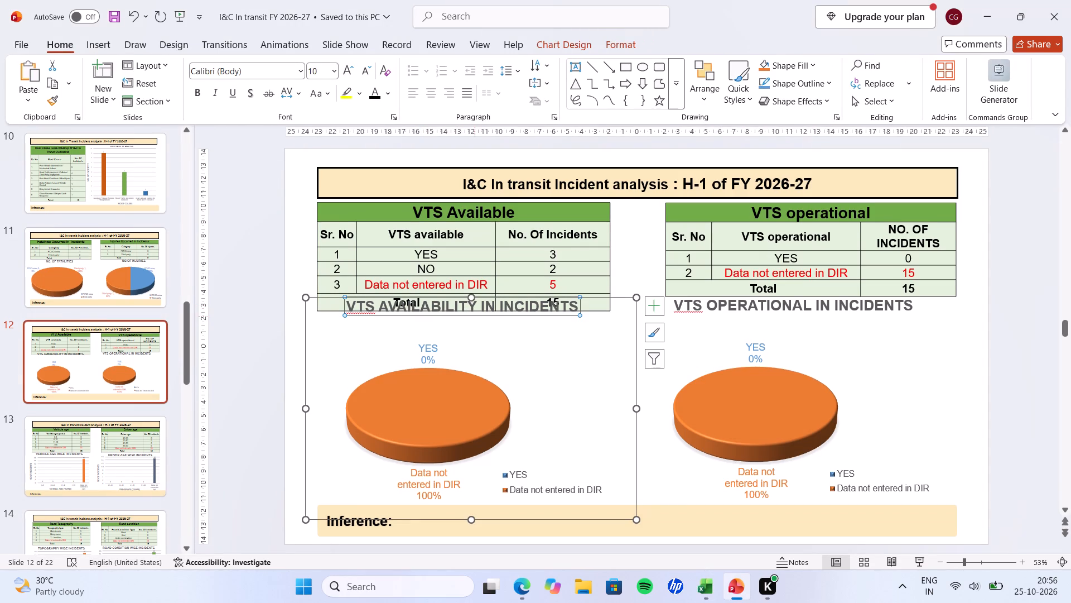
left_click_drag(475, 297, 472, 323)
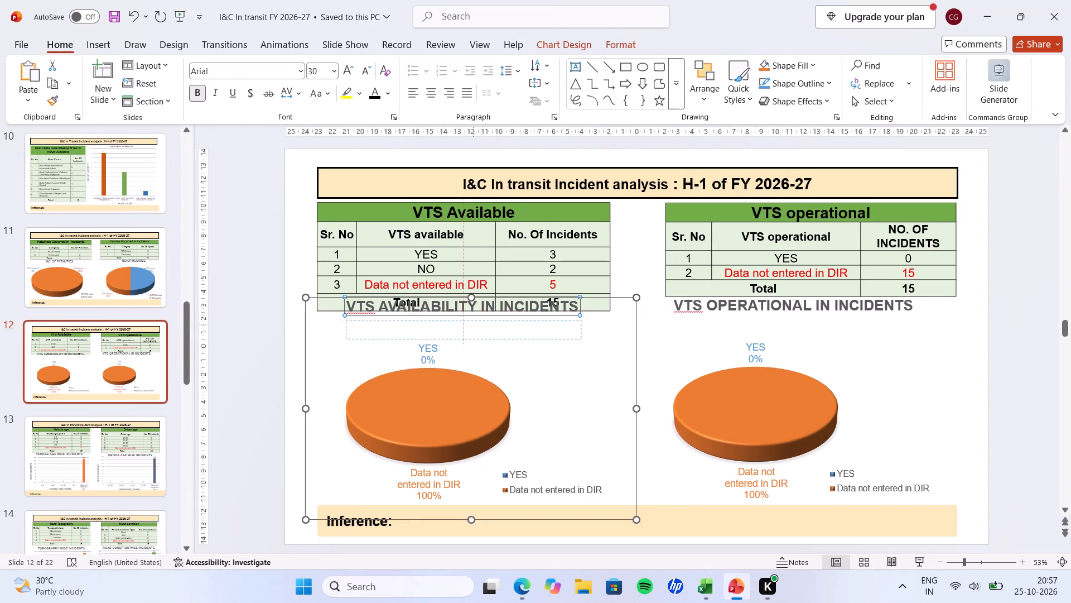
left_click_drag(472, 323, 480, 315)
left_click_drag(474, 296, 471, 320)
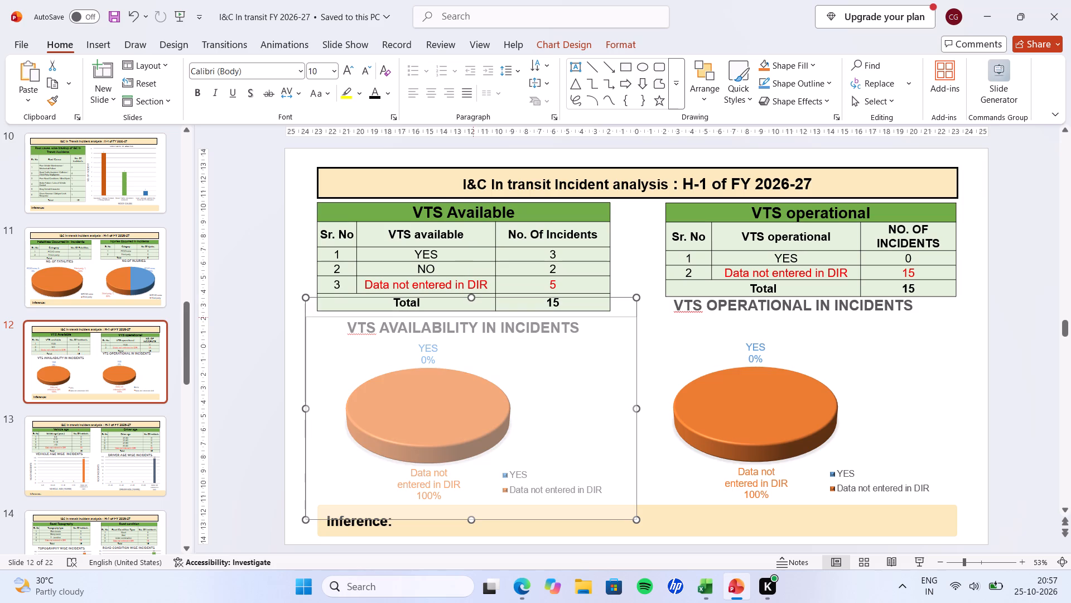
left_click_drag(471, 320, 469, 314)
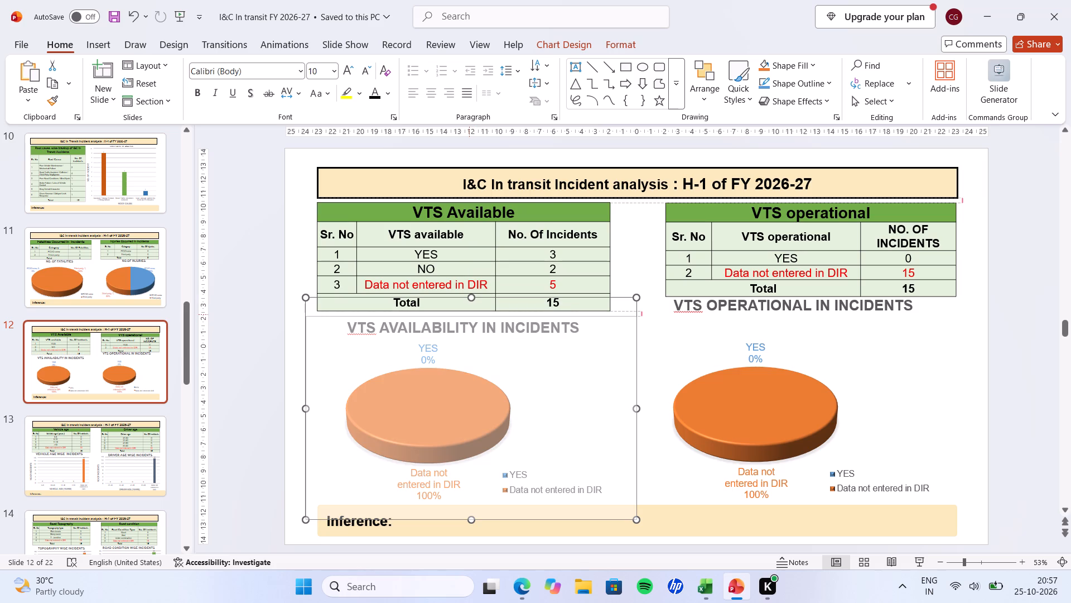
left_click_drag(469, 314, 469, 313)
left_click_drag(461, 338, 464, 322)
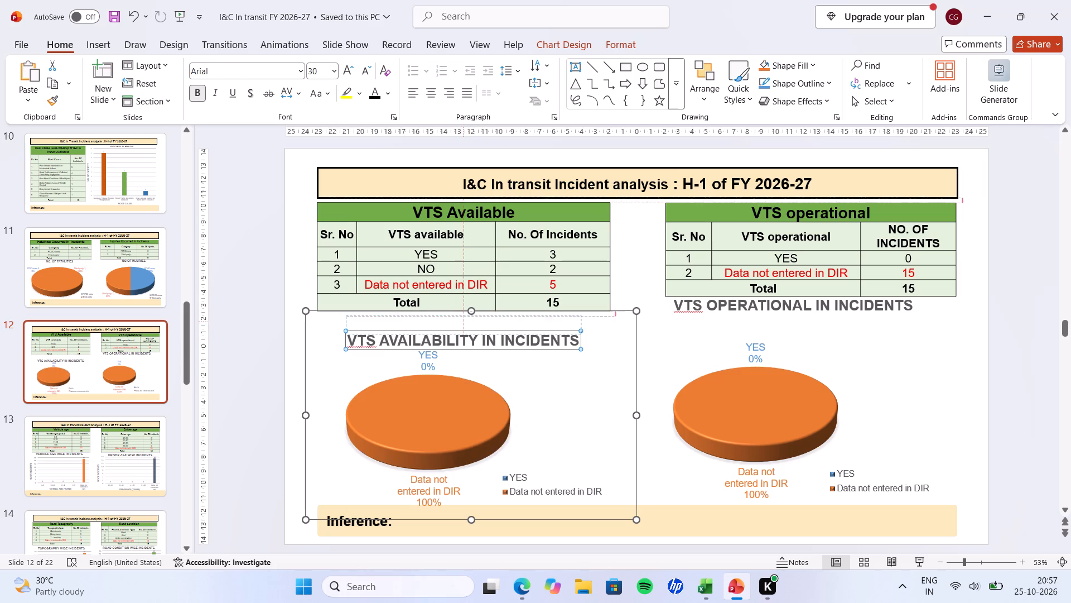
left_click_drag(464, 322, 466, 308)
Enlarge the pie's plot area in the VTS availability chart and shift it toward the chart's left edge.
left_click(430, 382)
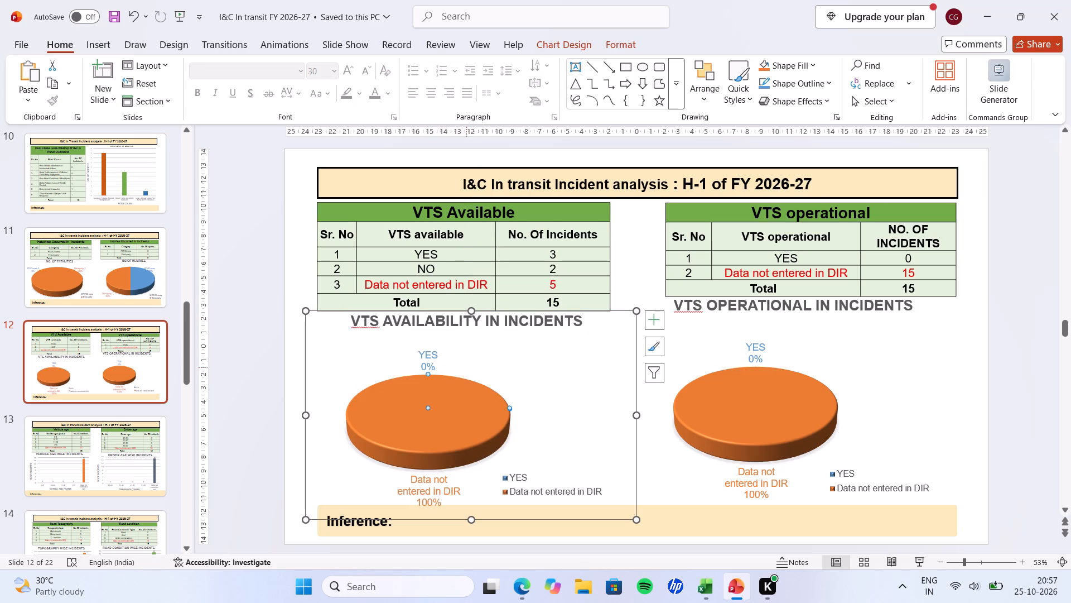
left_click(515, 377)
left_click_drag(518, 353, 547, 341)
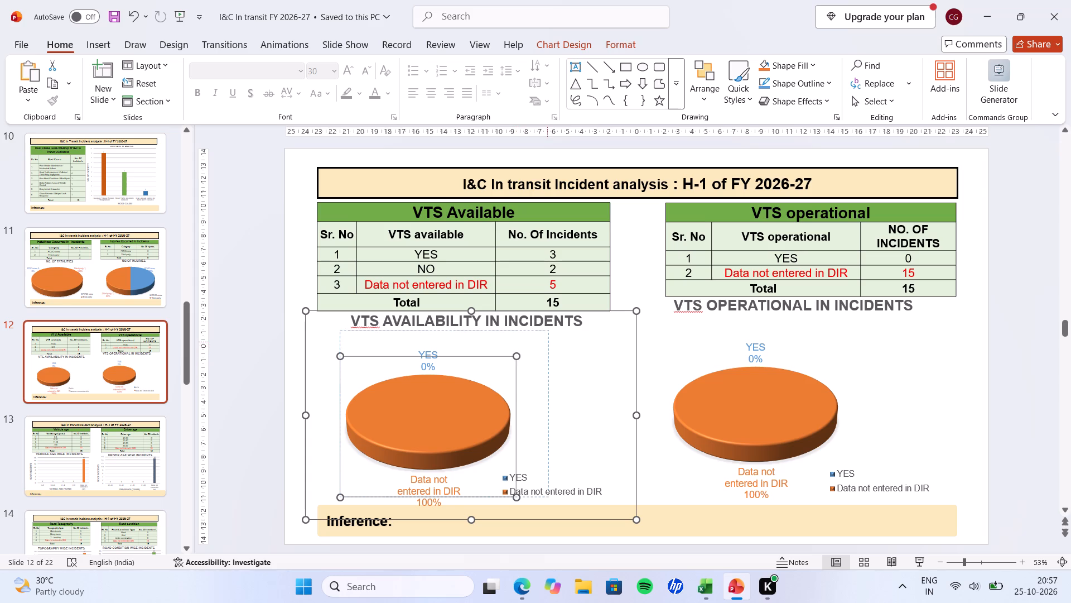
left_click_drag(347, 425, 334, 425)
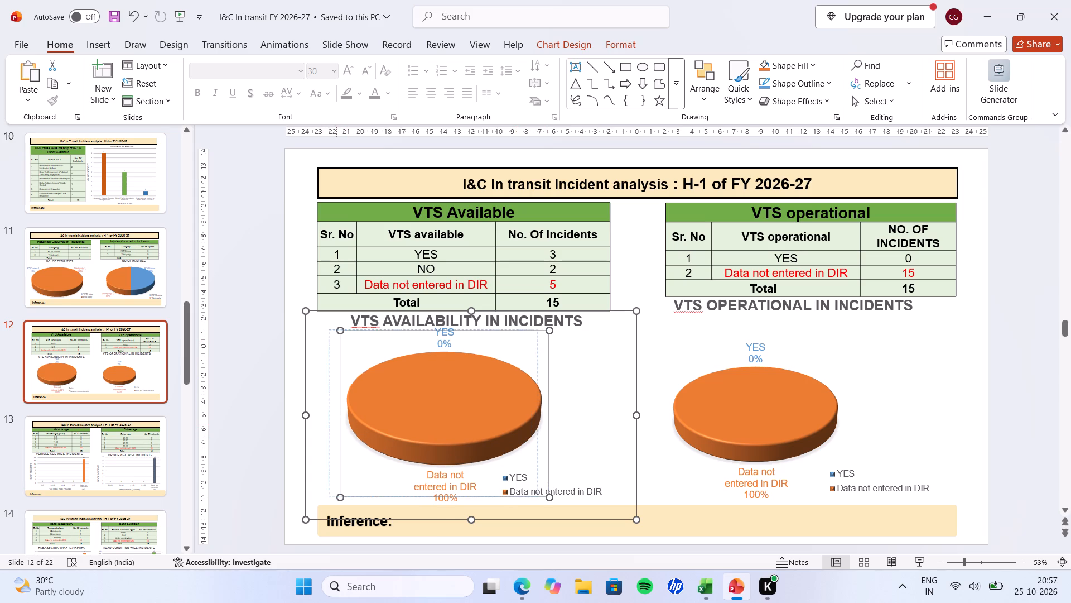
left_click_drag(334, 425, 329, 425)
left_click_drag(533, 498, 536, 499)
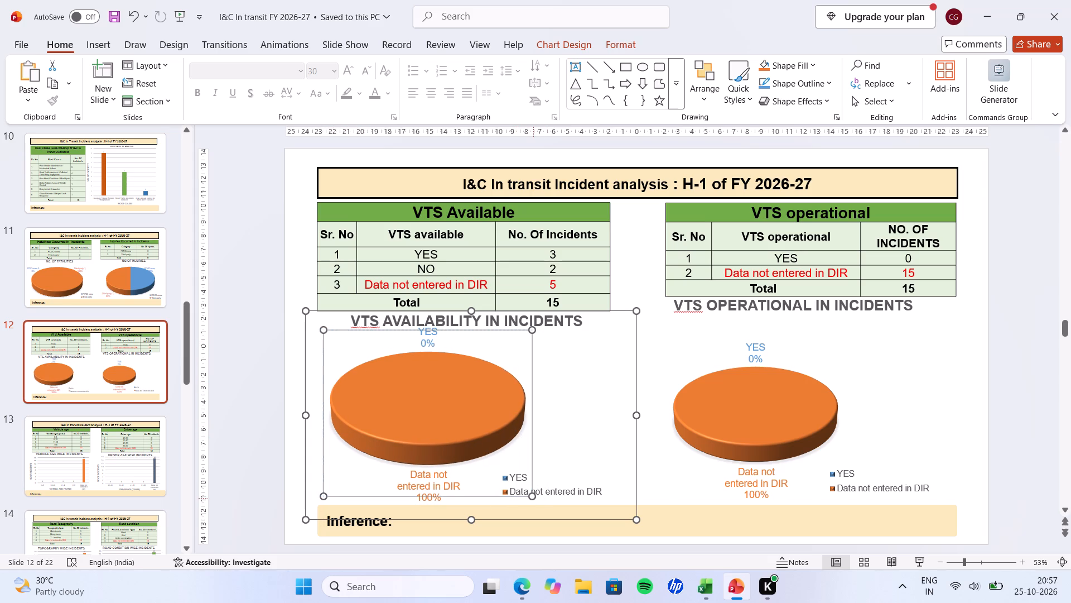
left_click_drag(536, 499, 554, 515)
Move the VTS availability chart's legend down and to the right, away from the enlarged pie.
left_click_drag(571, 490, 590, 500)
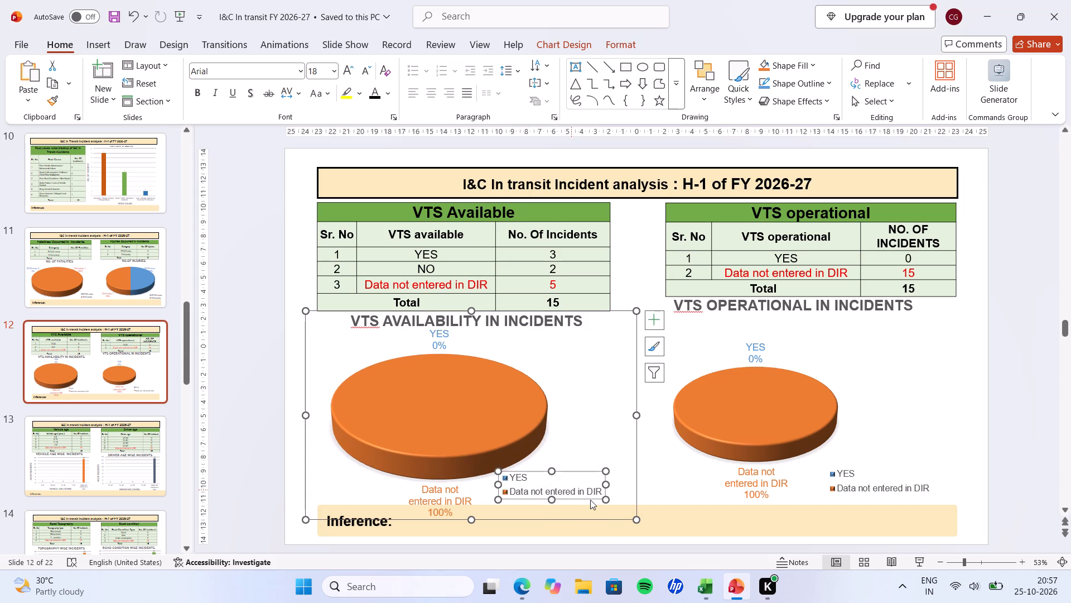
left_click_drag(590, 500, 599, 504)
left_click_drag(575, 499, 593, 508)
Move the 'Data not entered in DIR' data label in the VTS availability chart to the lower-left side of the pie.
left_click(445, 503)
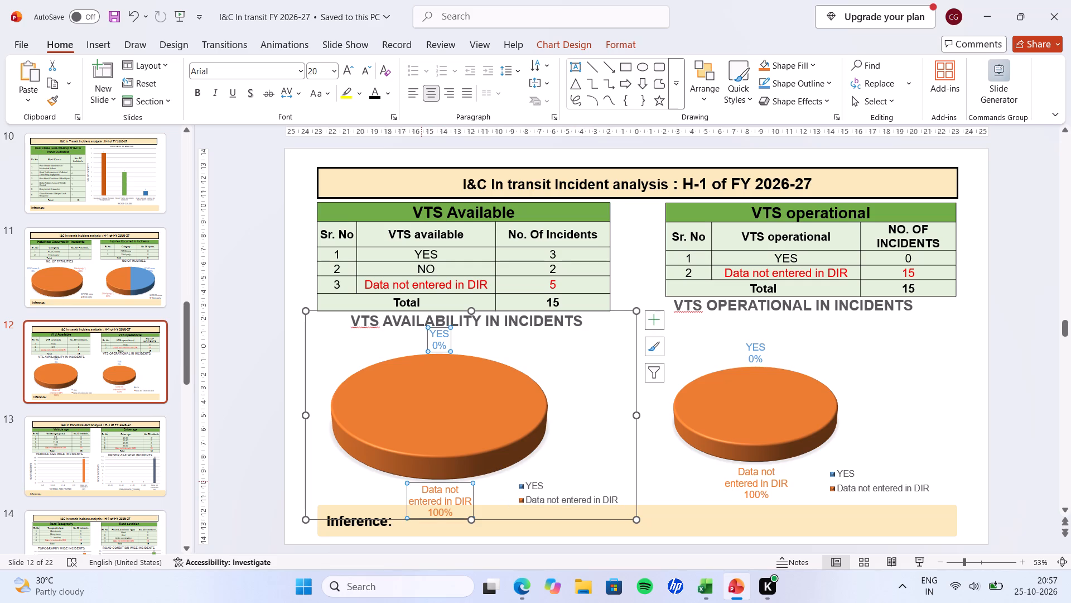
left_click(421, 481)
left_click_drag(421, 481, 354, 472)
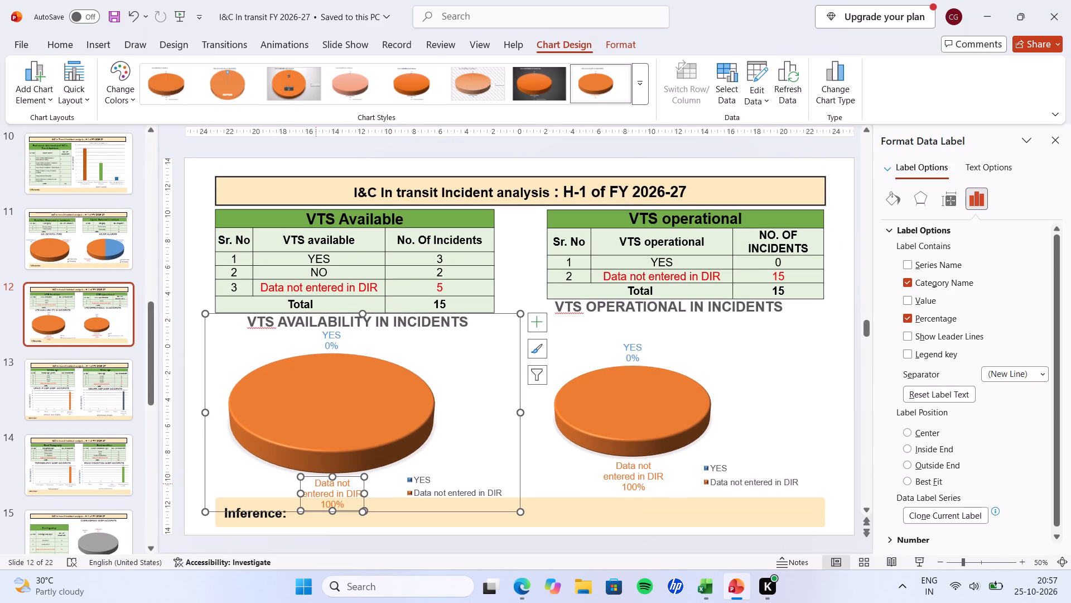
left_click_drag(315, 475, 214, 461)
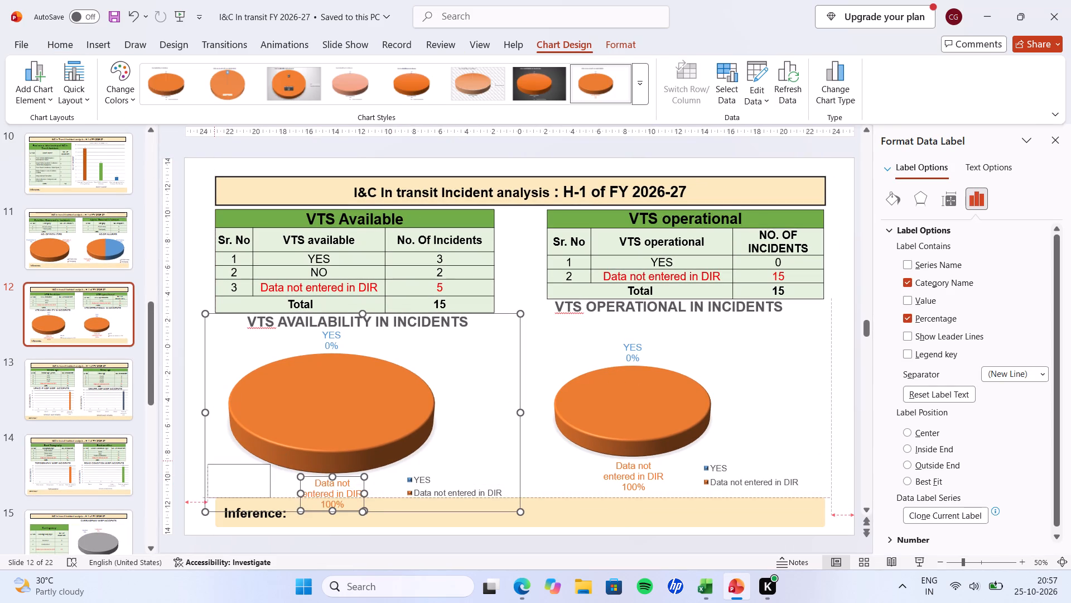
left_click(470, 427)
left_click(519, 287)
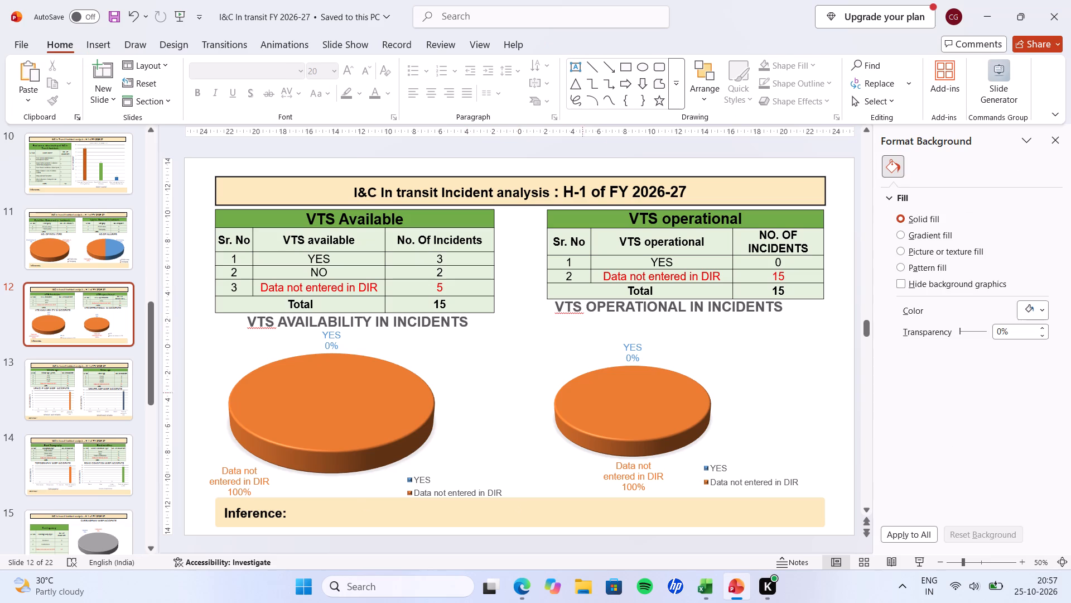
Replace the VTS operational table on slide 12 with a copy of the VTS Available table.
left_click(494, 276)
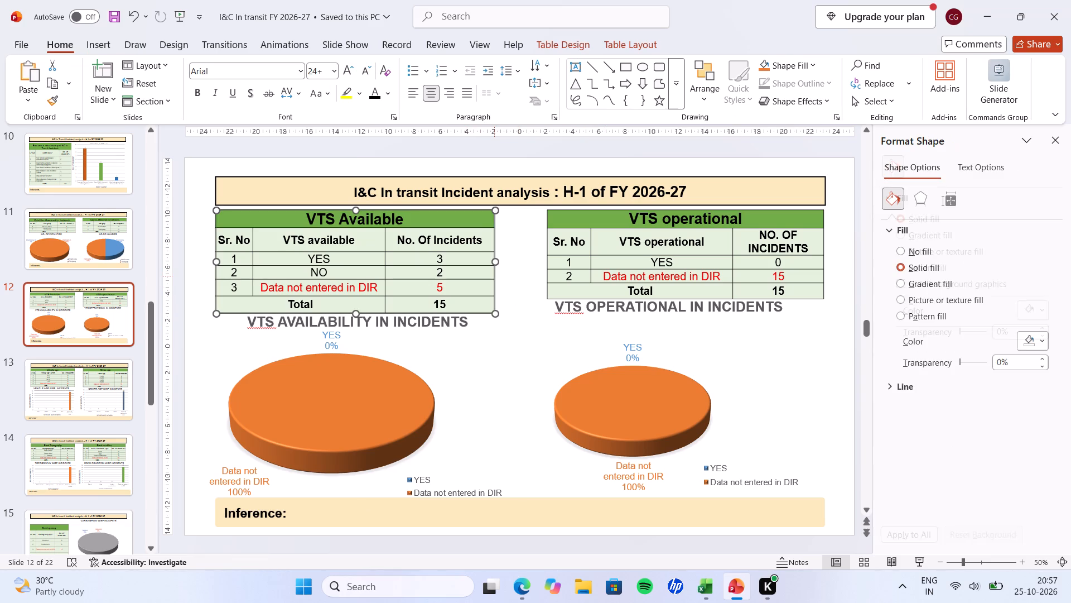
left_click(495, 313)
key("ctrl+c")
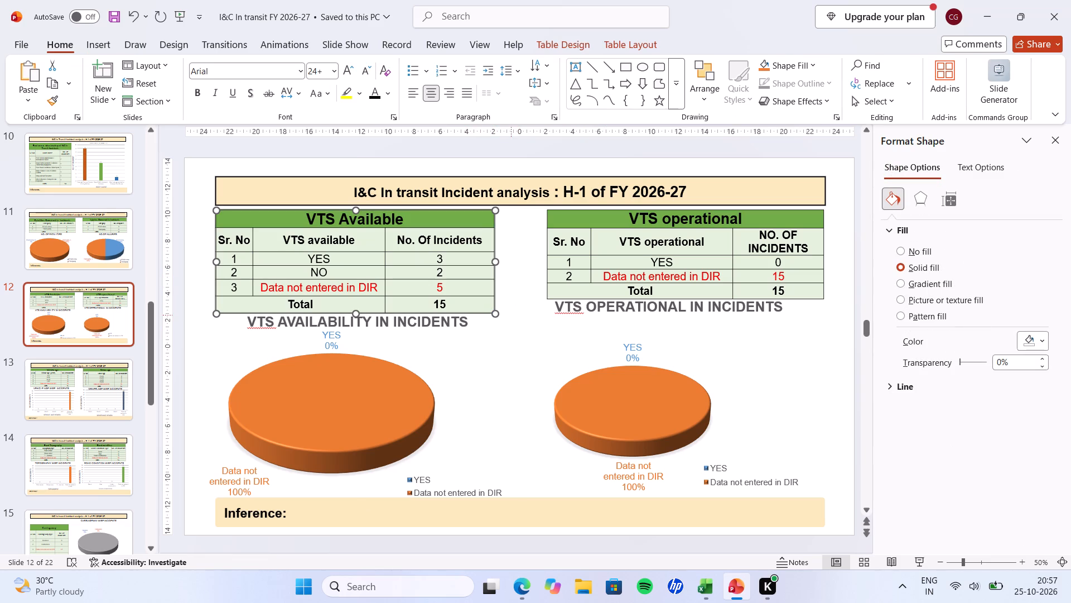
left_click(553, 297)
left_click(550, 276)
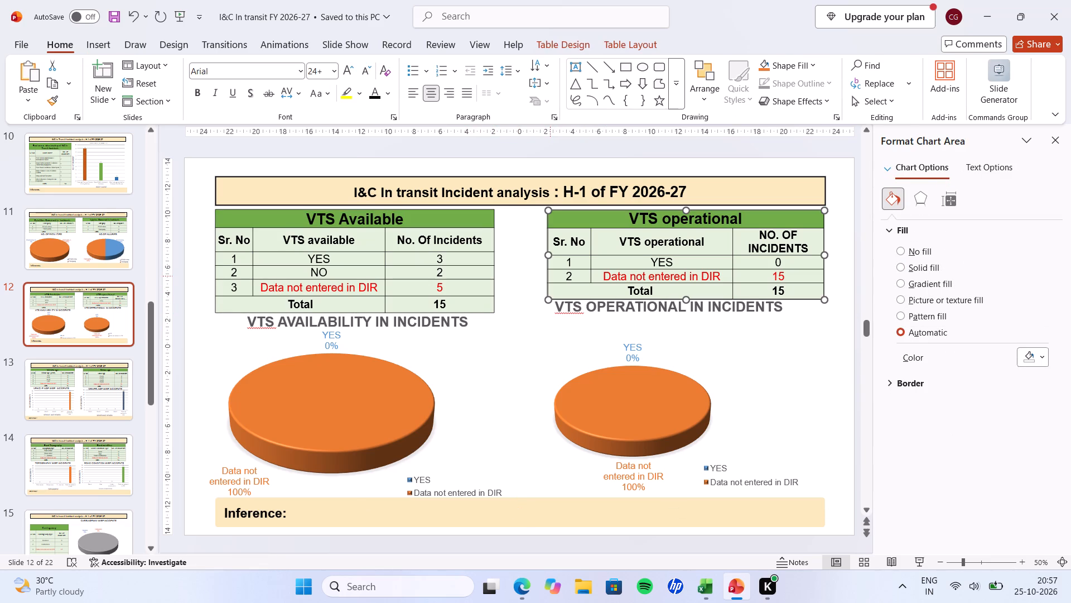
key("Delete")
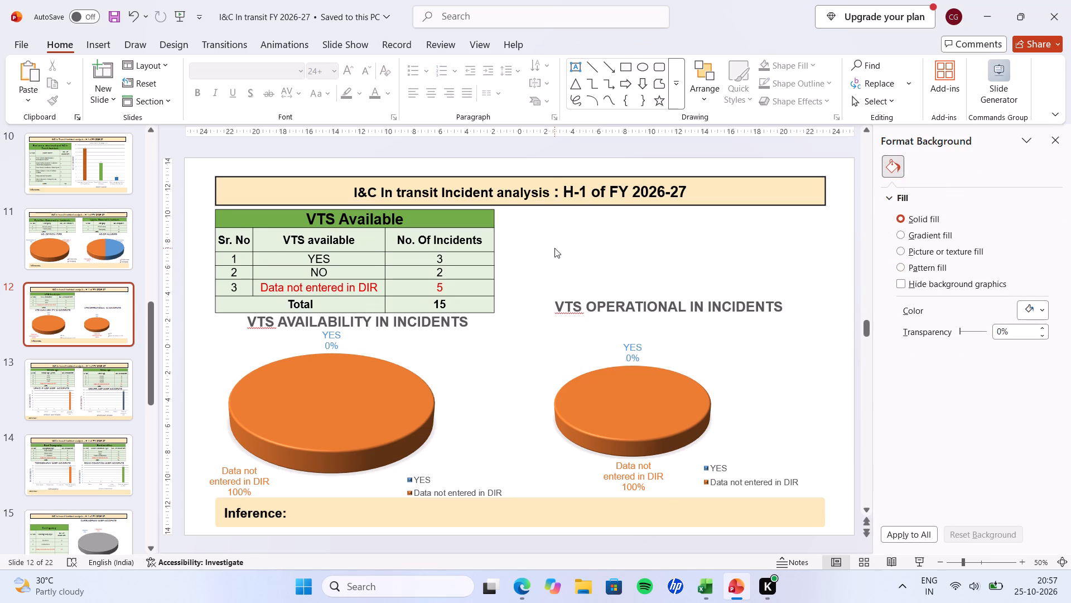
key("ctrl+v")
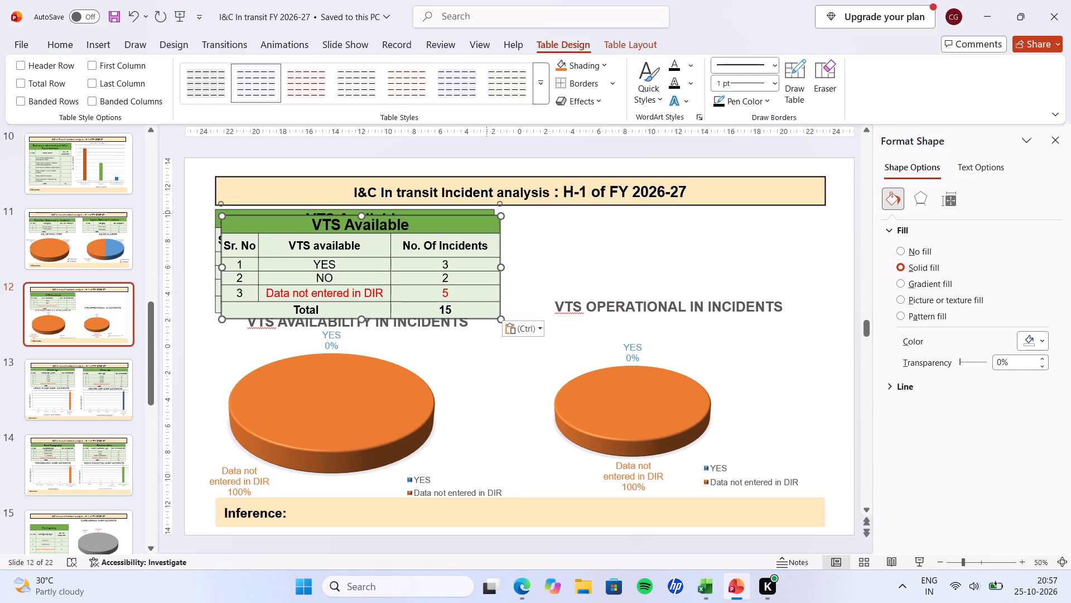
Place the copied table above the VTS operational chart, level with the original, and widen it to the title box's right edge.
left_click_drag(488, 215, 806, 213)
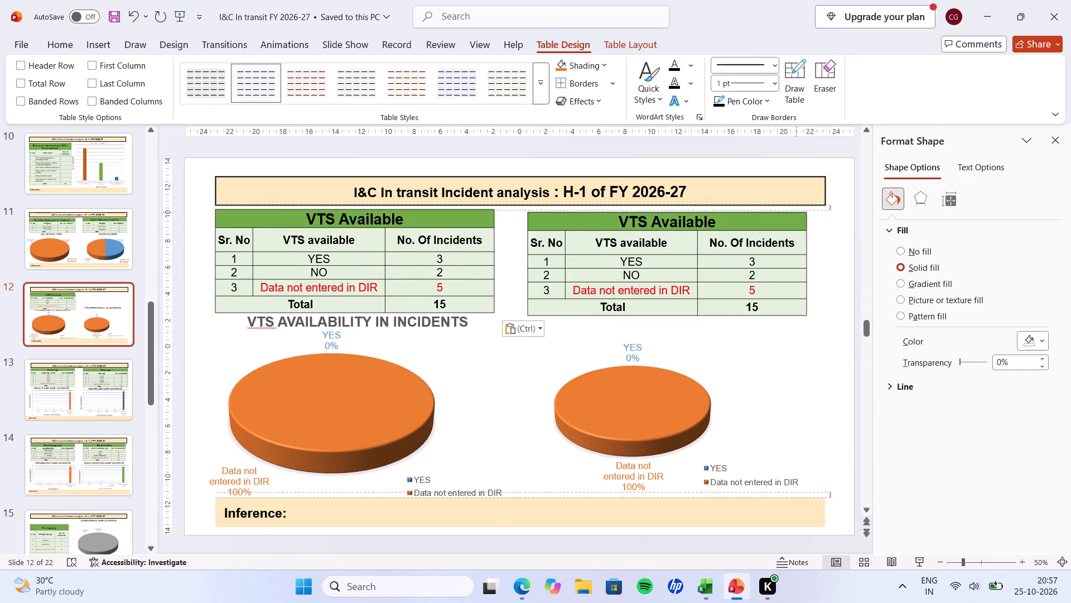
left_click_drag(806, 213, 806, 210)
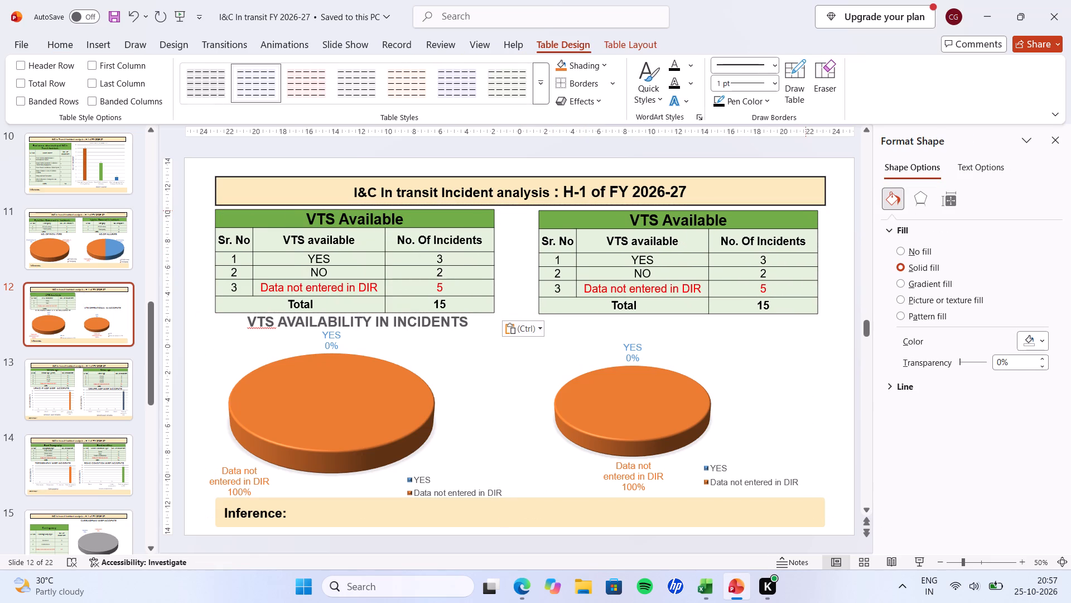
left_click_drag(806, 210, 809, 210)
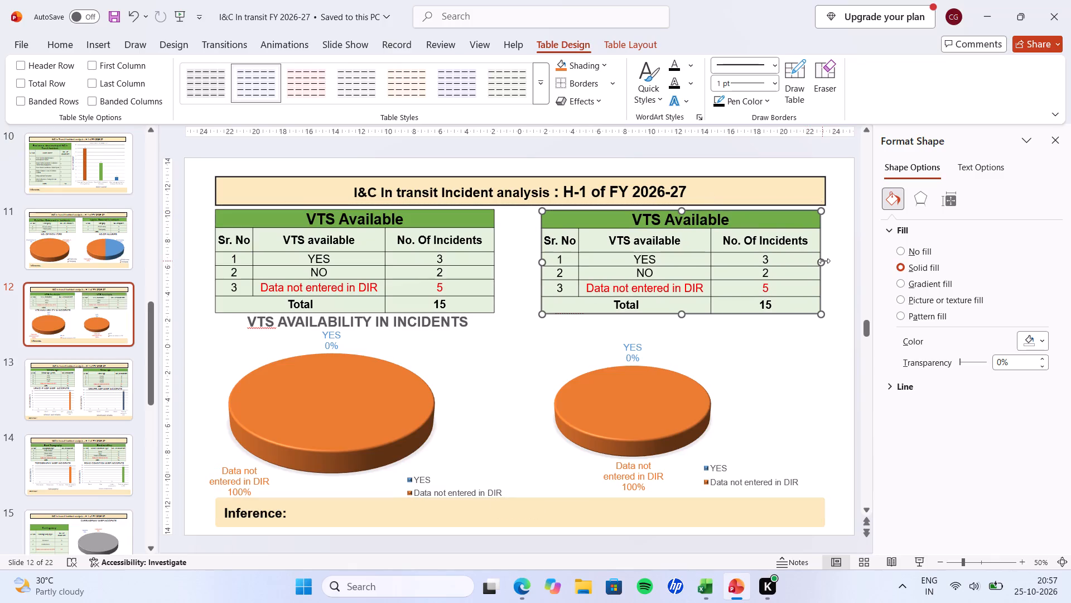
left_click_drag(819, 262, 827, 262)
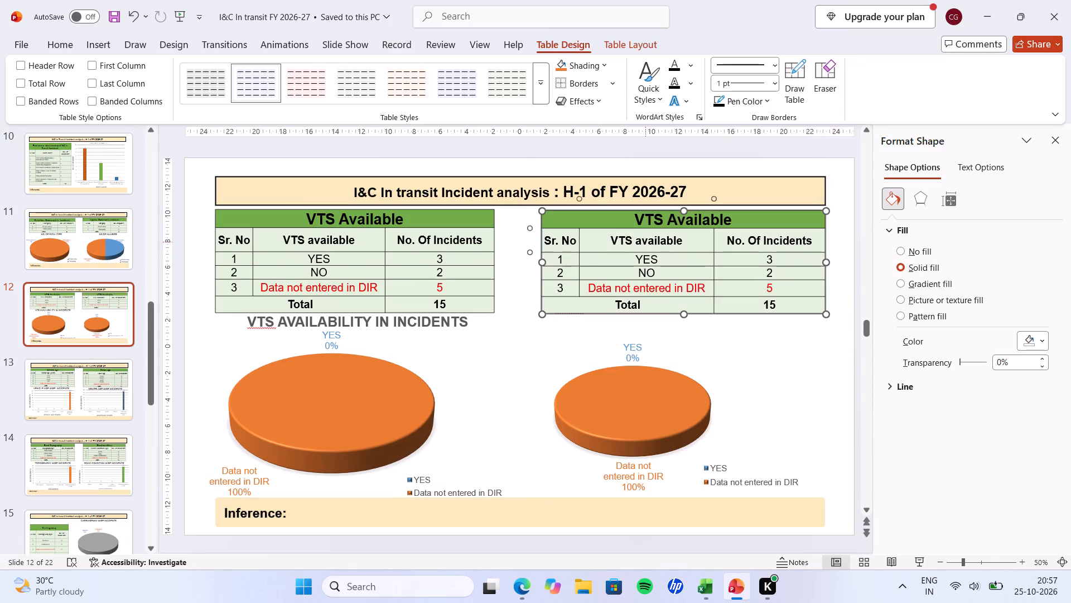
Change the copied table's heading to VTS Operational.
left_click(710, 219)
key("alt+Tab")
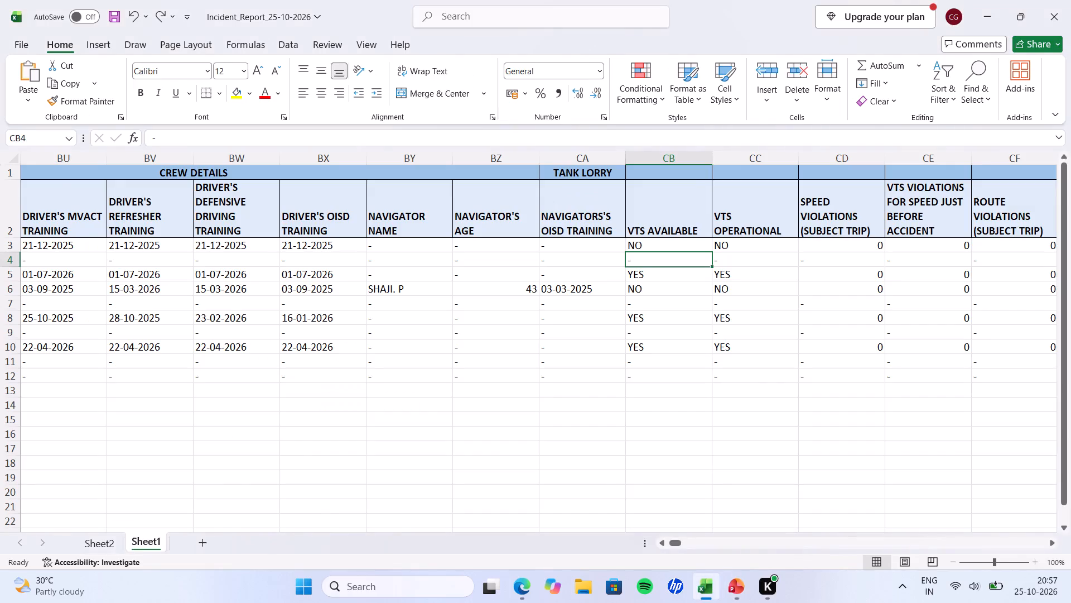
key("alt+Tab")
double_click(697, 220)
type("Ope")
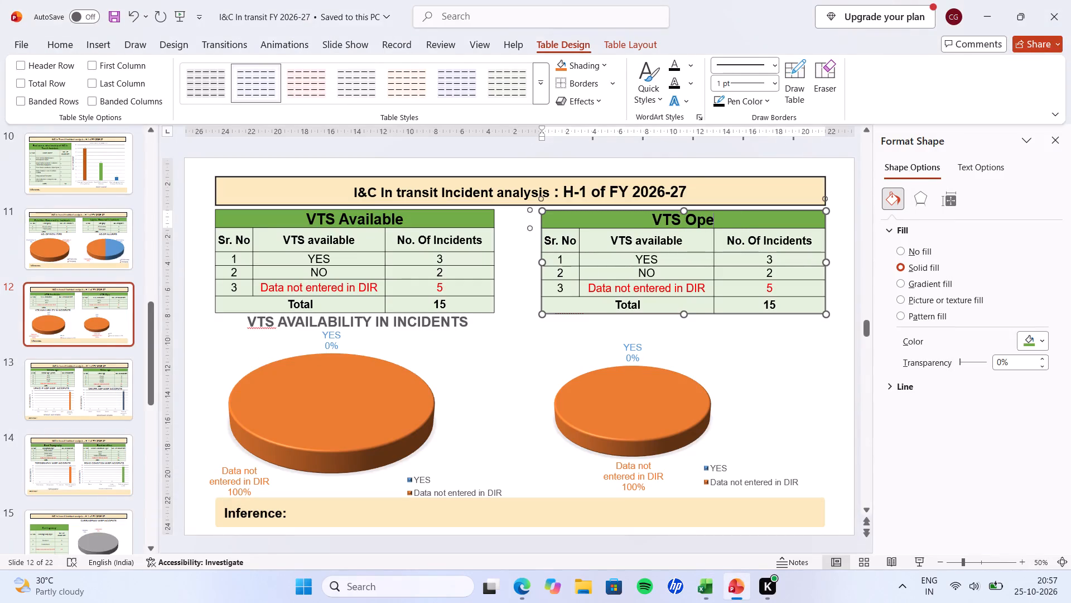
type("rational")
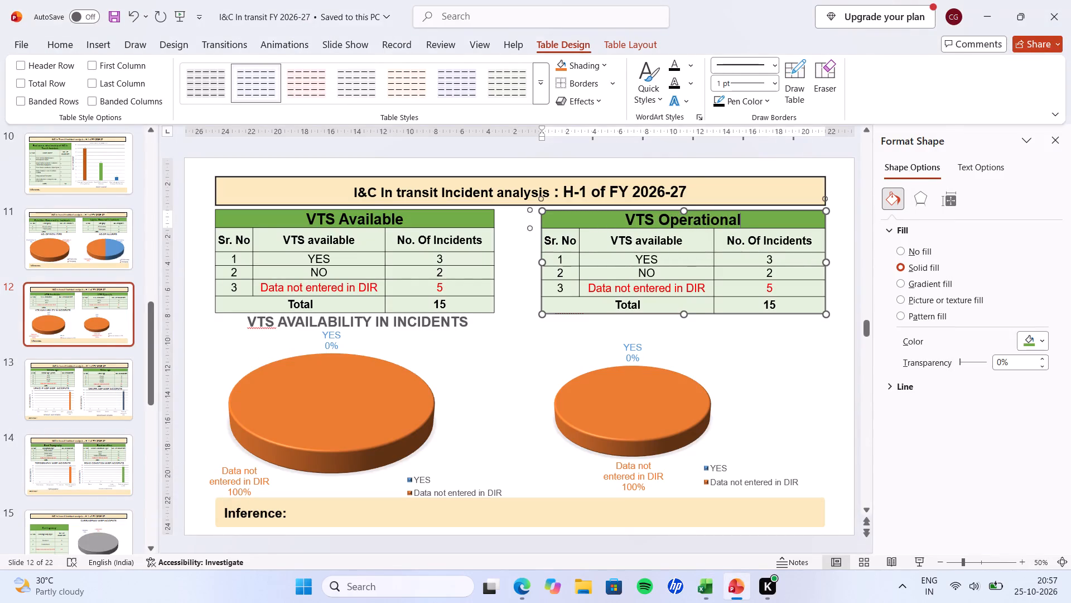
left_click(516, 295)
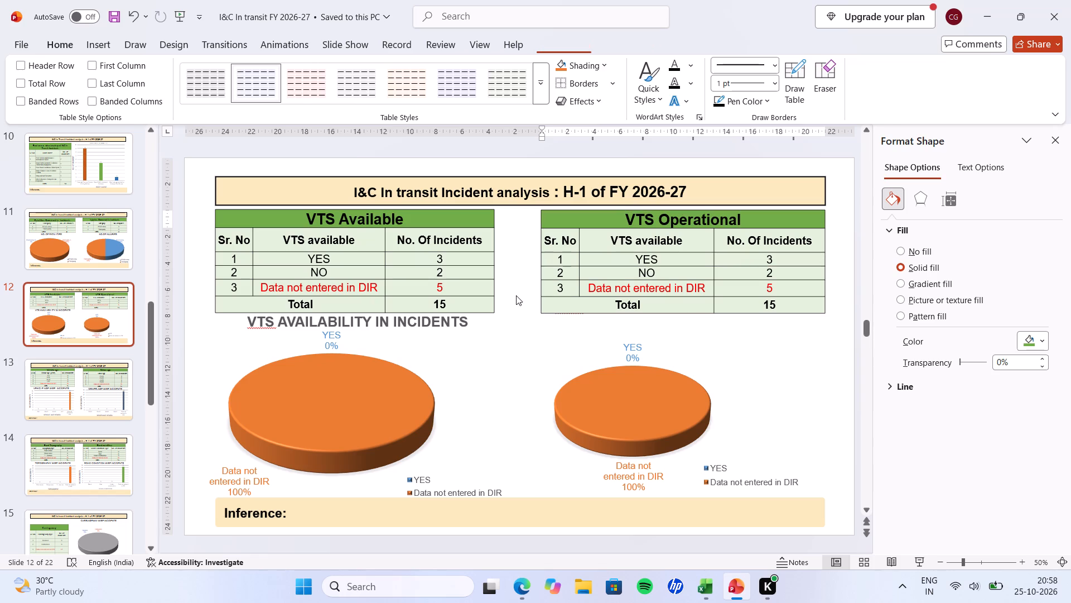
Shorten the VTS operational chart from its top edge so it clears the table, and center its title beneath the table.
left_click(648, 341)
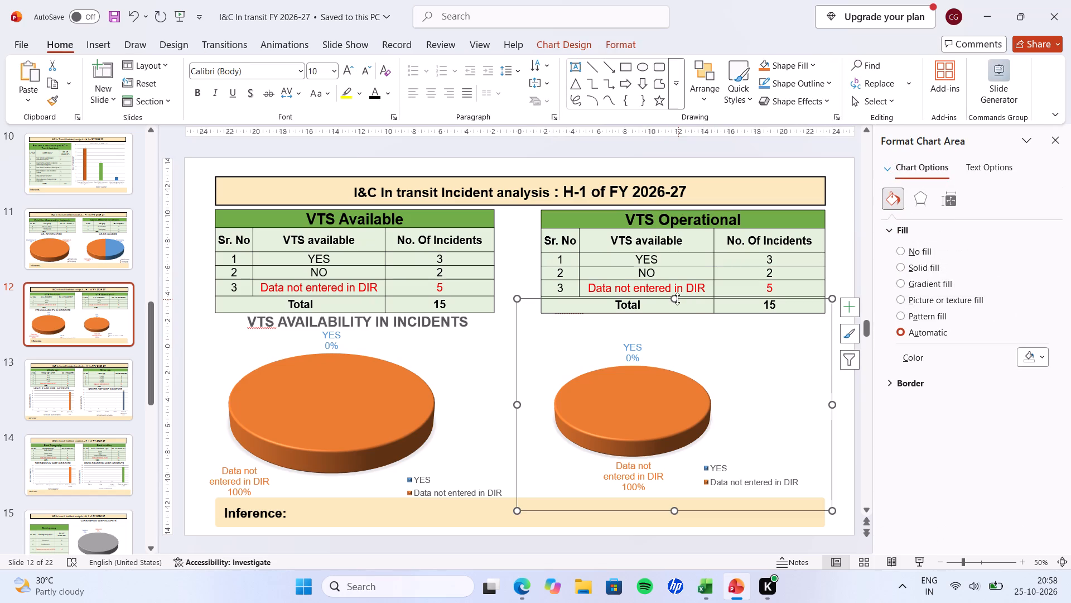
left_click_drag(677, 299, 678, 313)
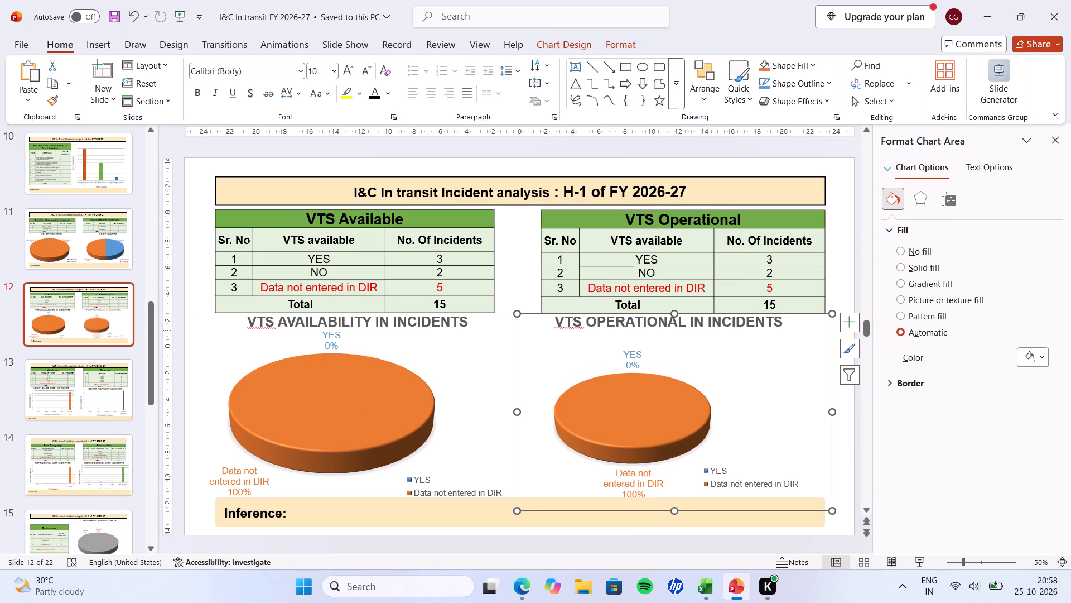
left_click_drag(661, 327, 698, 332)
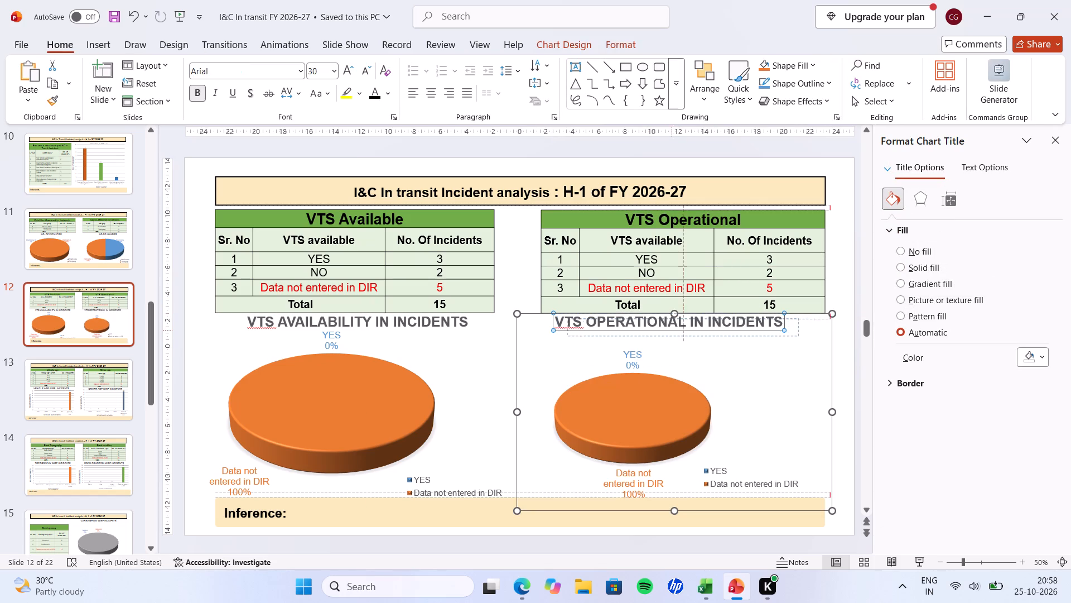
left_click_drag(698, 332, 676, 319)
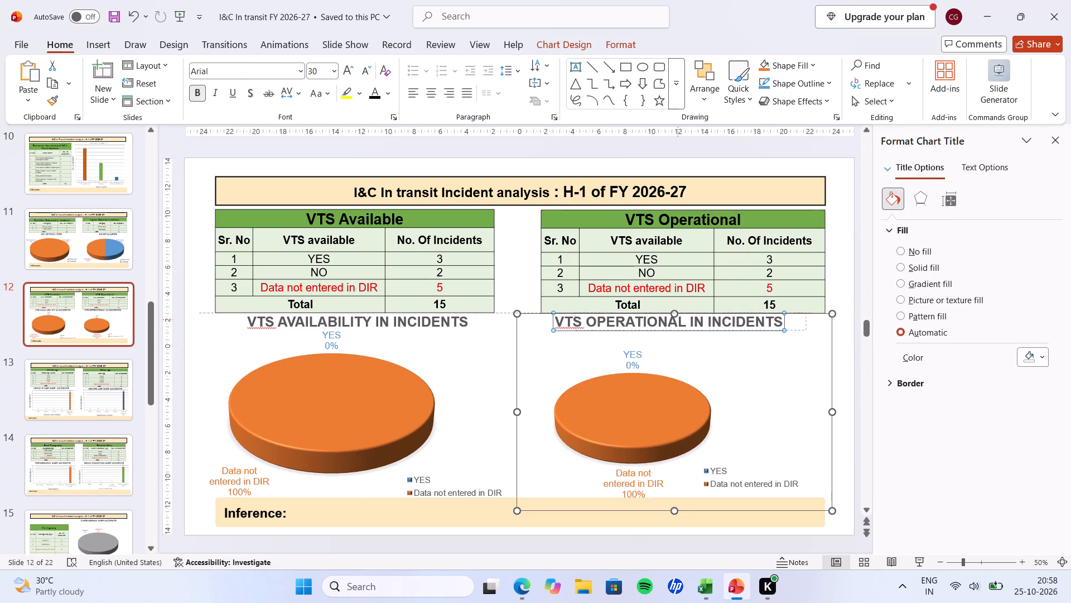
left_click_drag(676, 319, 675, 319)
Enlarge the pie's plot area in the VTS operational chart and position it below the chart title.
left_click(631, 426)
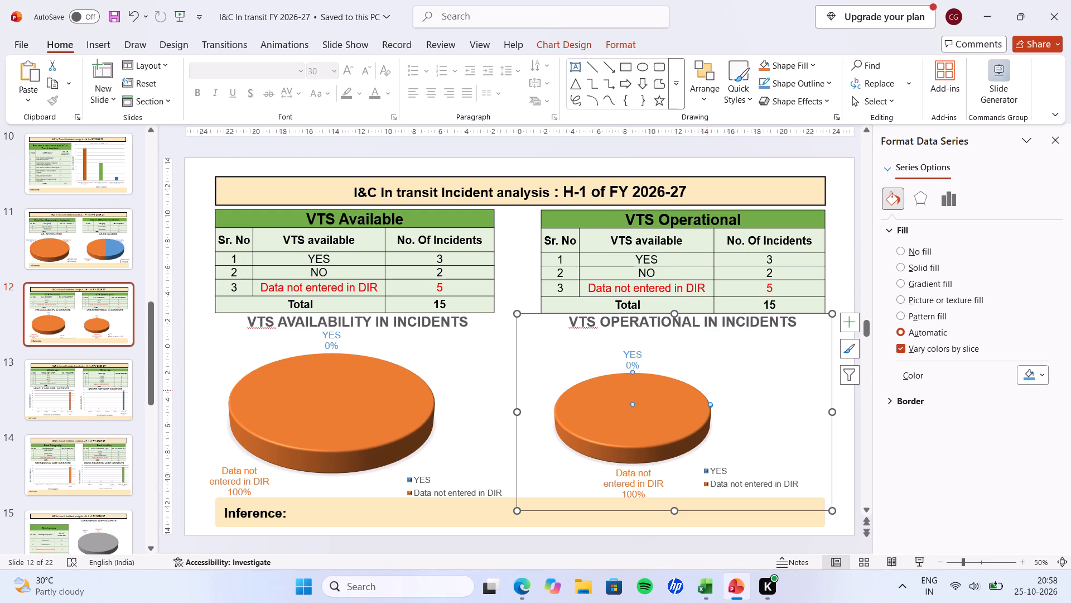
left_click(693, 391)
left_click(713, 375)
left_click_drag(717, 357, 797, 337)
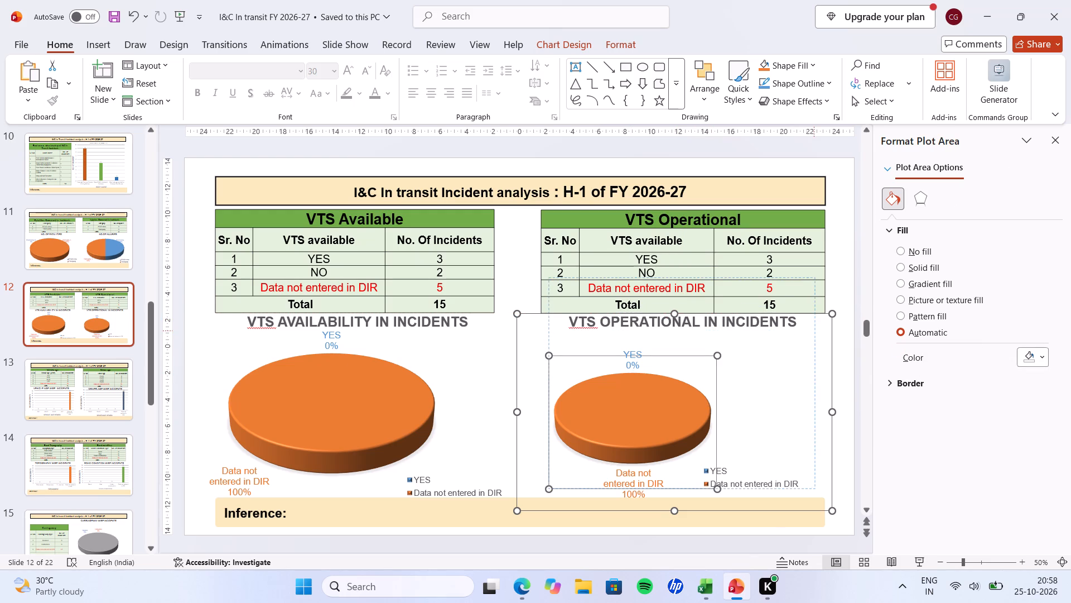
left_click_drag(797, 337, 781, 351)
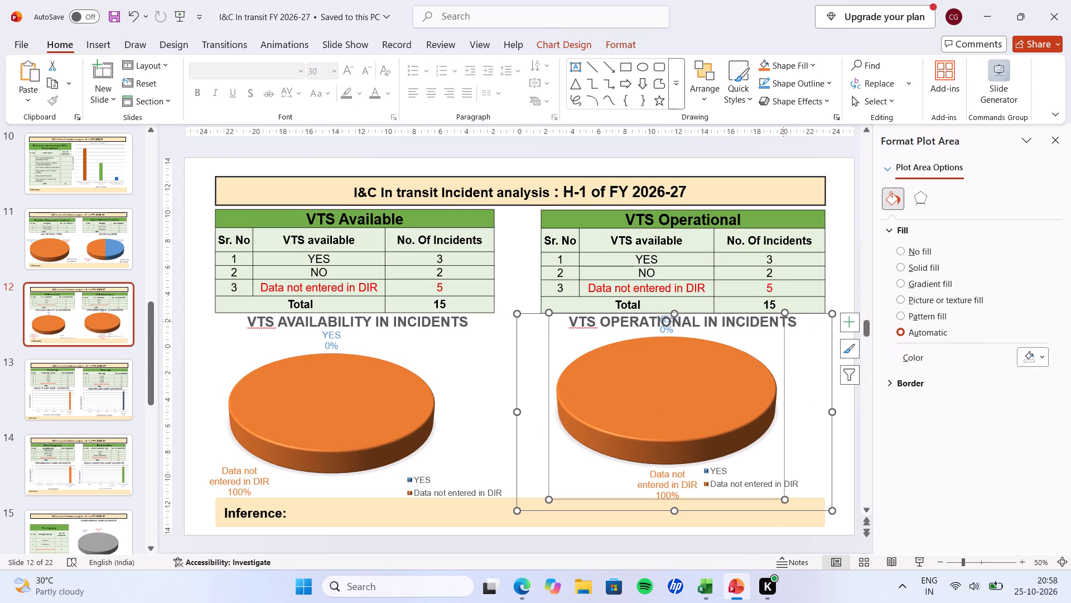
left_click_drag(784, 312, 768, 327)
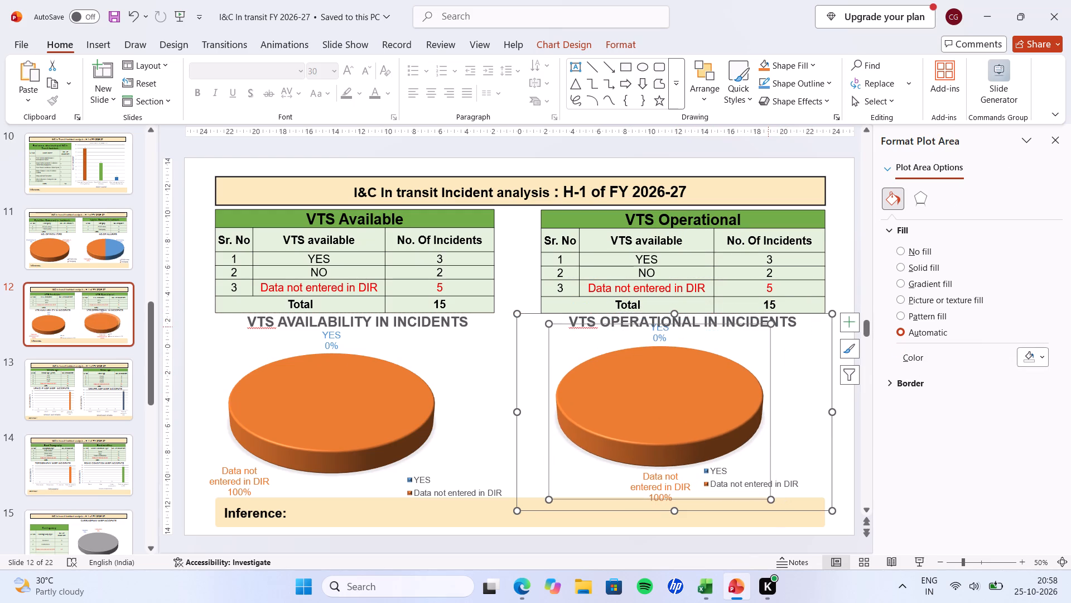
left_click_drag(771, 324, 768, 333)
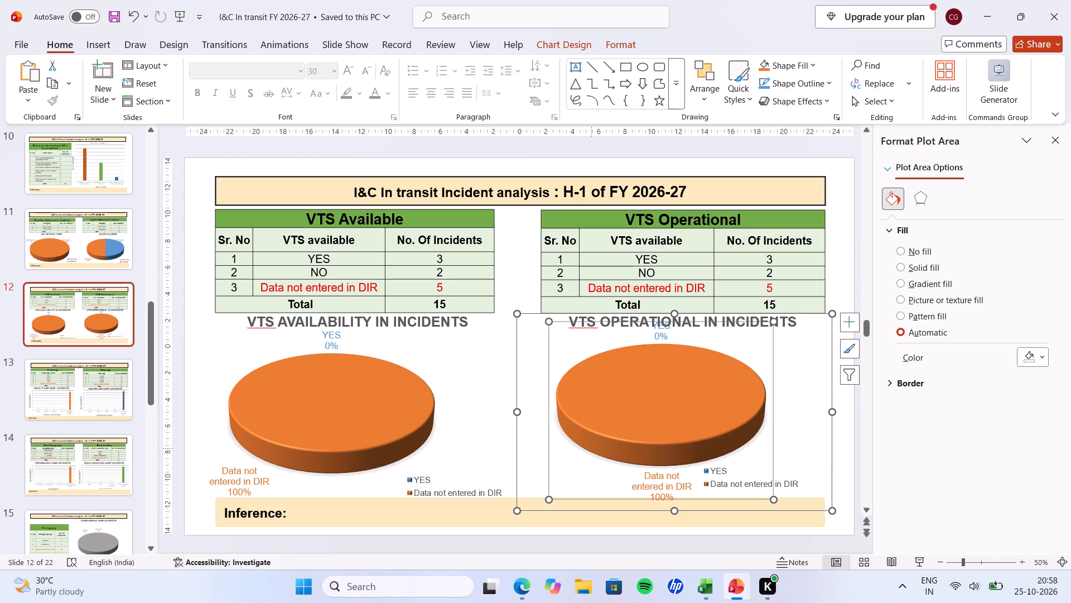
left_click_drag(572, 465, 568, 475)
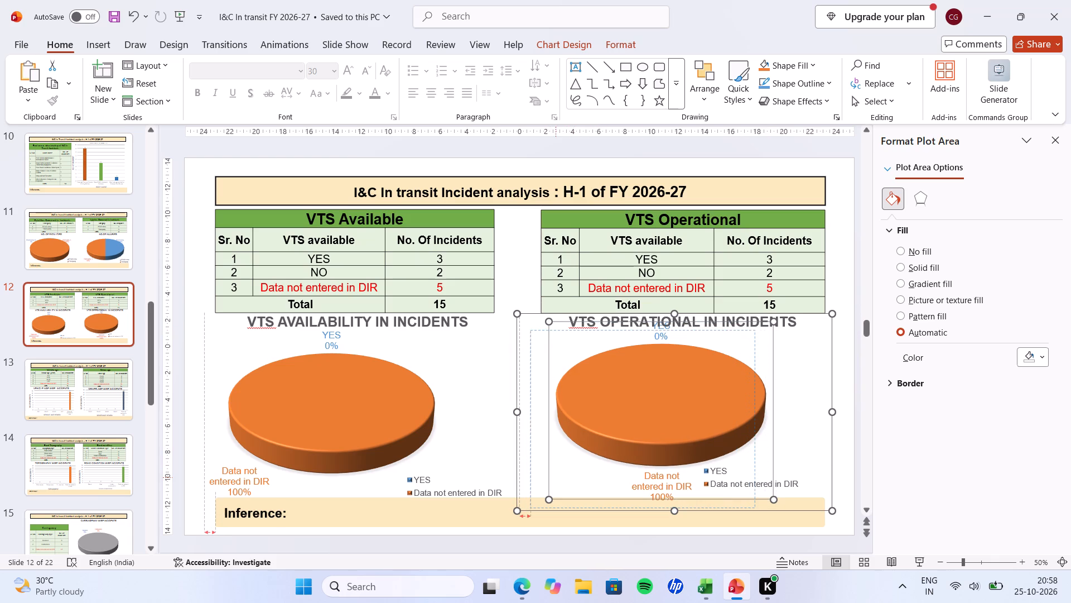
left_click_drag(568, 475, 571, 475)
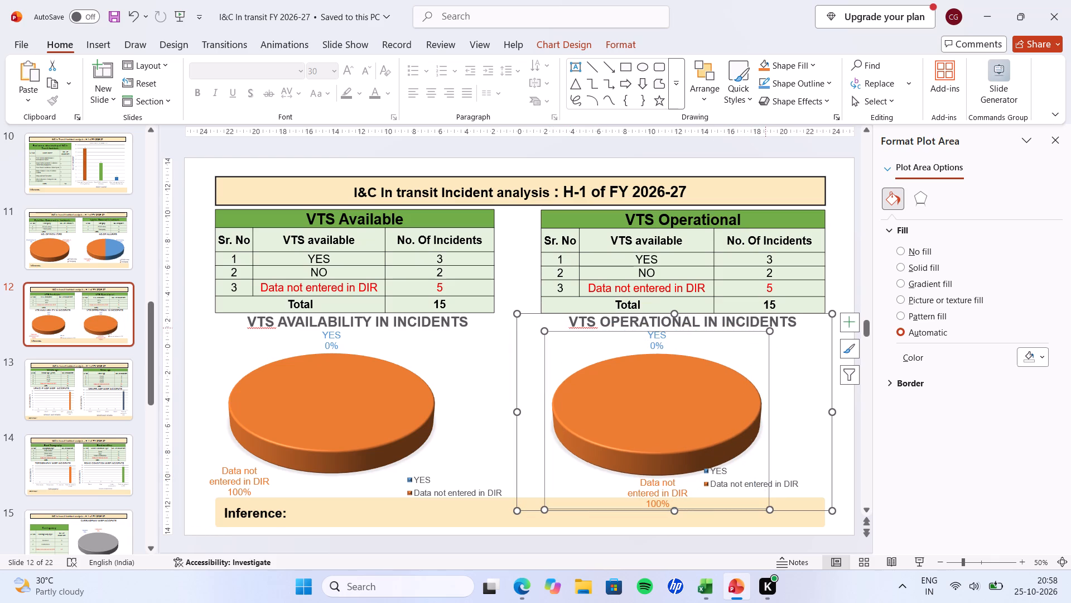
left_click_drag(770, 332, 776, 329)
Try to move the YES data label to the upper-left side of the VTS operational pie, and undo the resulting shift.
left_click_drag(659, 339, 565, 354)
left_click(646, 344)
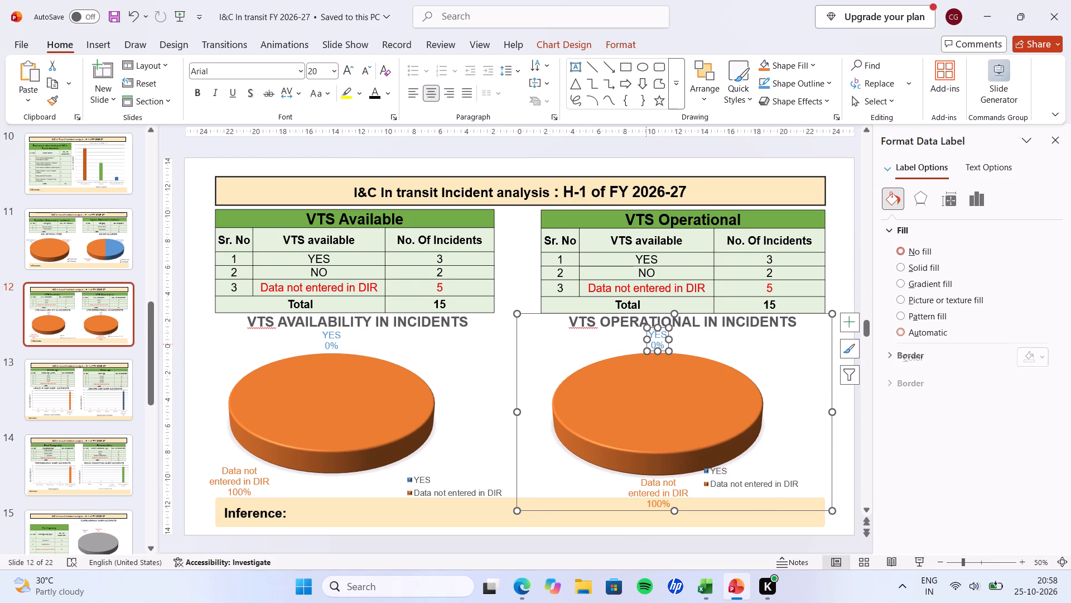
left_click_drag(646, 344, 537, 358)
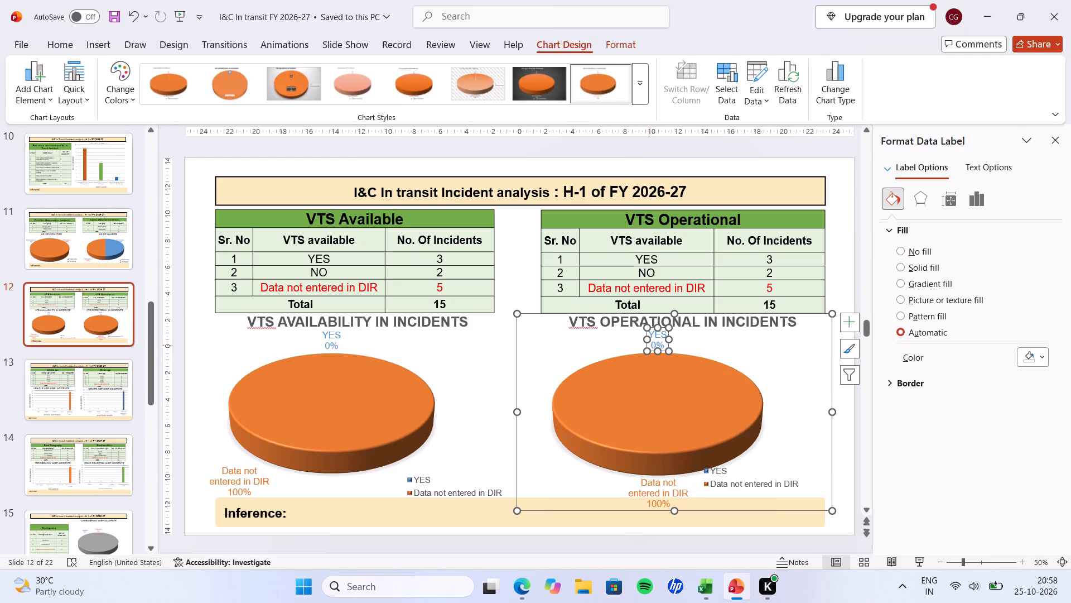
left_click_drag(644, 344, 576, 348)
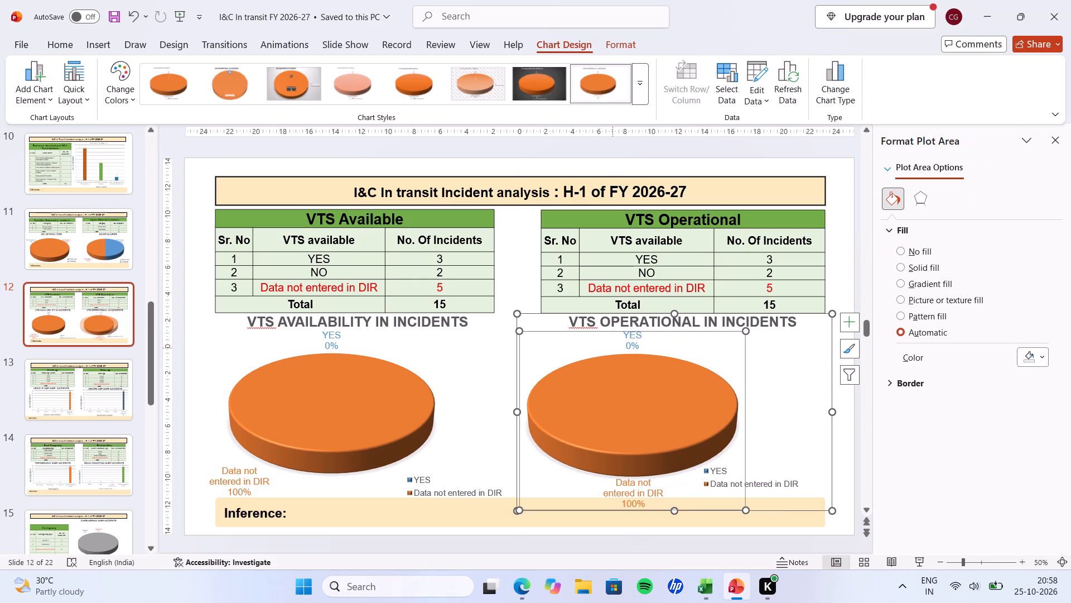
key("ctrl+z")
Move the YES data label in the VTS operational chart to the upper-left side of the pie.
left_click(654, 342)
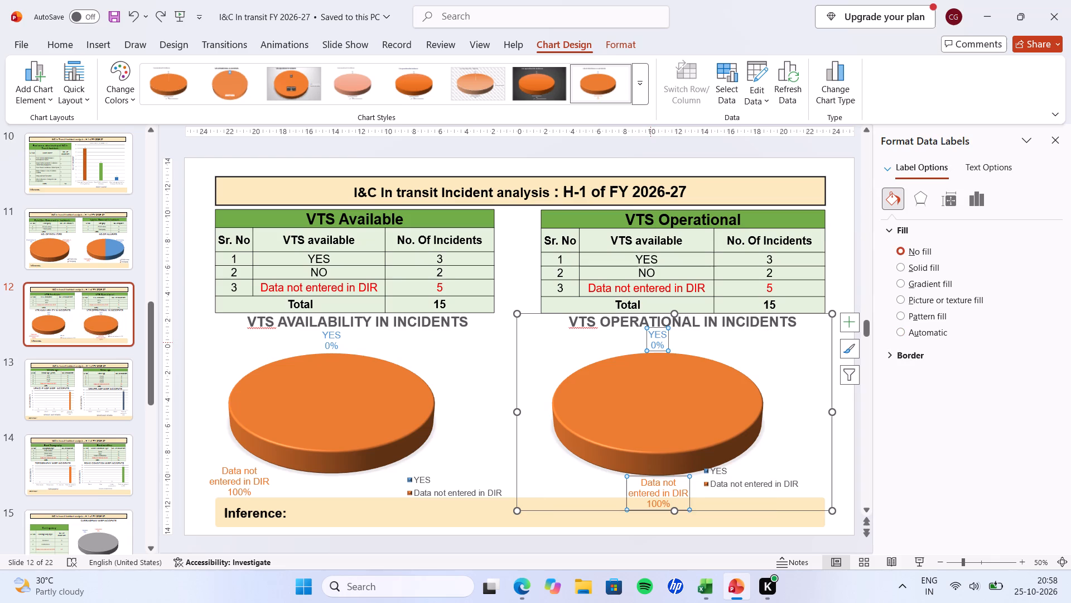
left_click(650, 342)
left_click_drag(645, 343, 588, 345)
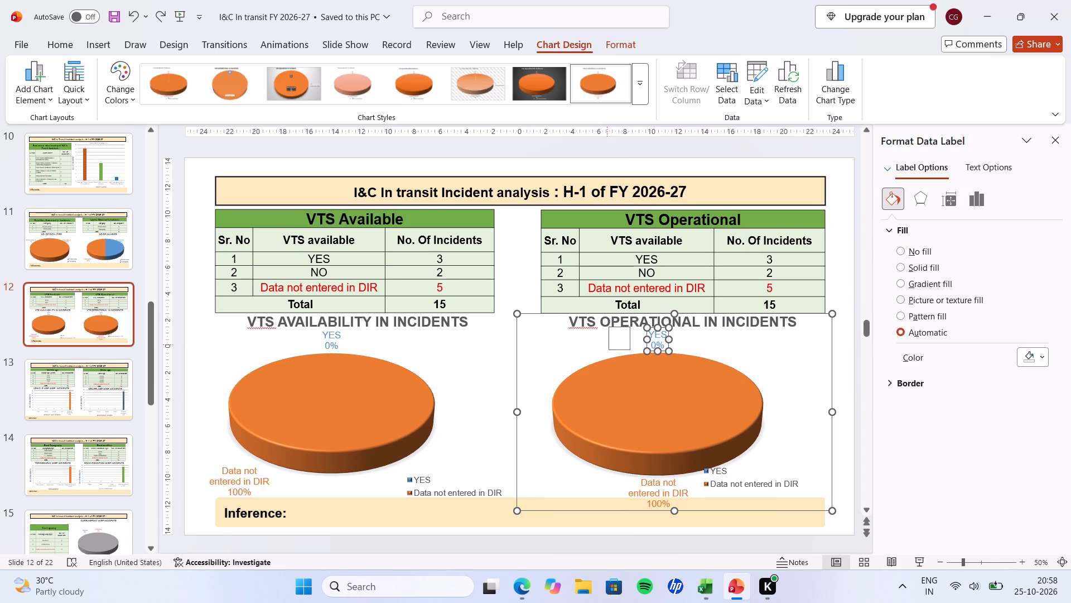
left_click_drag(588, 345, 562, 358)
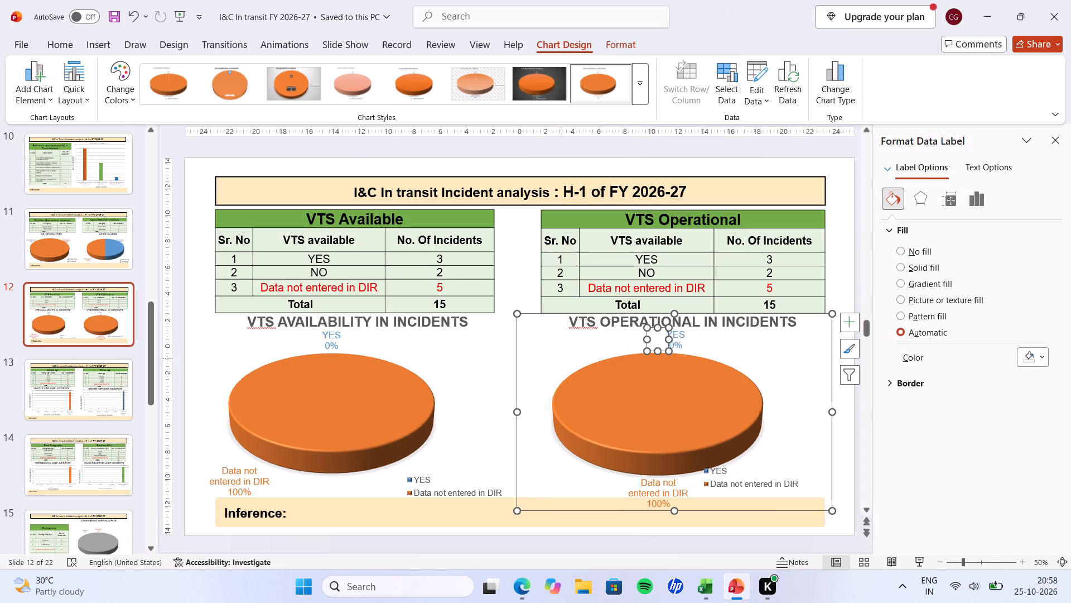
left_click(626, 350)
Move the Data not entered in DIR label in the VTS operational chart to the lower-left side of the pie.
left_click(653, 492)
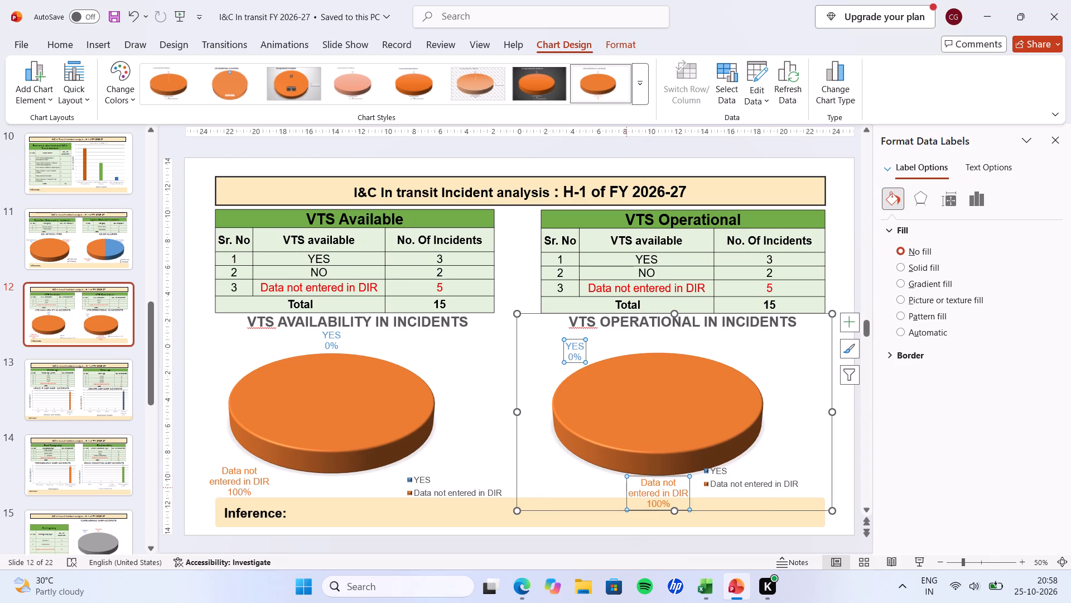
left_click(626, 487)
left_click_drag(626, 486, 539, 476)
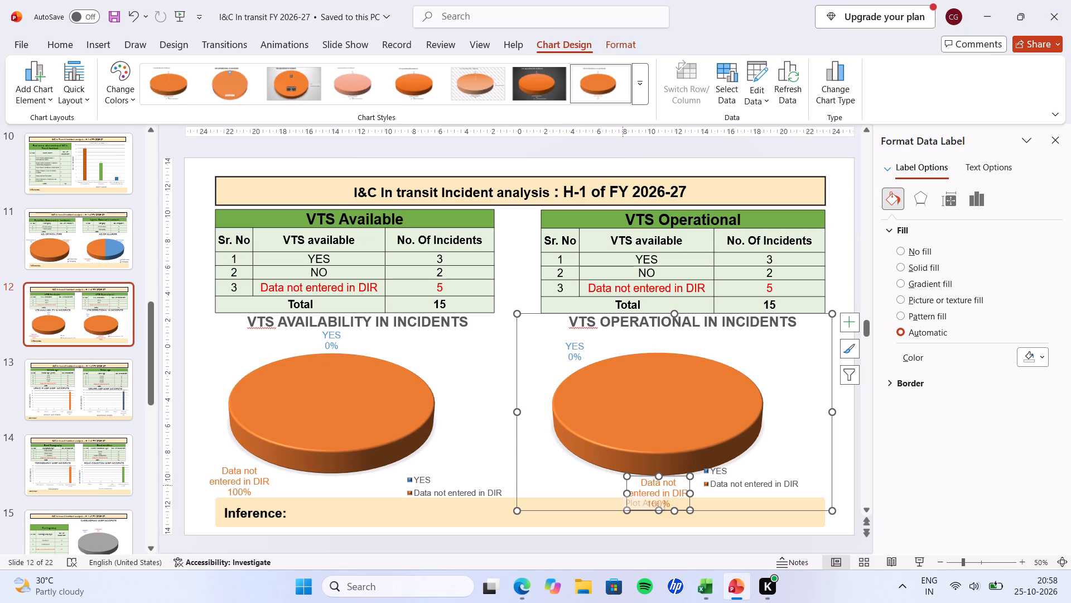
left_click_drag(625, 484, 529, 473)
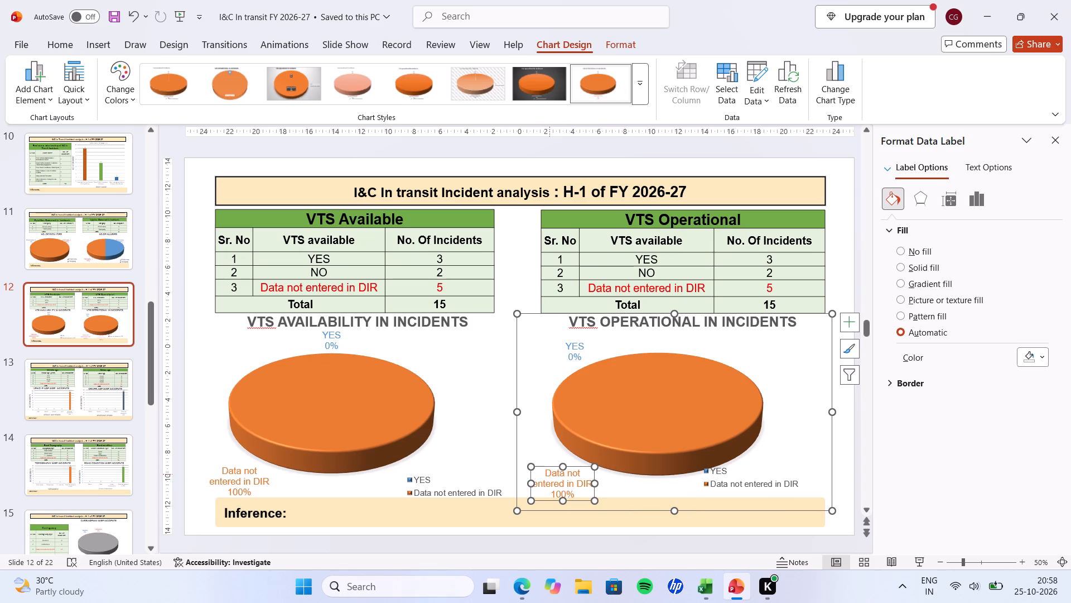
left_click_drag(553, 467, 556, 463)
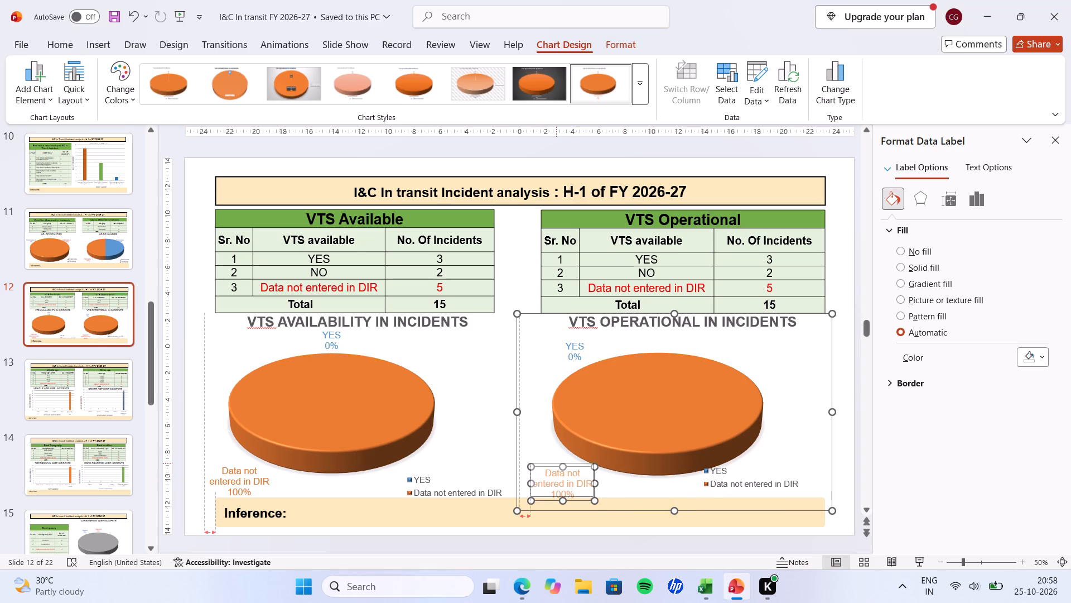
left_click_drag(556, 463, 554, 462)
left_click(663, 489)
left_click(733, 496)
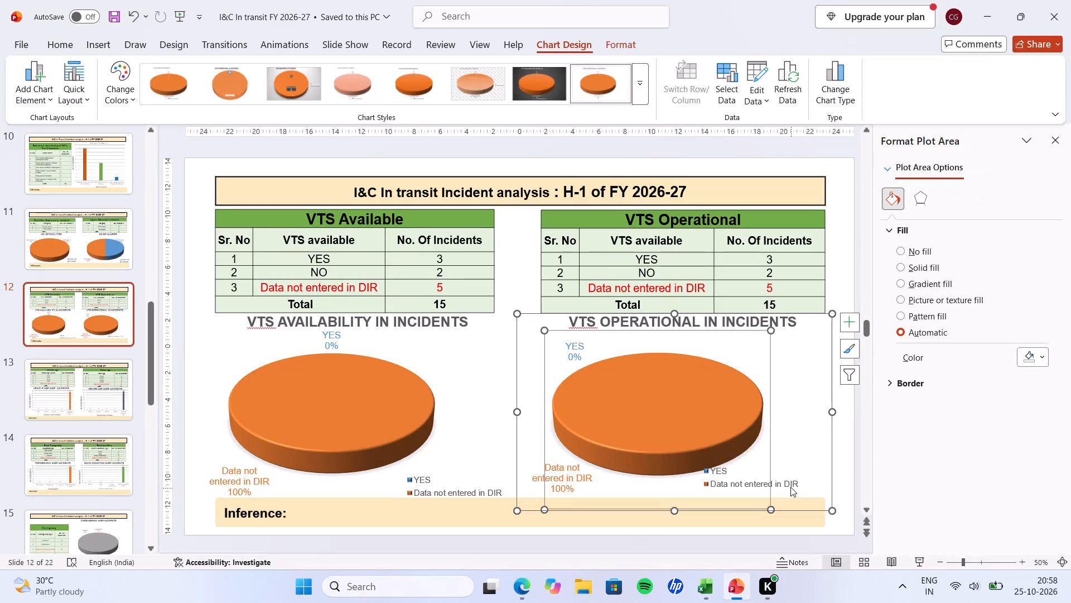
Shift the legend of the VTS operational chart to the right so it clears the pie.
left_click(790, 487)
left_click_drag(776, 491, 810, 493)
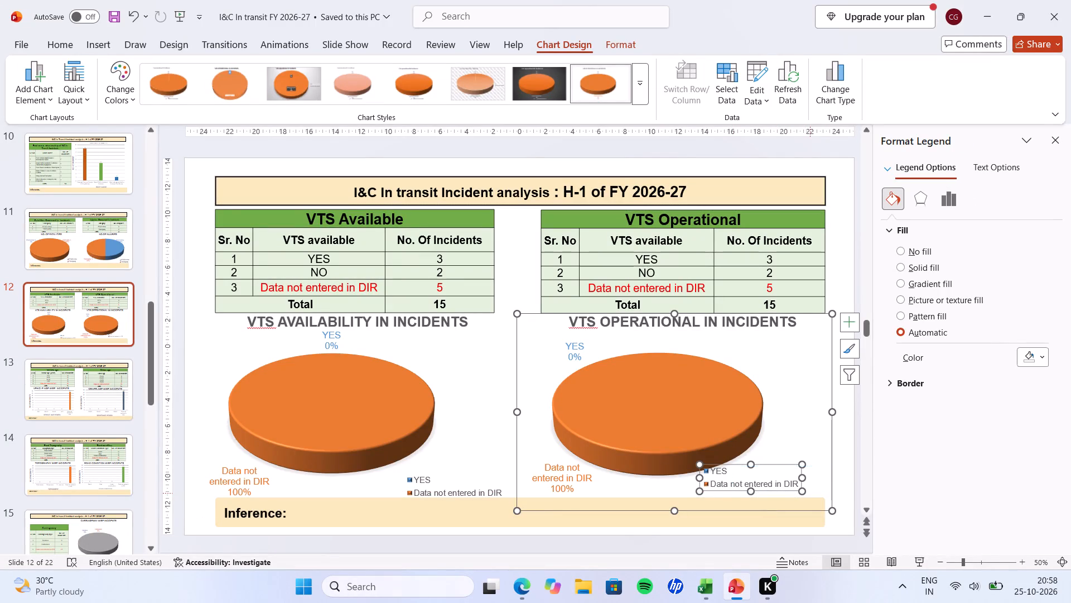
left_click(813, 429)
left_click(515, 267)
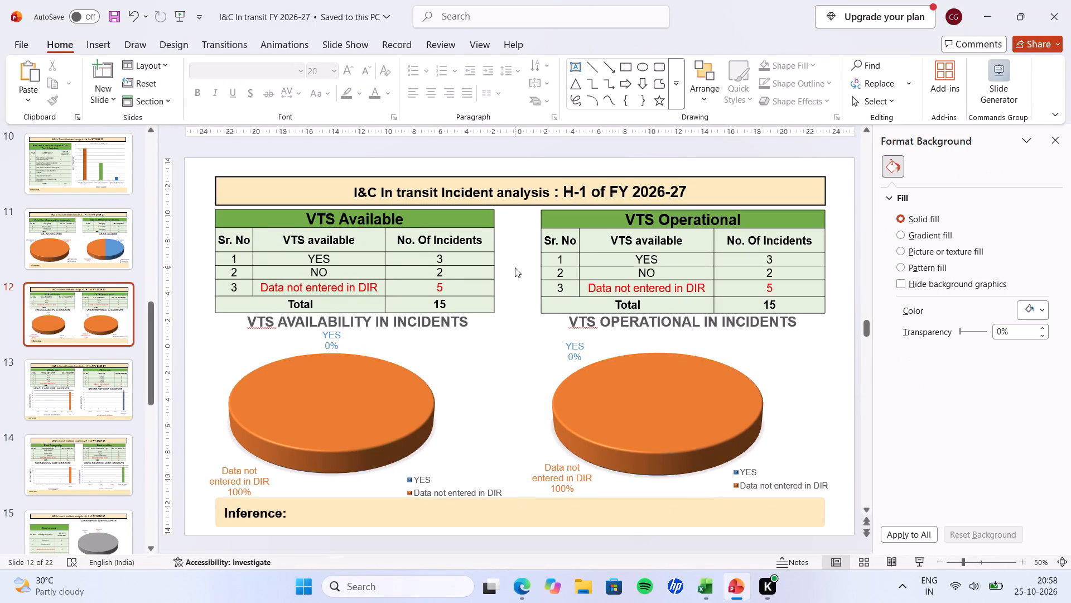
left_click(515, 267)
Nudge the VTS Operational table vertically to line it up with the VTS Available table.
left_click(693, 208)
left_click(827, 213)
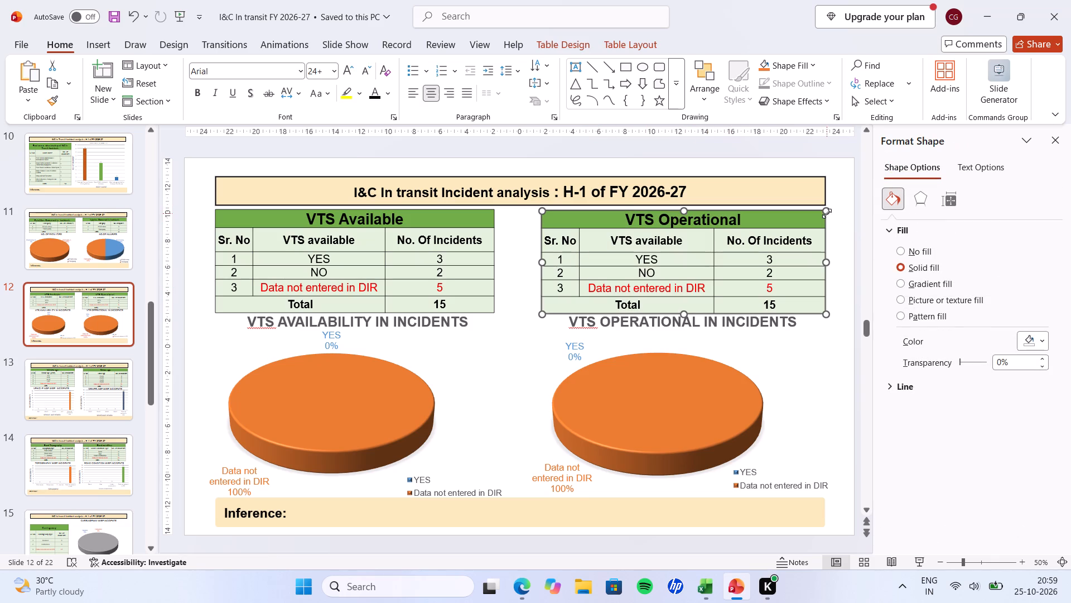
key("Up")
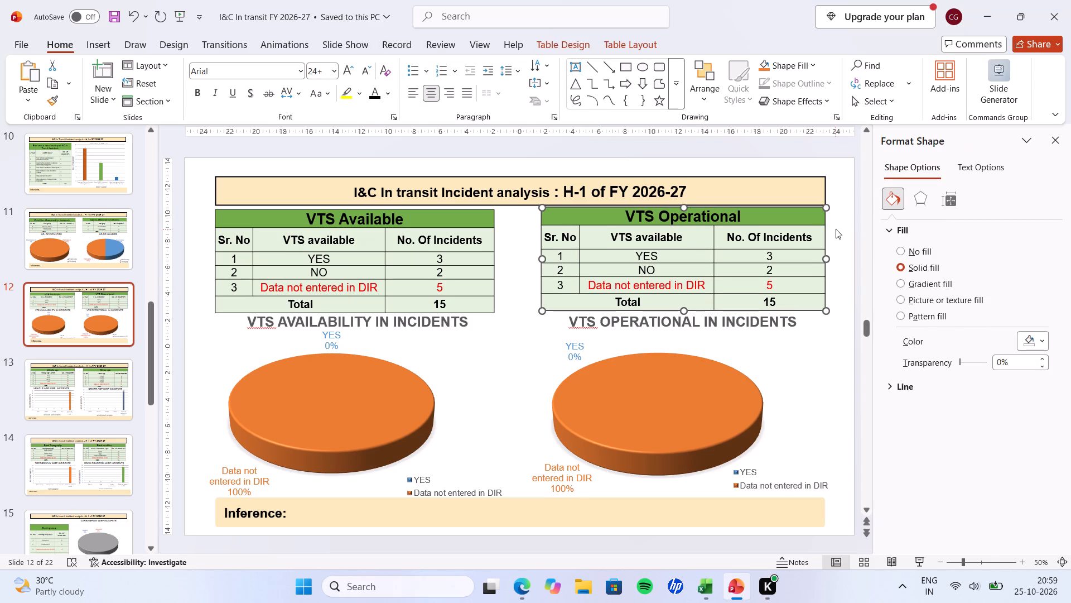
key("Down")
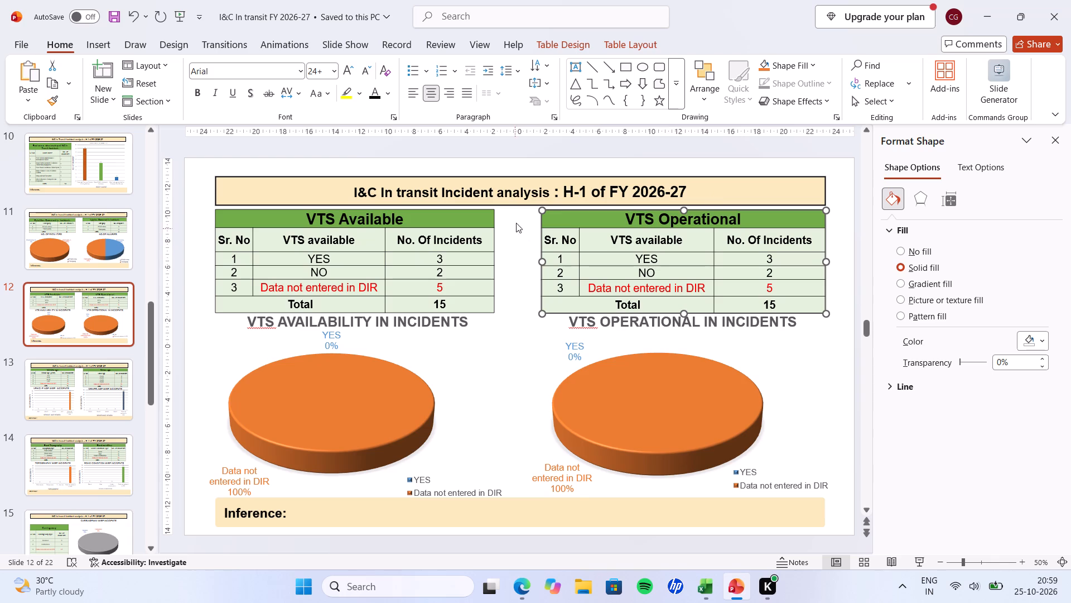
left_click(520, 213)
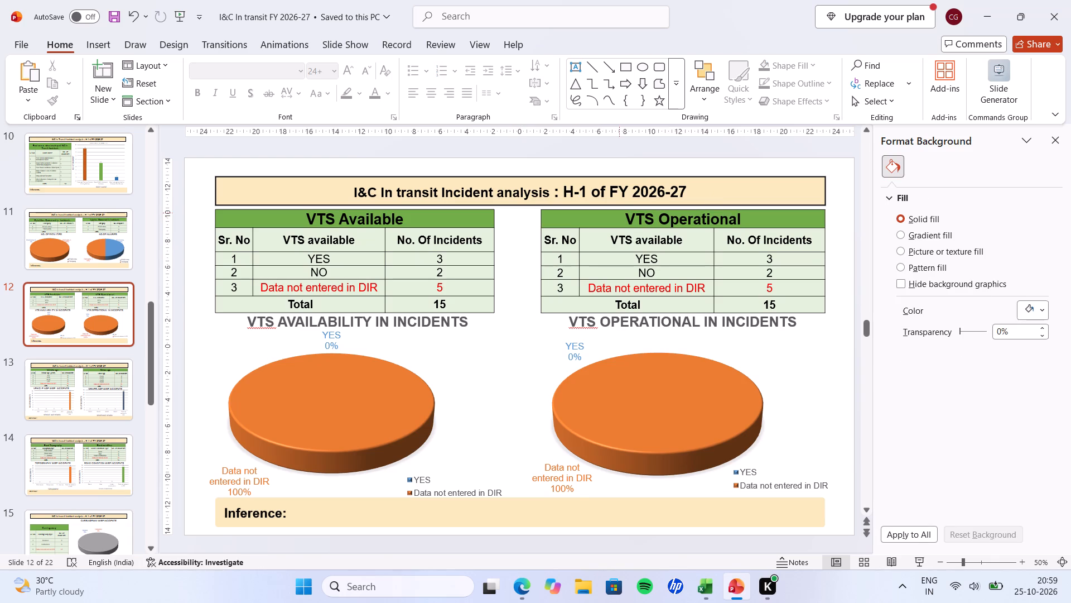
Change the second column header of the VTS Operational table to VTS Operational.
double_click(663, 242)
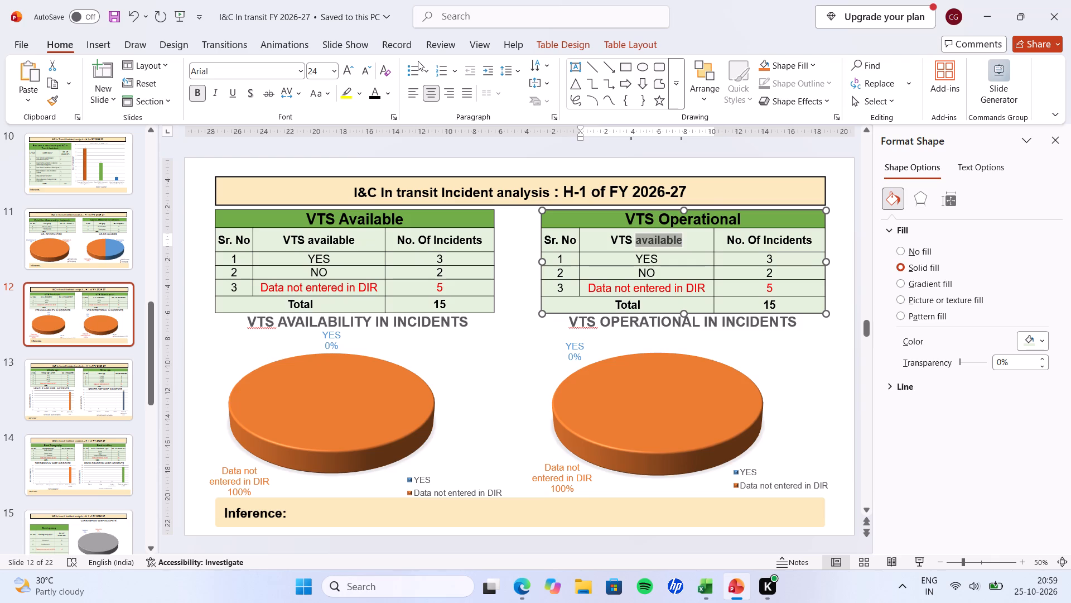
type("Operational")
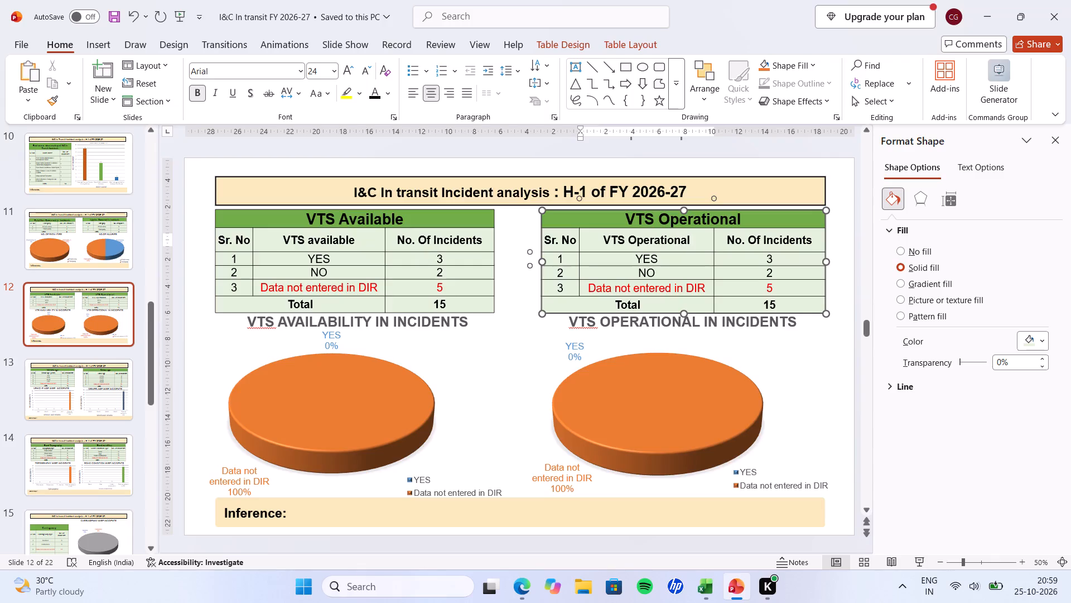
left_click(505, 289)
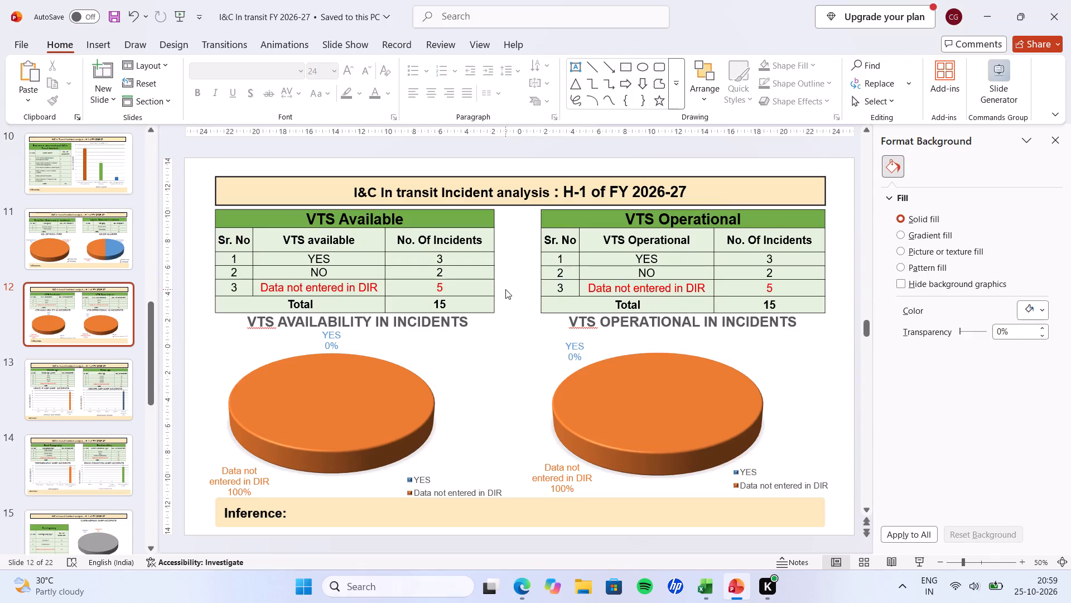
Open slide 13, switch to the Excel incident report and examine the vehicle age column for every incident.
left_click(66, 401)
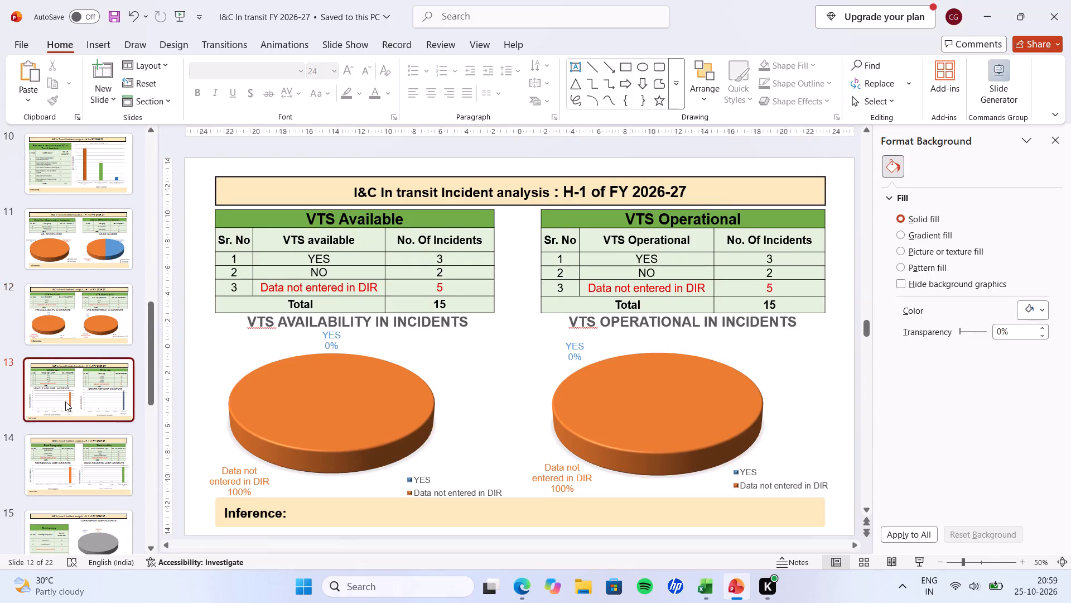
key("alt+Tab")
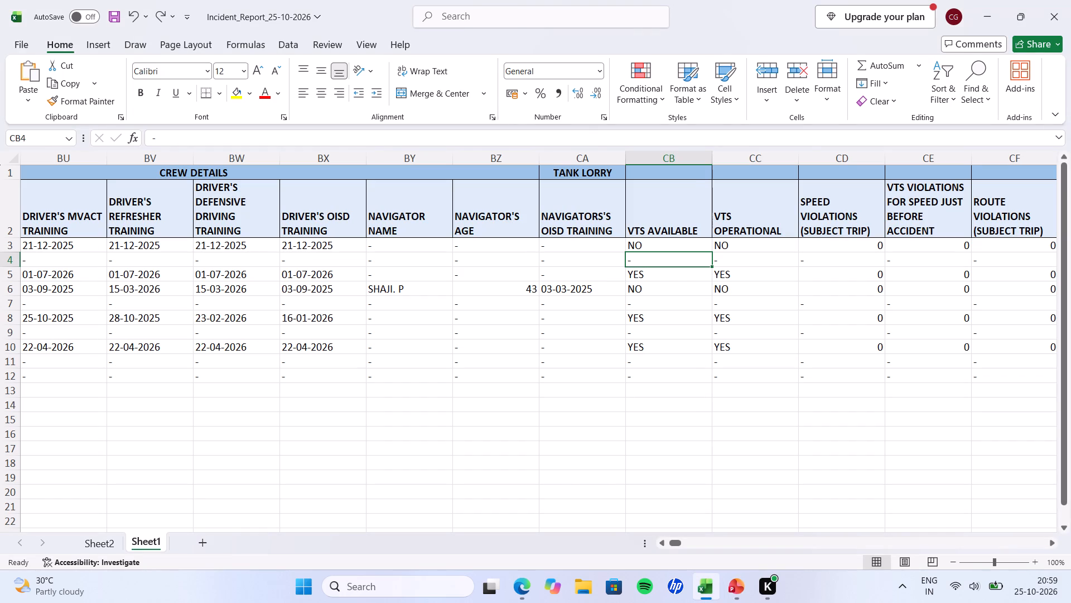
left_click_drag(801, 386, 1069, 407)
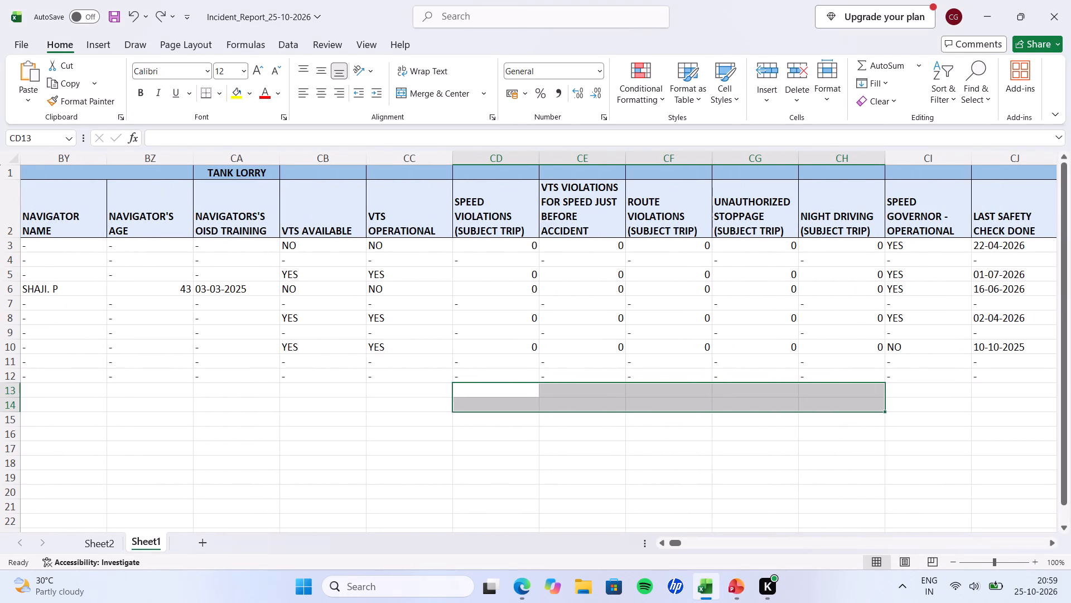
left_click_drag(953, 393, 1070, 394)
left_click_drag(964, 408, 1070, 410)
left_click_drag(877, 402, 877, 402)
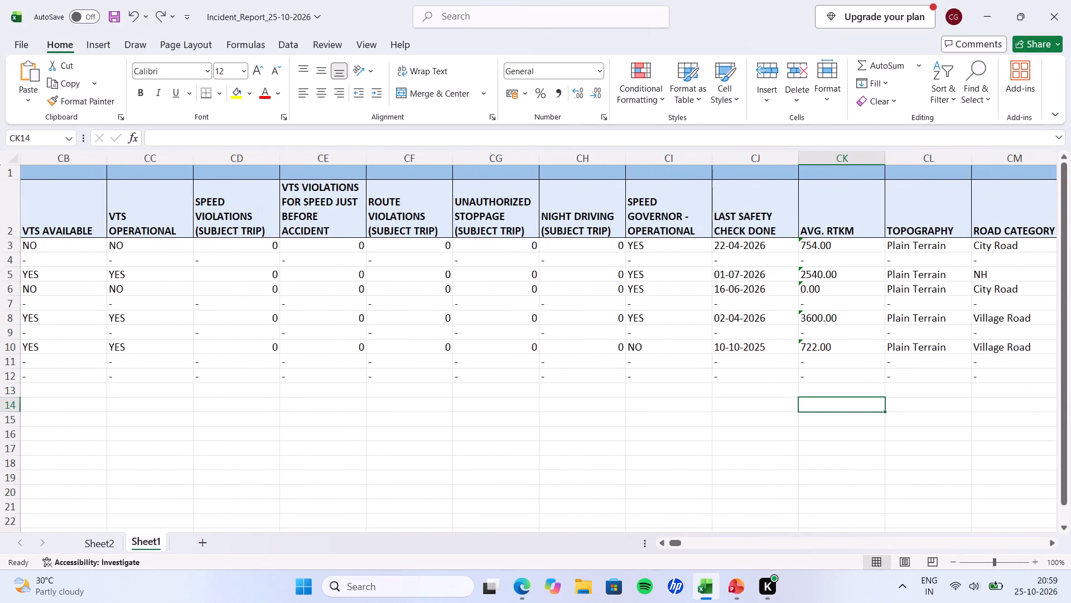
left_click_drag(877, 402, 1070, 399)
left_click_drag(701, 428, 1068, 454)
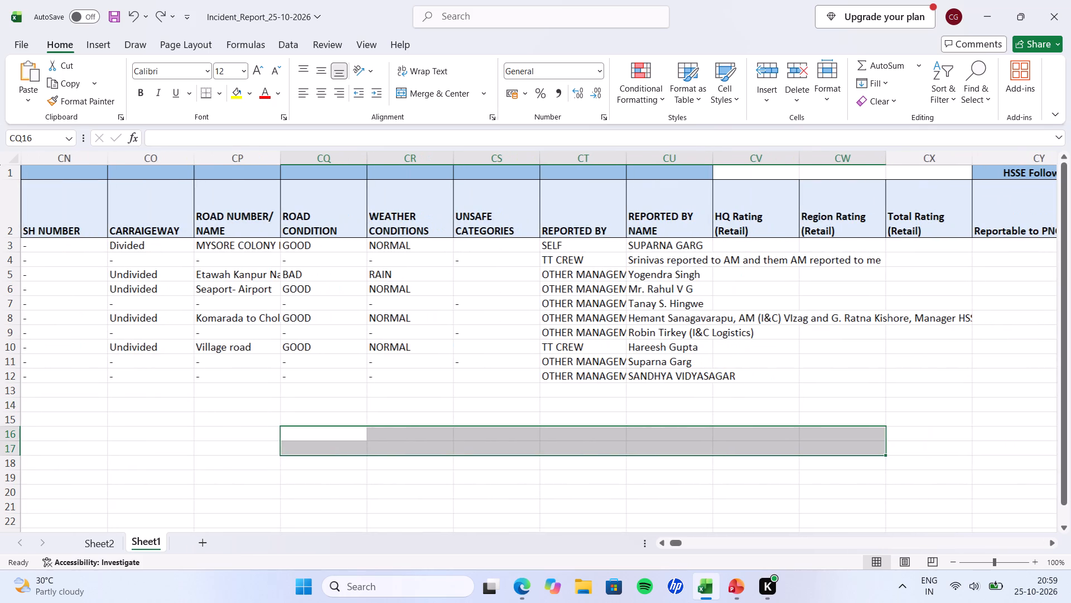
left_click_drag(585, 397, 0, 410)
left_click_drag(320, 446, 0, 433)
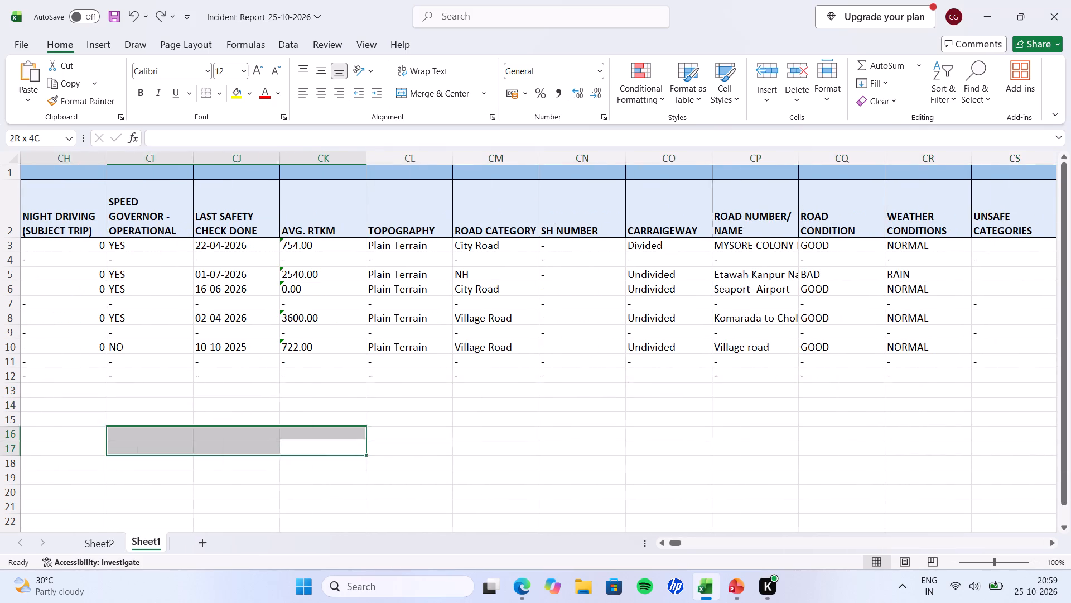
left_click_drag(0, 433, 0, 425)
left_click_drag(220, 395, 0, 394)
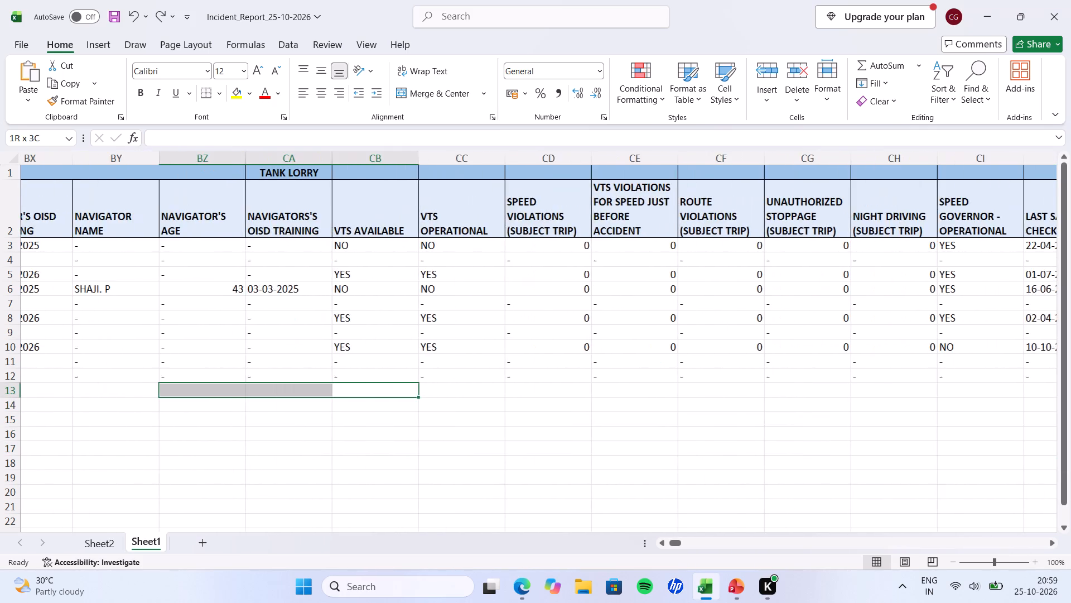
left_click_drag(236, 453, 0, 424)
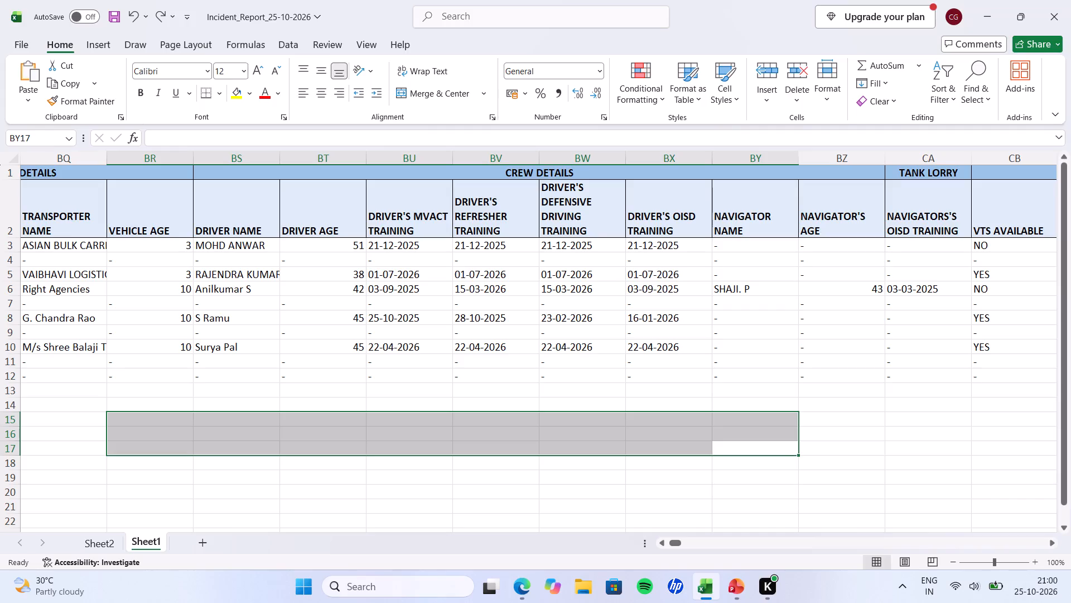
left_click_drag(147, 376, 0, 394)
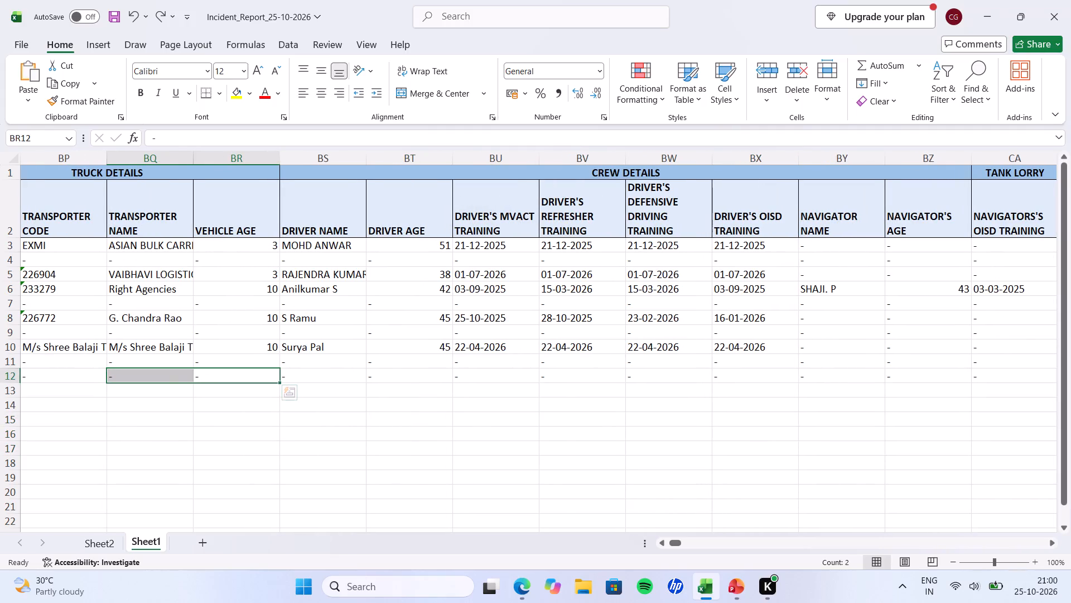
Back in PowerPoint, set the Vehicle age table's incident counts on slide 13 to 3 for 6-10 years and 2 for 0-5 years.
key("alt+Tab")
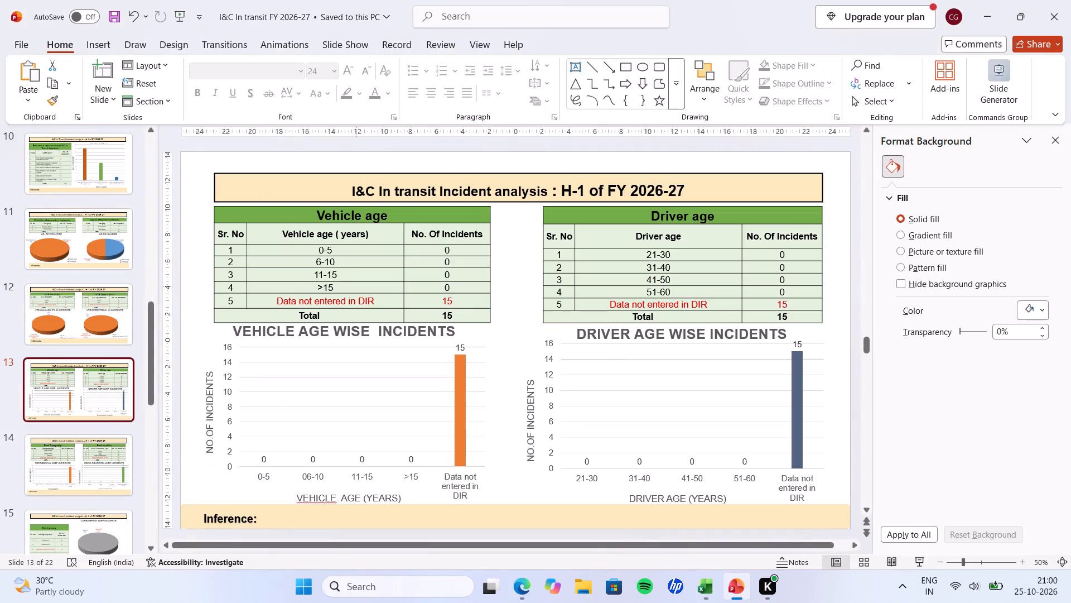
left_click(450, 263)
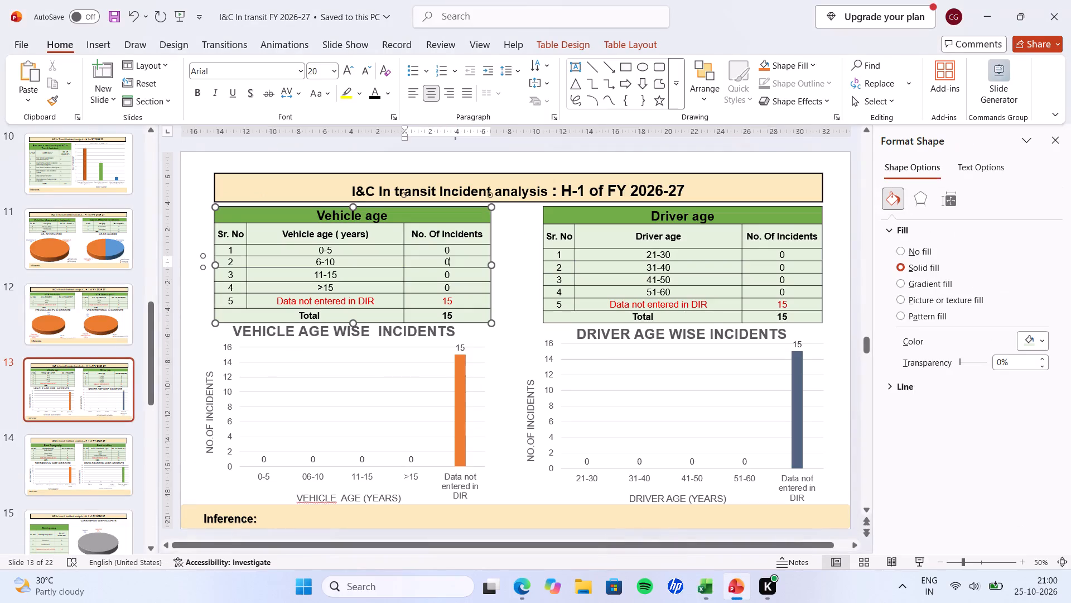
key("BackSpace")
key("3")
left_click(450, 250)
key("alt+Tab")
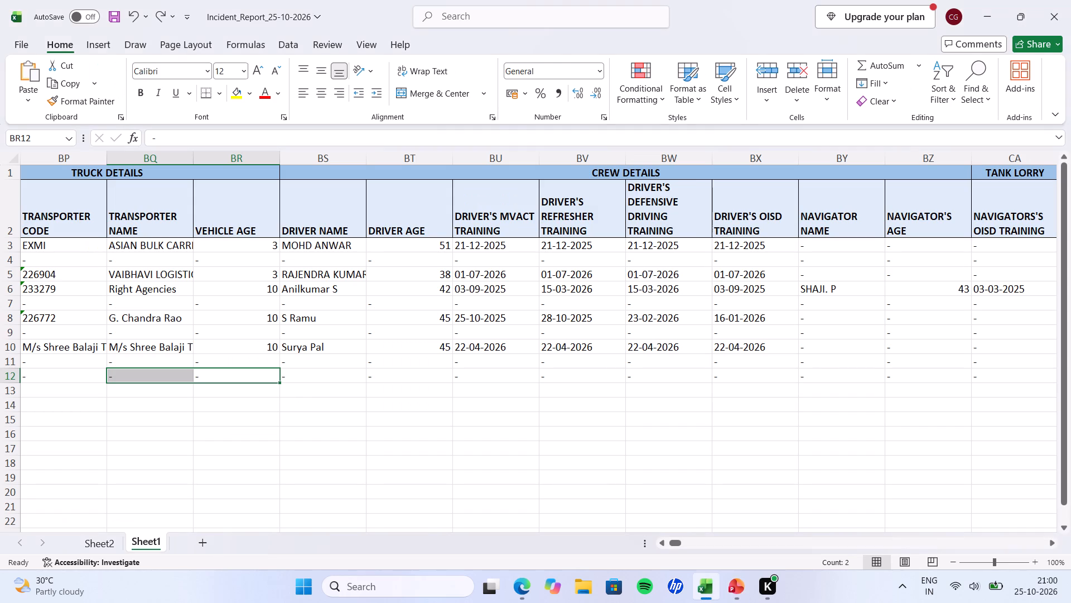
key("alt+Tab")
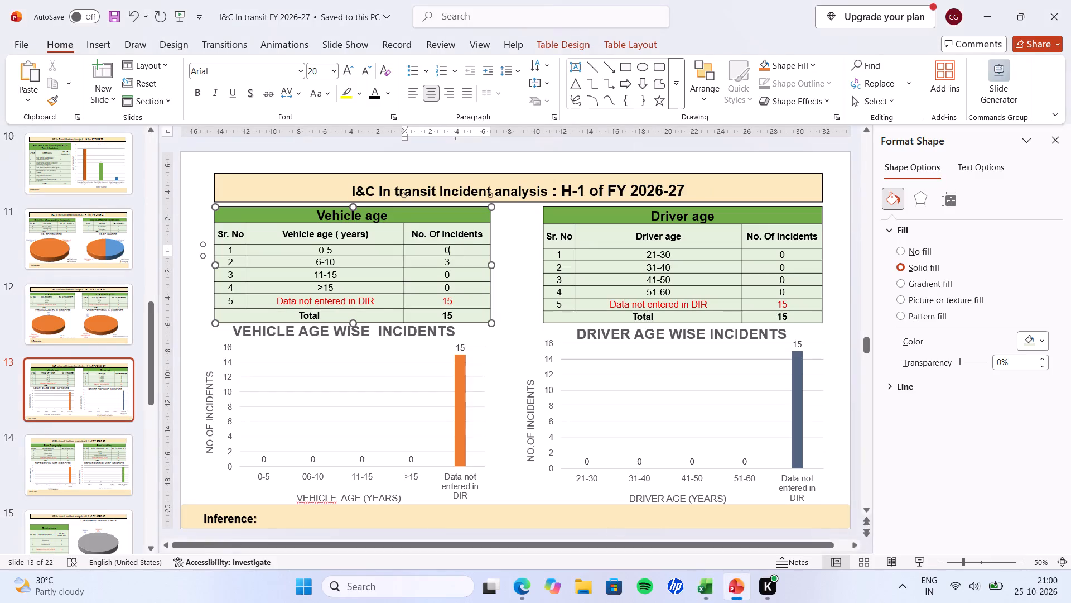
key("backslash")
key("BackSpace")
key("BackSpace")
key("2")
Check the blank vehicle ages in the Excel report and set the Vehicle age table's Data not entered in DIR to 5 and Total to 10.
left_click(450, 303)
key("alt+Tab")
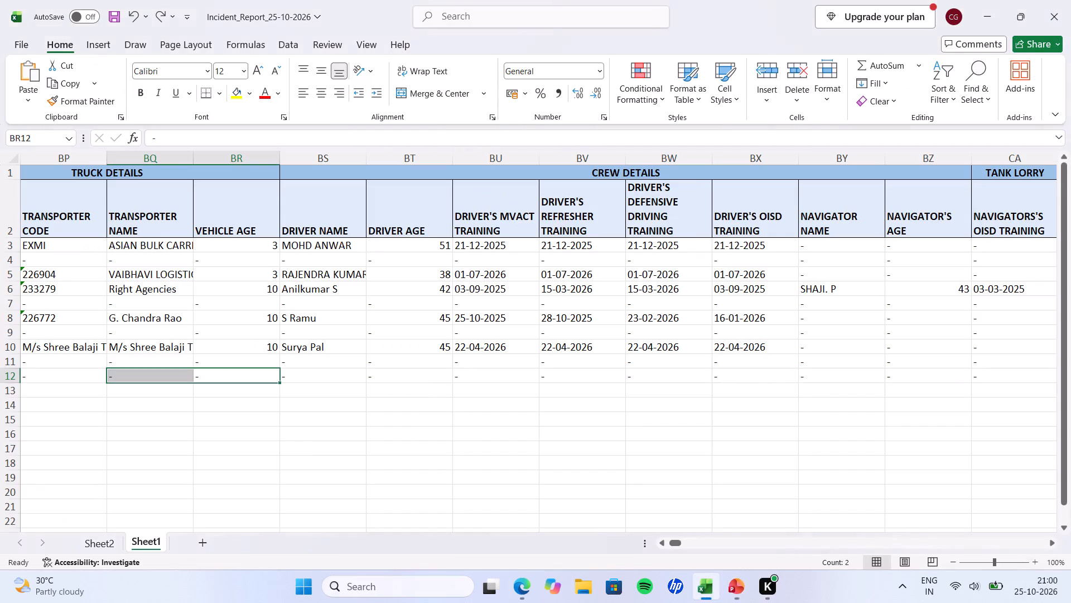
left_click(224, 360)
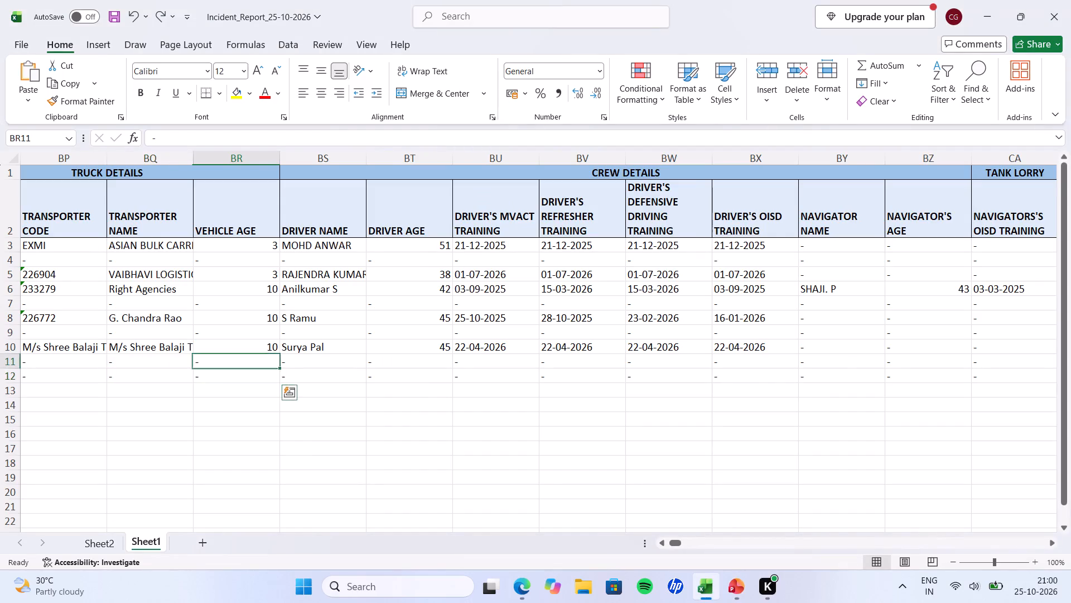
left_click(222, 373)
left_click(229, 329)
left_click(237, 304)
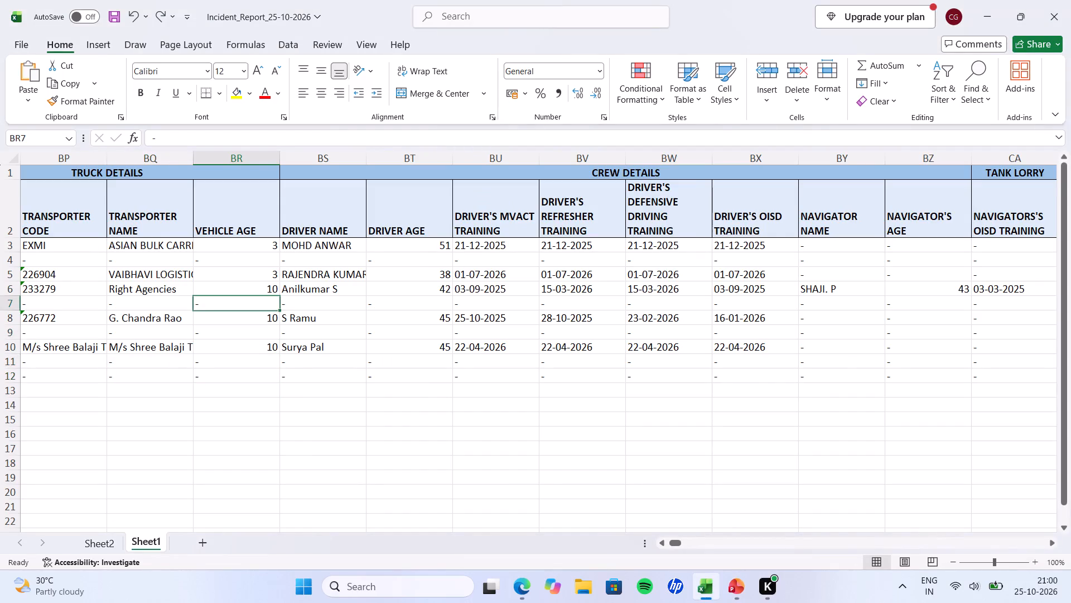
left_click(245, 261)
key("alt+Tab")
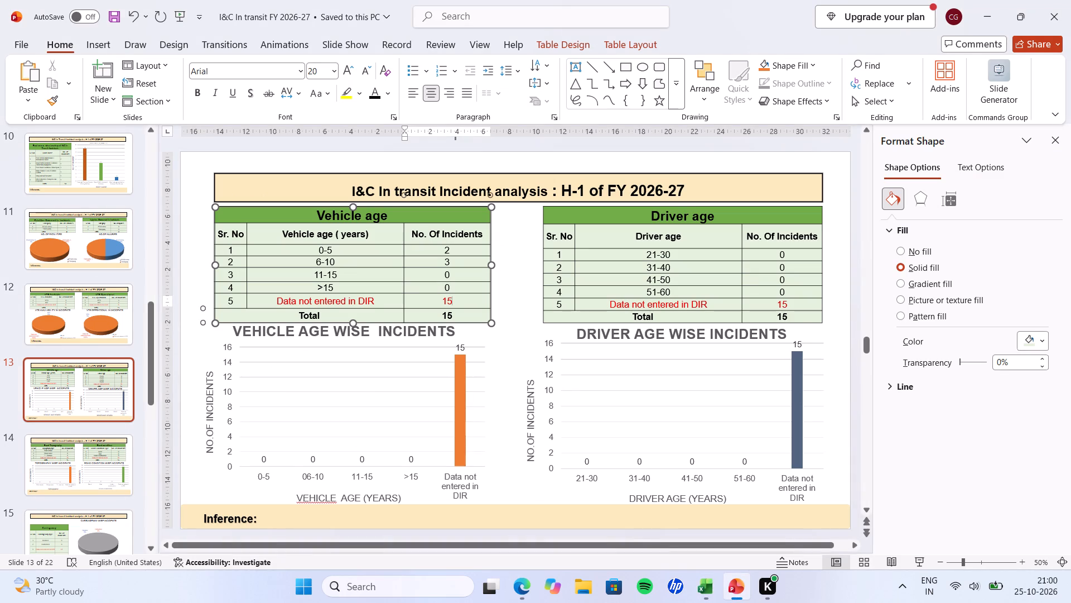
left_click(447, 299)
key("BackSpace")
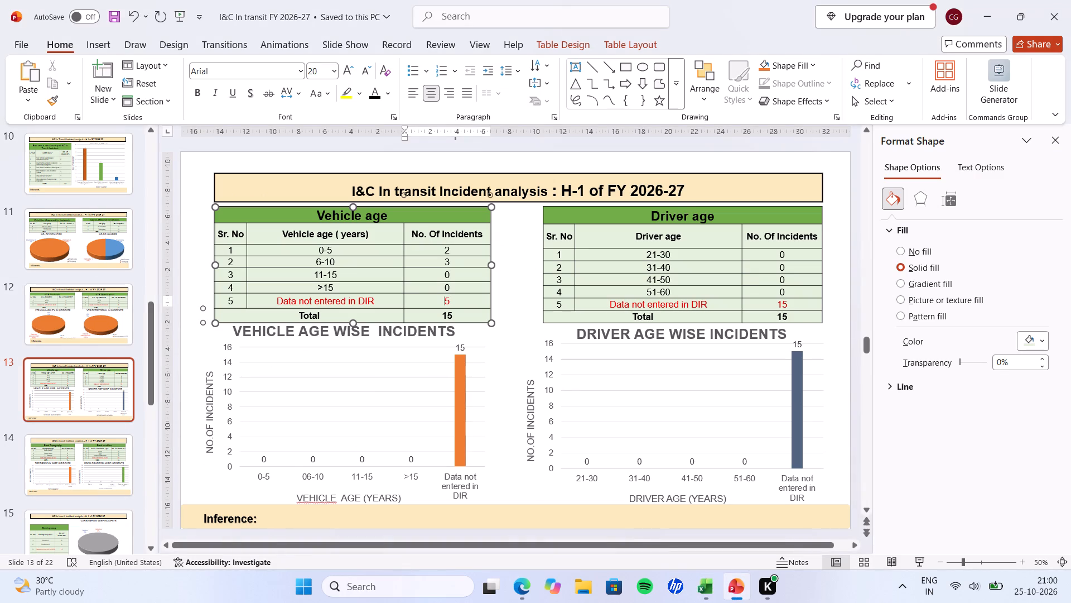
left_click(447, 316)
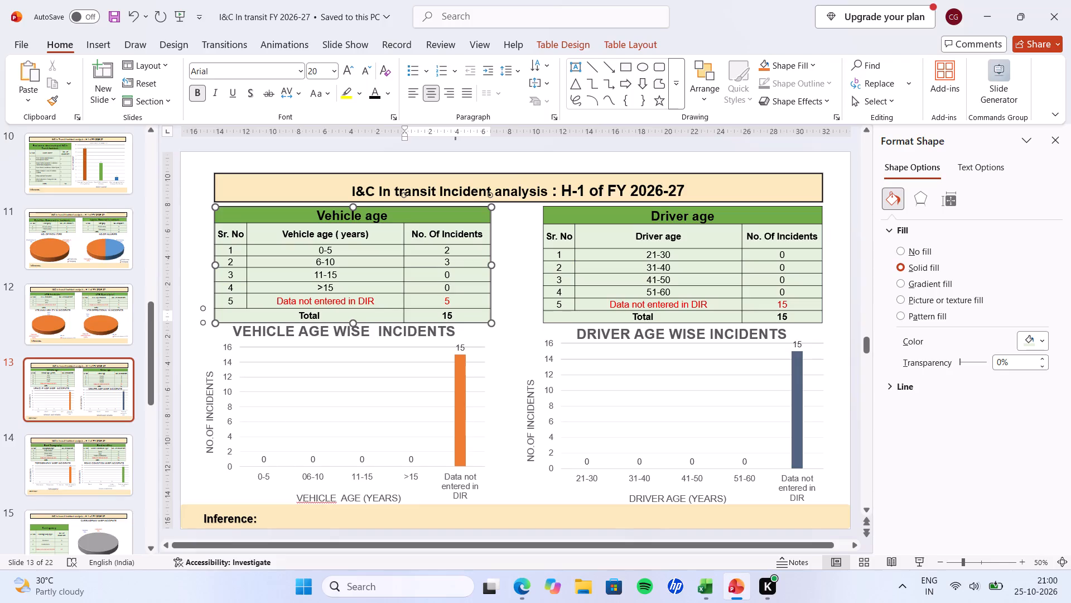
key("Delete")
key("0")
Using the Excel driver ages, set the Driver age table's incident counts to 3 for 41-50, 1 for 31-40 and 1 for 51-60.
key("alt+Tab")
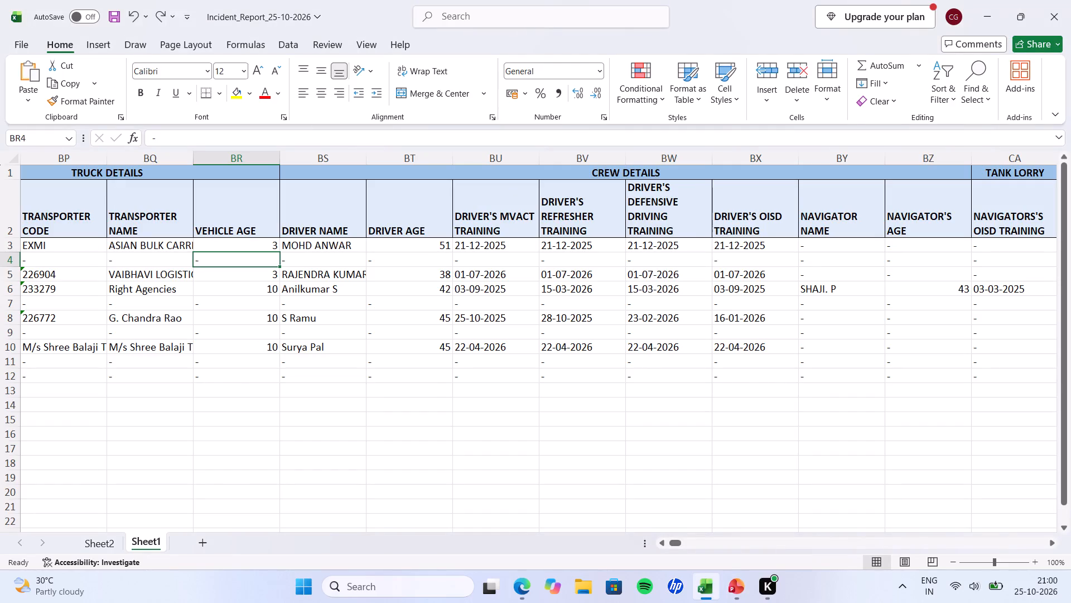
key("alt+Tab")
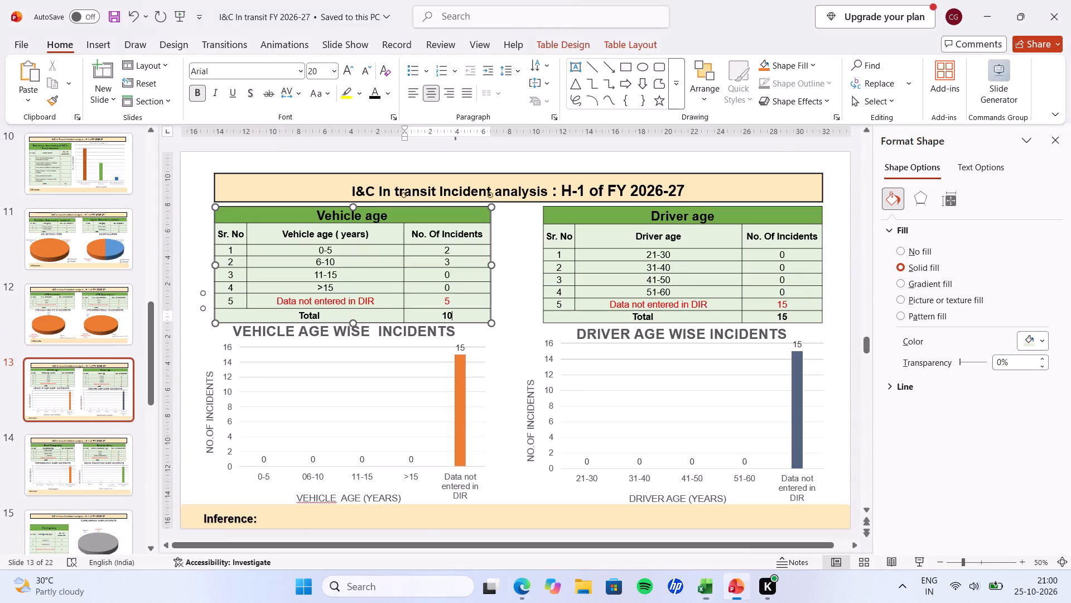
left_click(782, 280)
key("Delete")
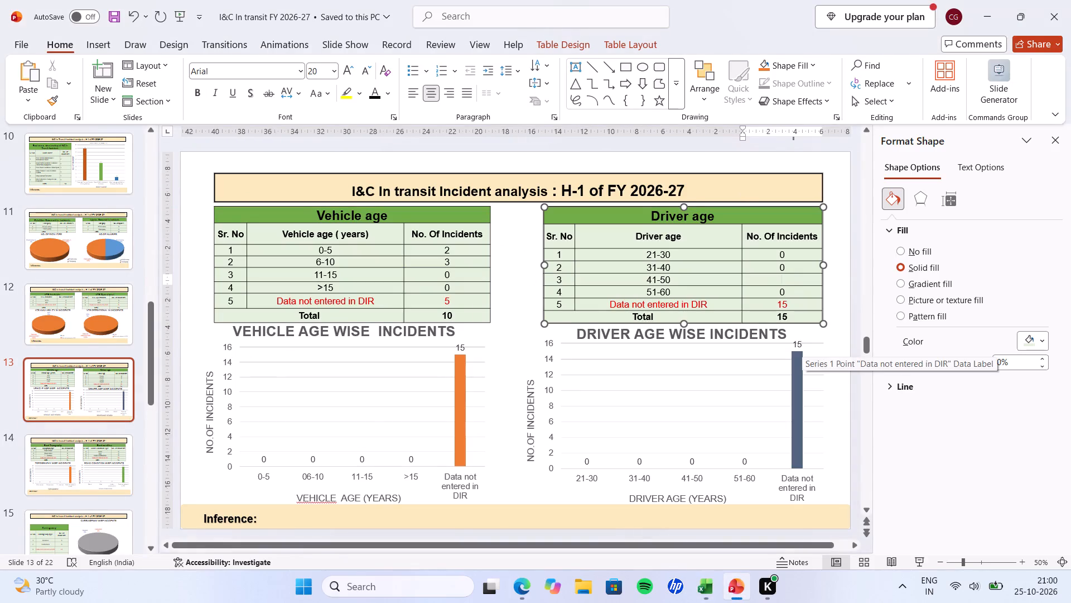
key("3")
key("alt+Tab")
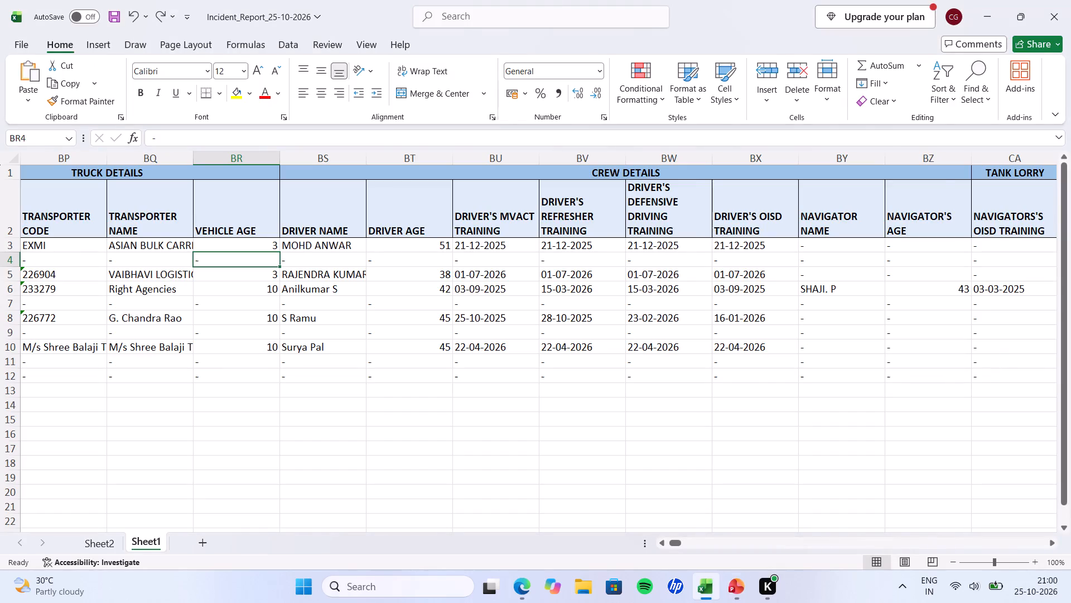
key("alt+Tab")
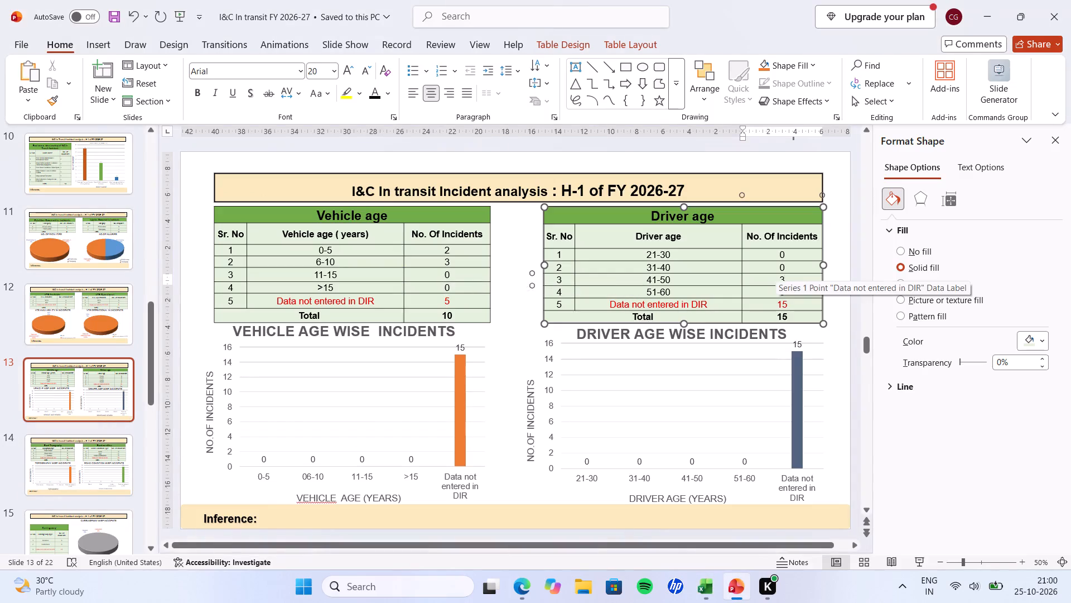
left_click(779, 267)
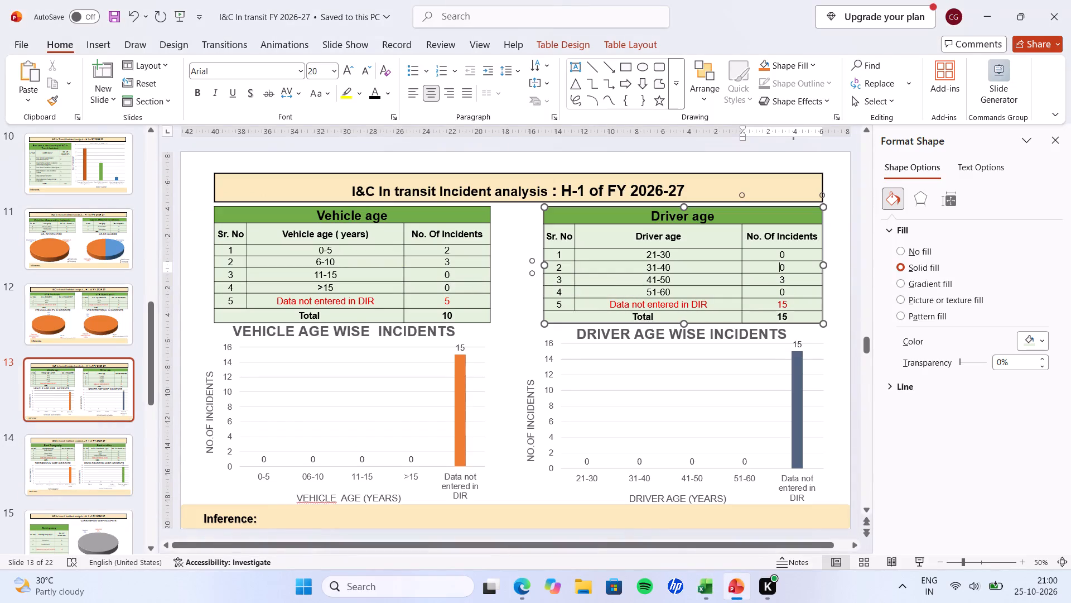
key("Delete")
key("1")
key("alt+Tab")
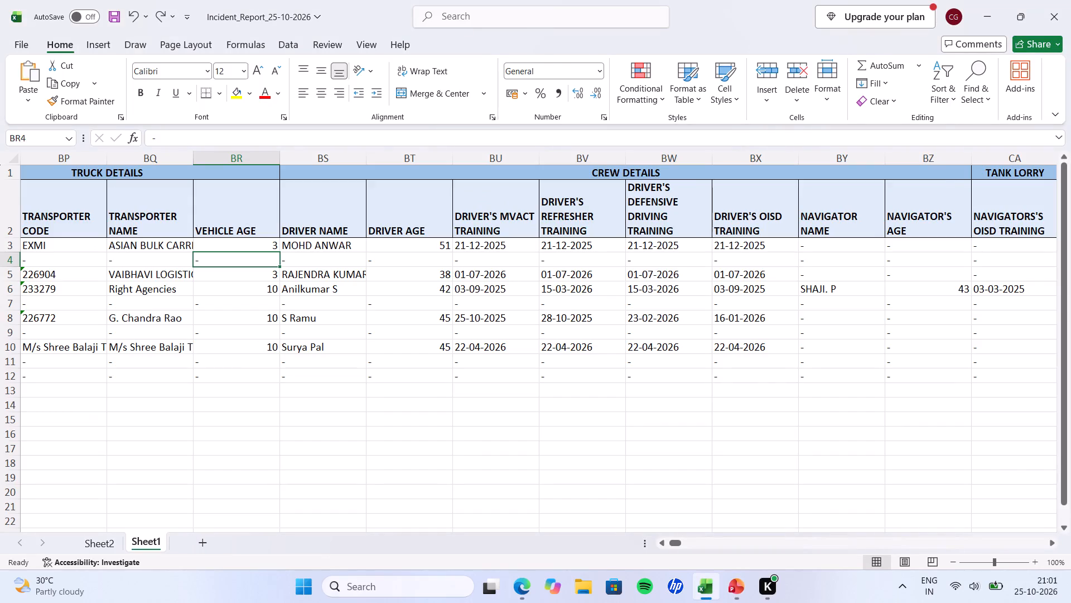
key("alt+Tab")
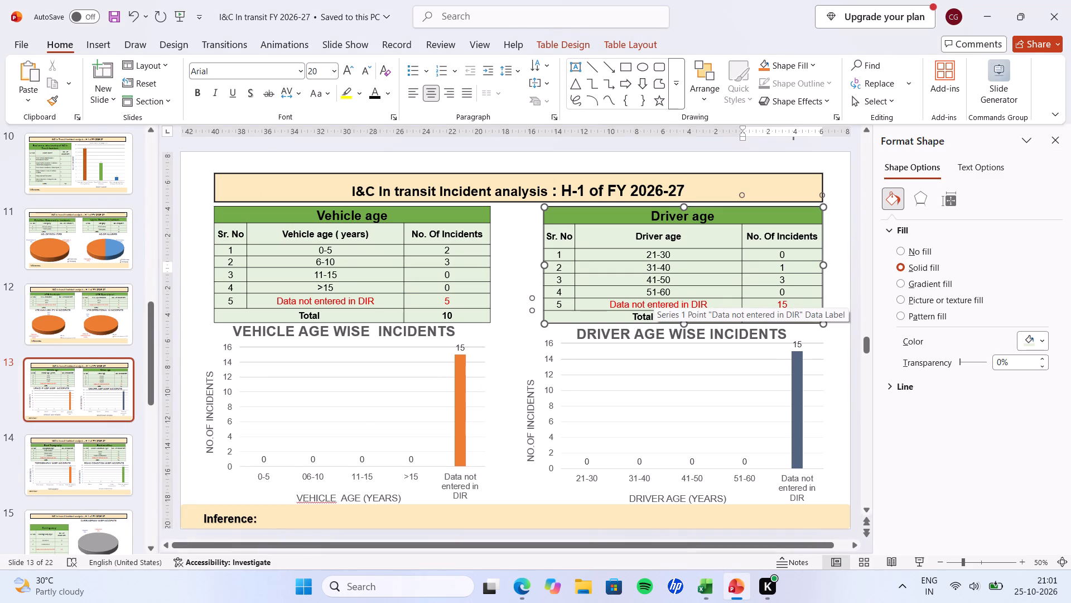
left_click(785, 293)
key("BackSpace")
key("1")
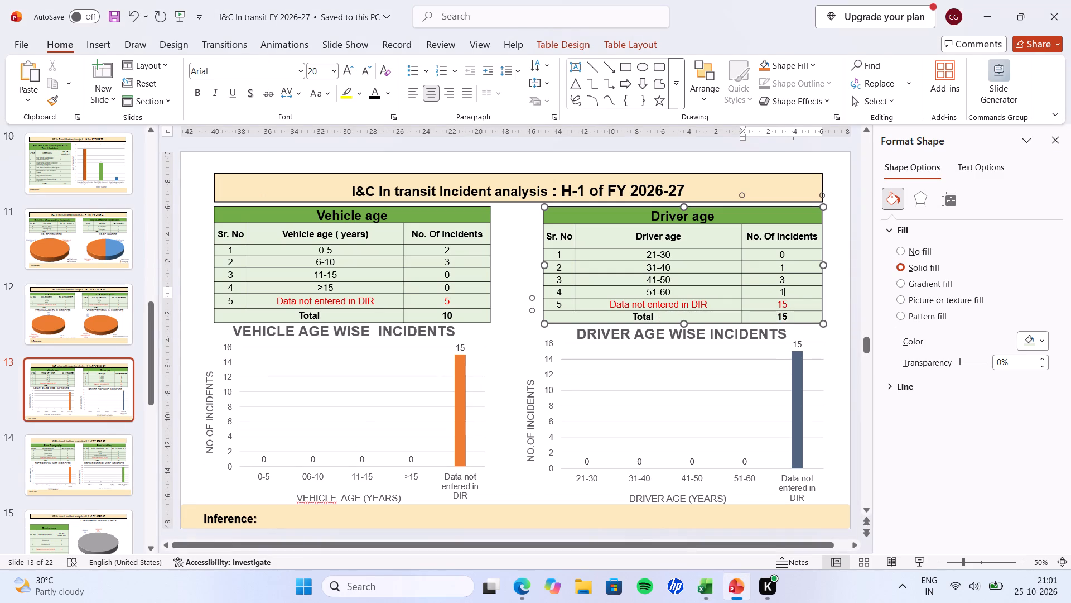
Set the Driver age table's Data not entered in DIR count to 5 and its Total to 10.
left_click(780, 305)
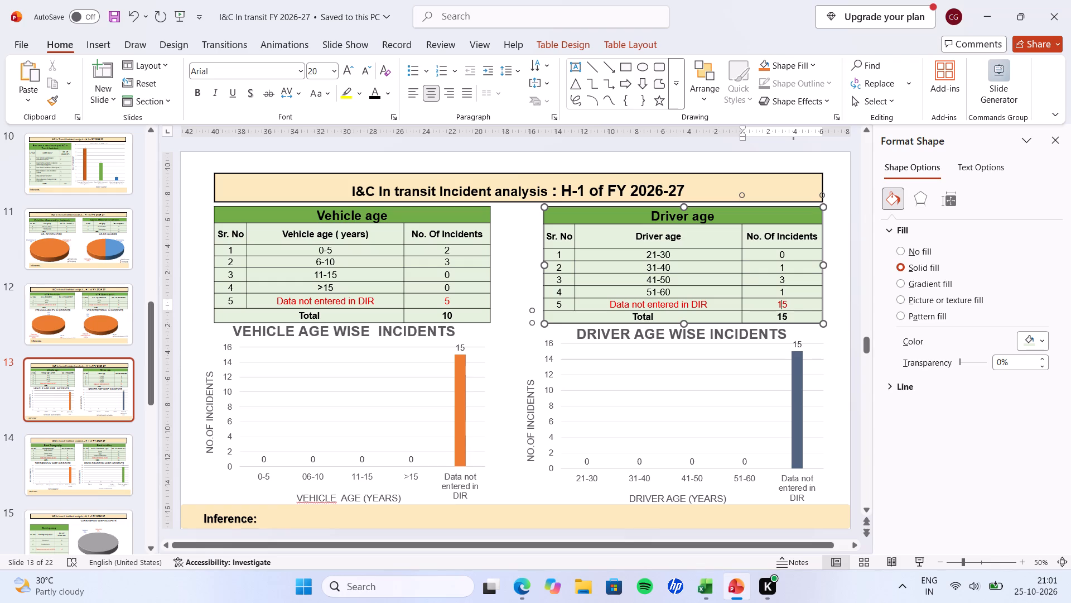
key("BackSpace")
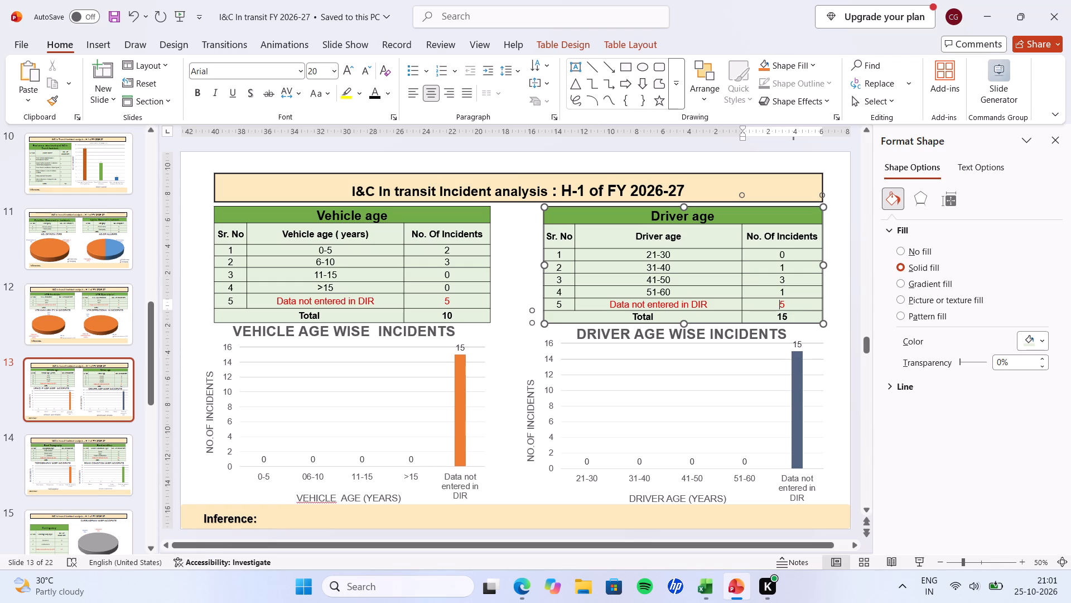
left_click(783, 319)
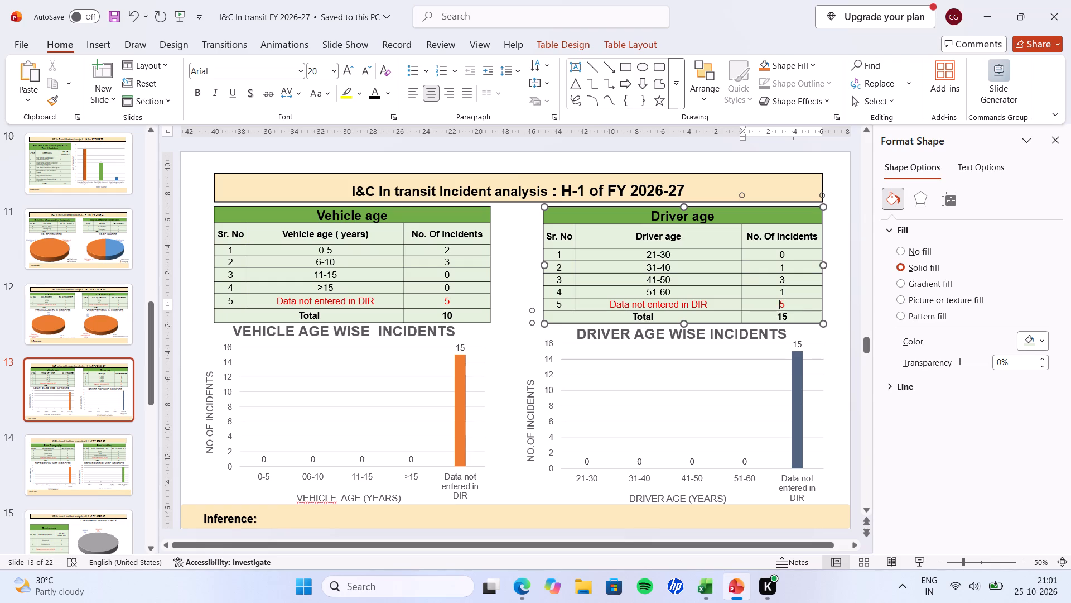
left_click(784, 316)
right_click(789, 319)
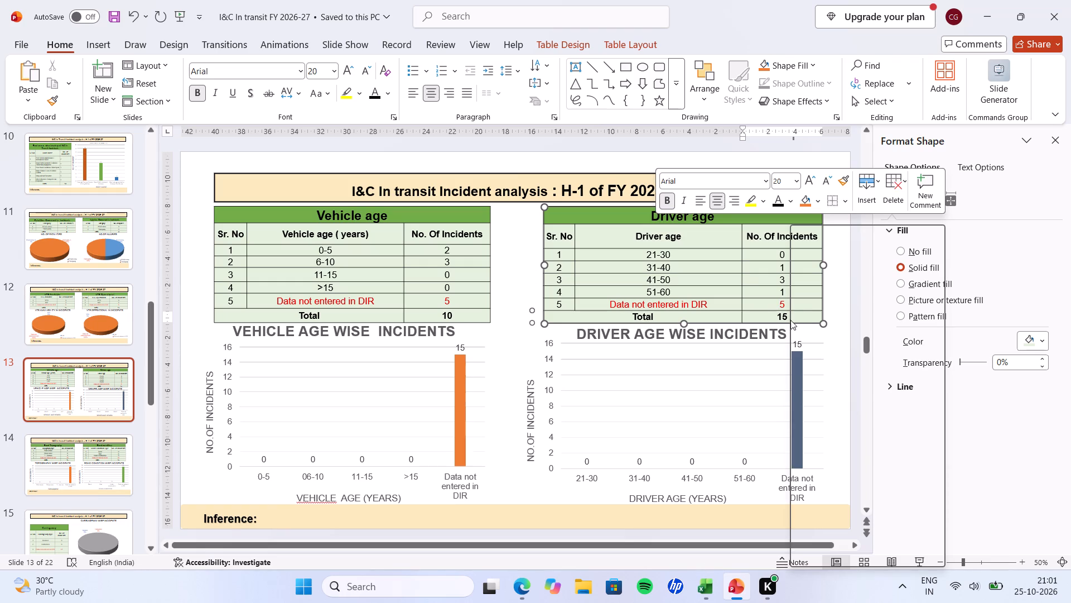
key("Escape")
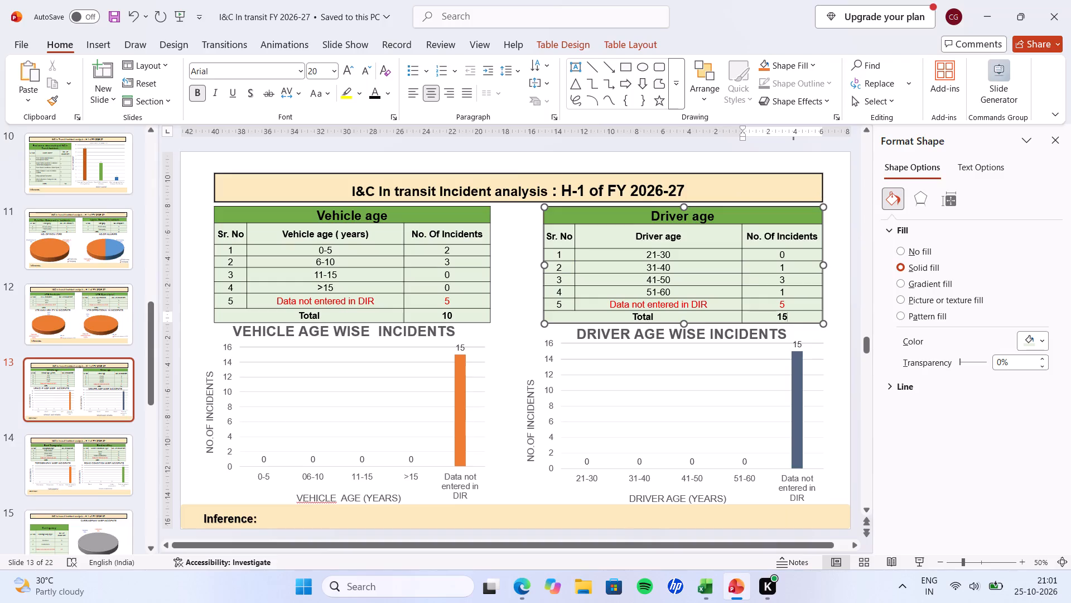
key("BackSpace")
key("0")
key("alt+Tab")
key("alt+Tab")
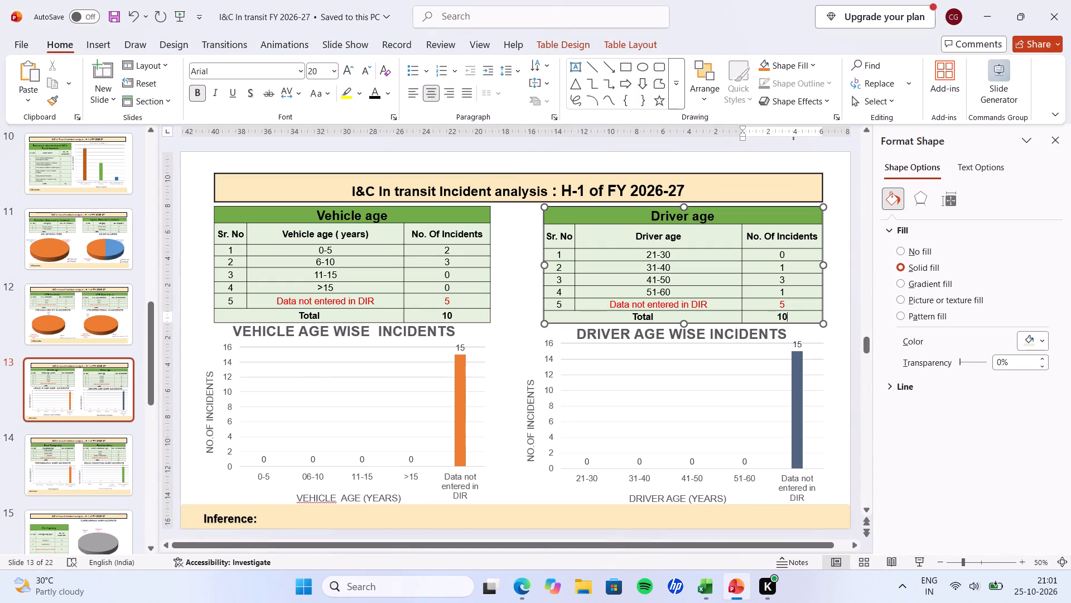
Open slide 14, switch to the Excel incident report and examine the topography column for every incident.
scroll(78, 360, "down", 3)
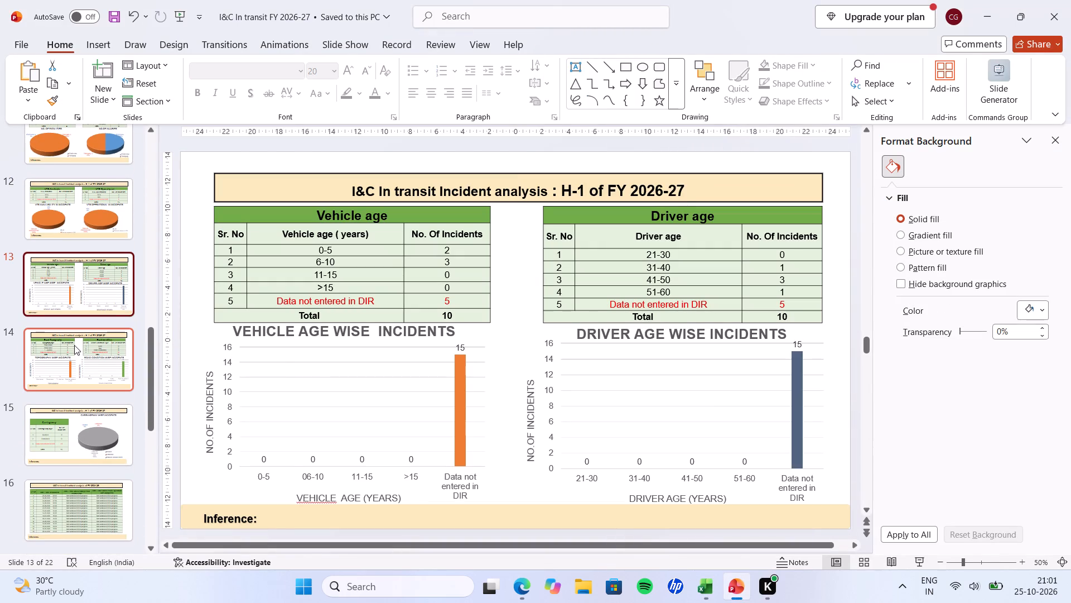
left_click(74, 345)
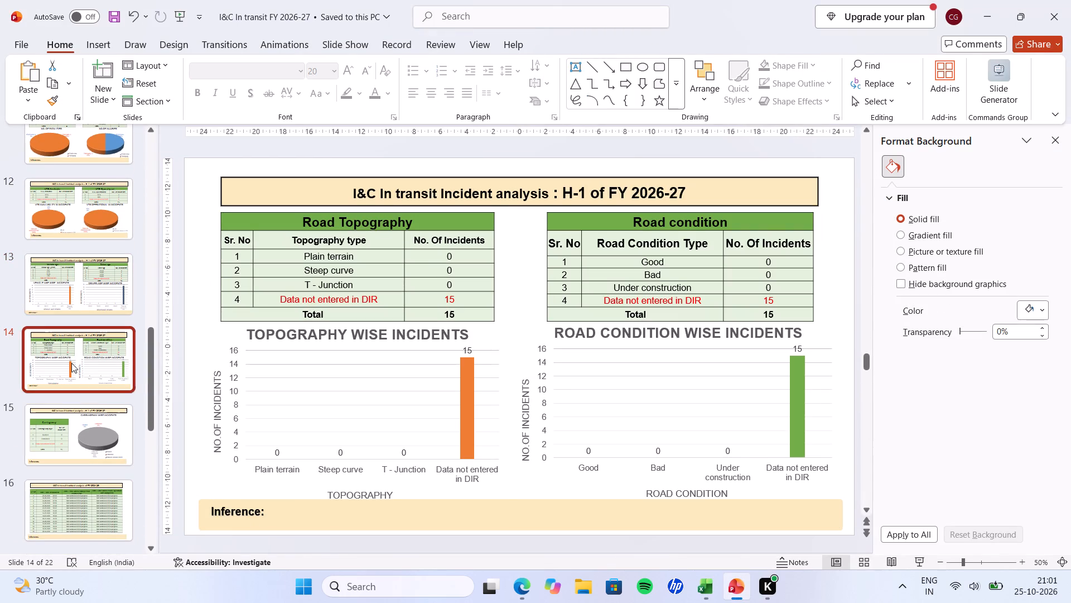
key("alt+Tab")
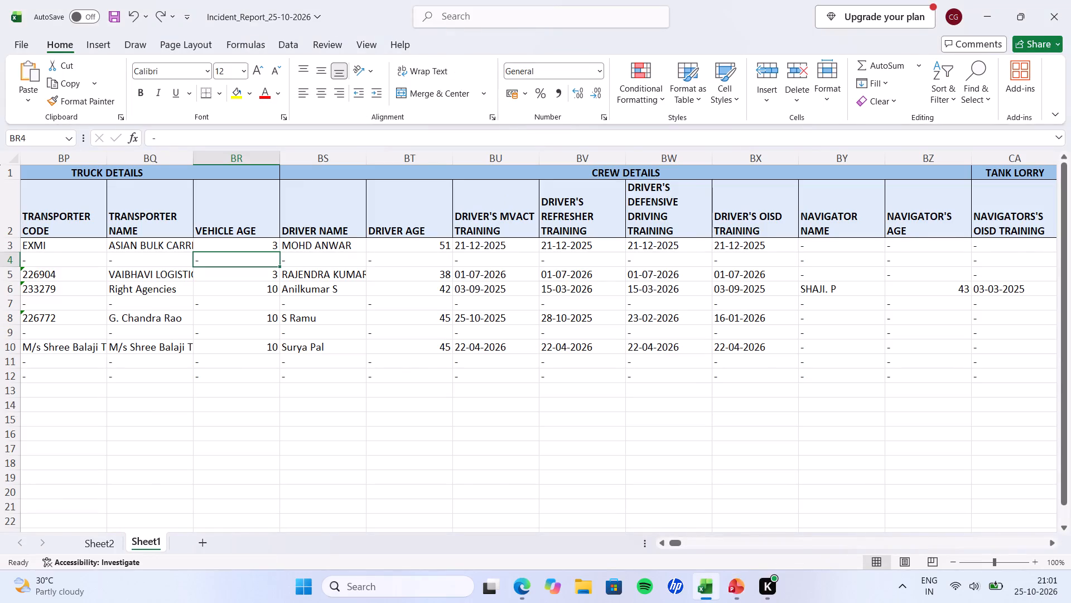
left_click_drag(541, 398, 1070, 404)
left_click_drag(663, 429, 894, 443)
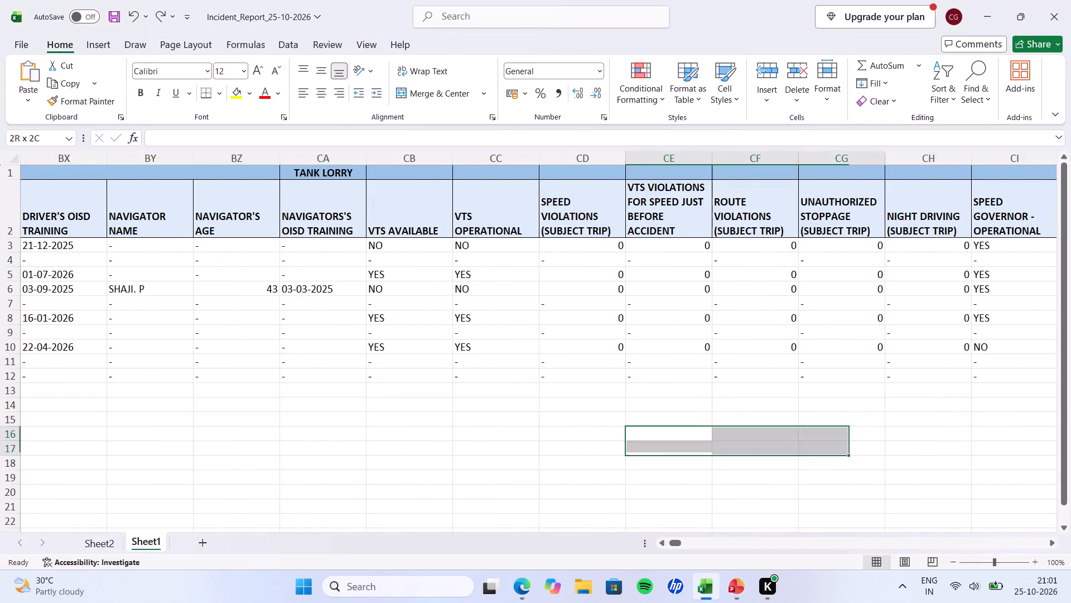
left_click_drag(894, 443, 1069, 439)
left_click_drag(841, 385, 1070, 390)
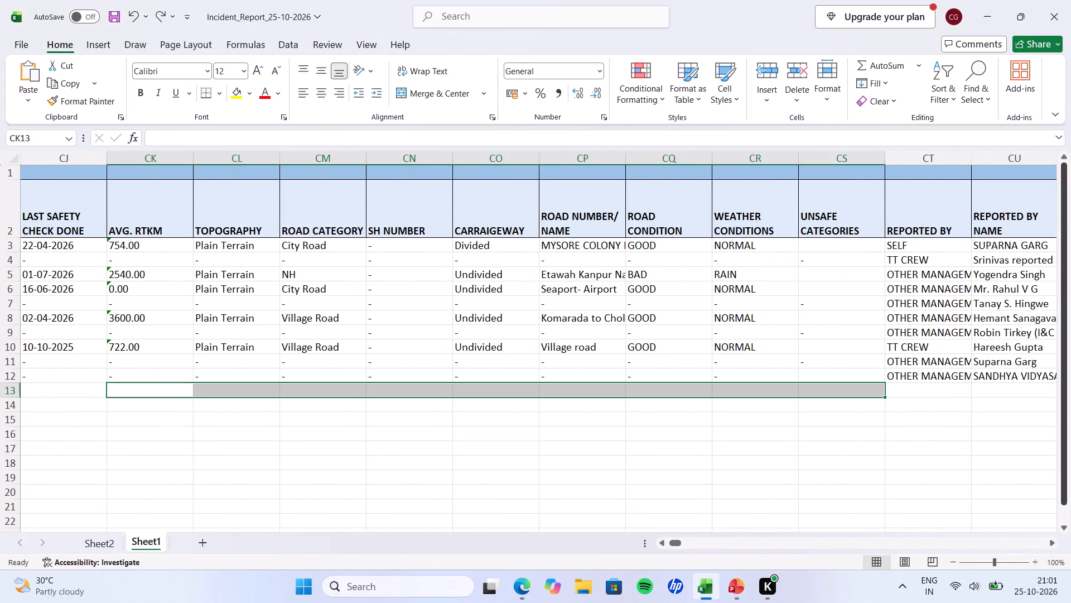
key("alt+Tab")
key("alt+Tab")
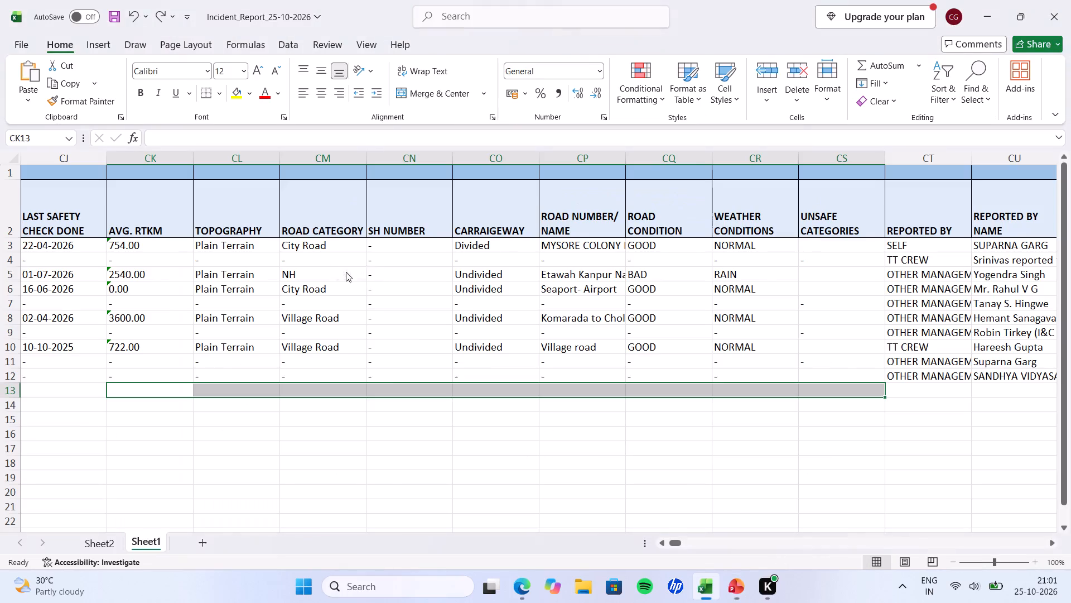
left_click(218, 376)
left_click(226, 356)
left_click(237, 336)
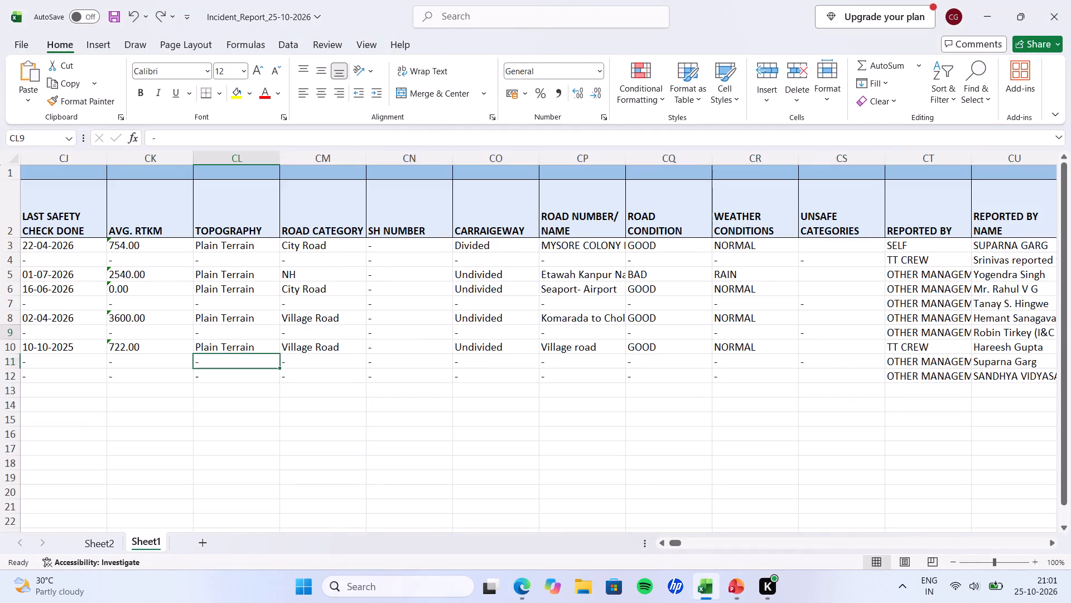
left_click(242, 296)
left_click(245, 257)
On slide 14, set the Road Topography table's incident counts to 5 for Plain terrain, 5 for Data not entered in DIR and 10 for Total.
key("alt+Tab")
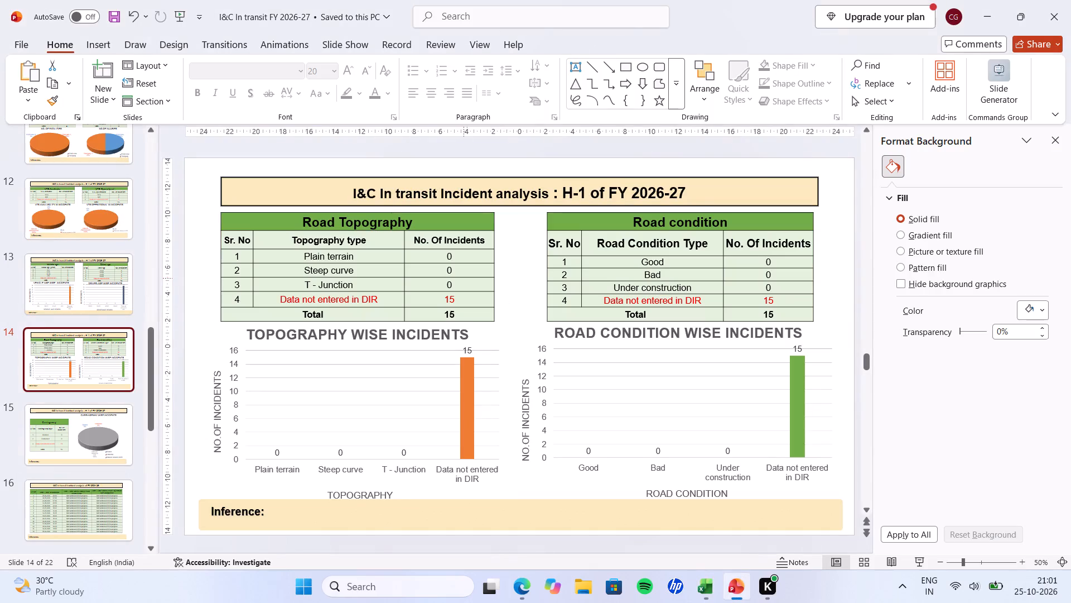
left_click(454, 256)
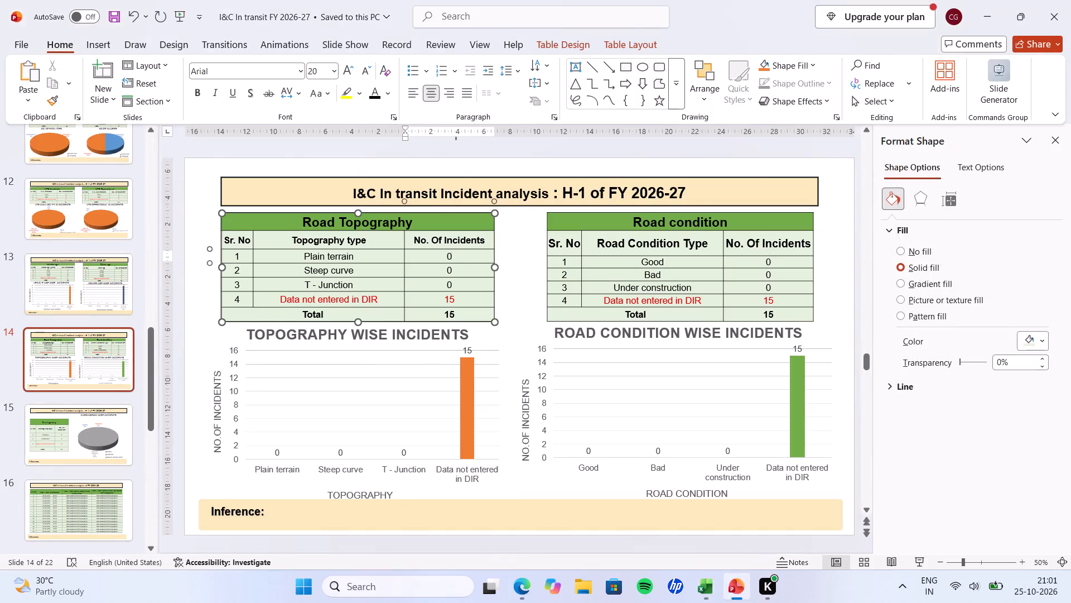
key("alt+Tab")
key("alt+Tab")
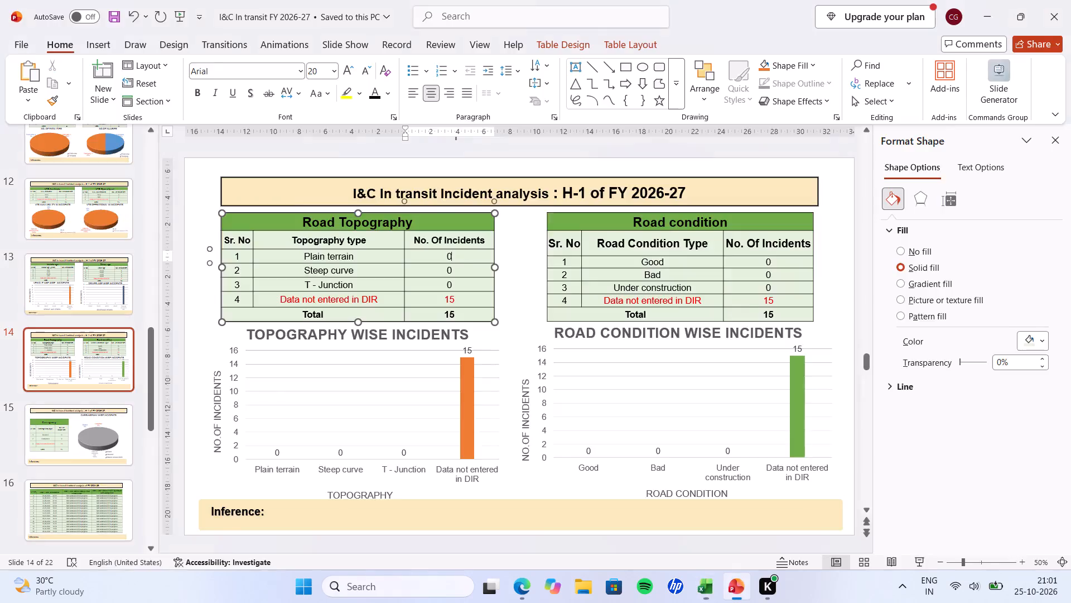
key("alt+Tab")
key("alt+Tab")
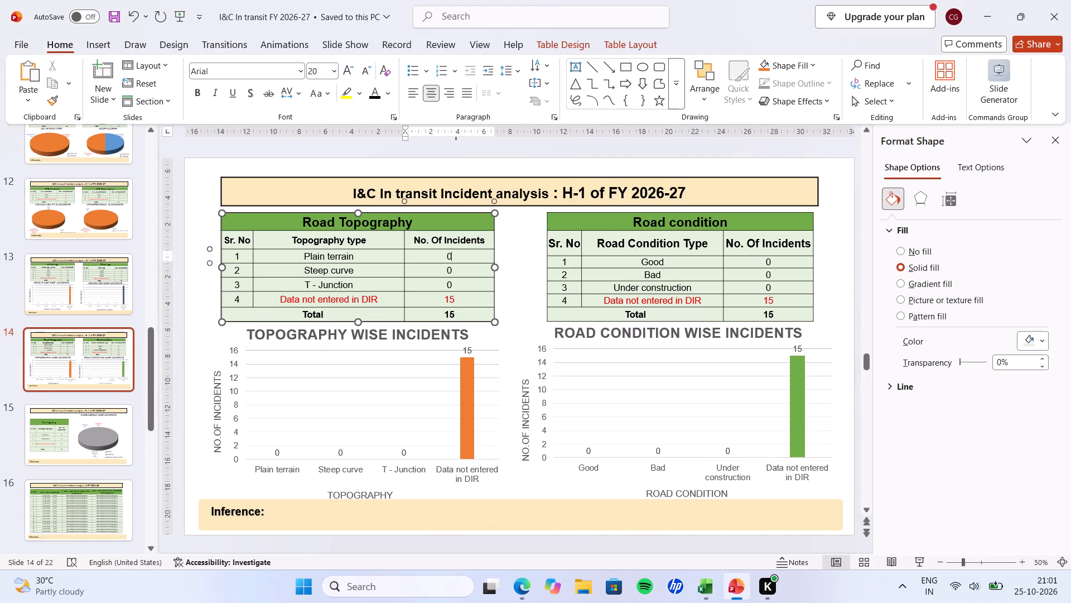
key("BackSpace")
key("5")
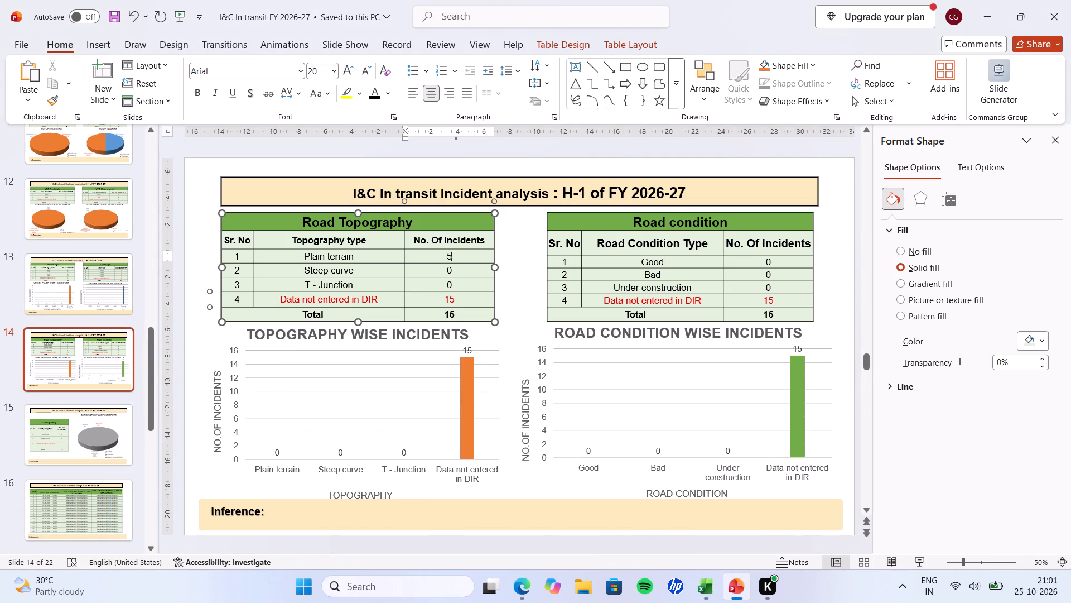
left_click(456, 299)
key("Left")
key("BackSpace")
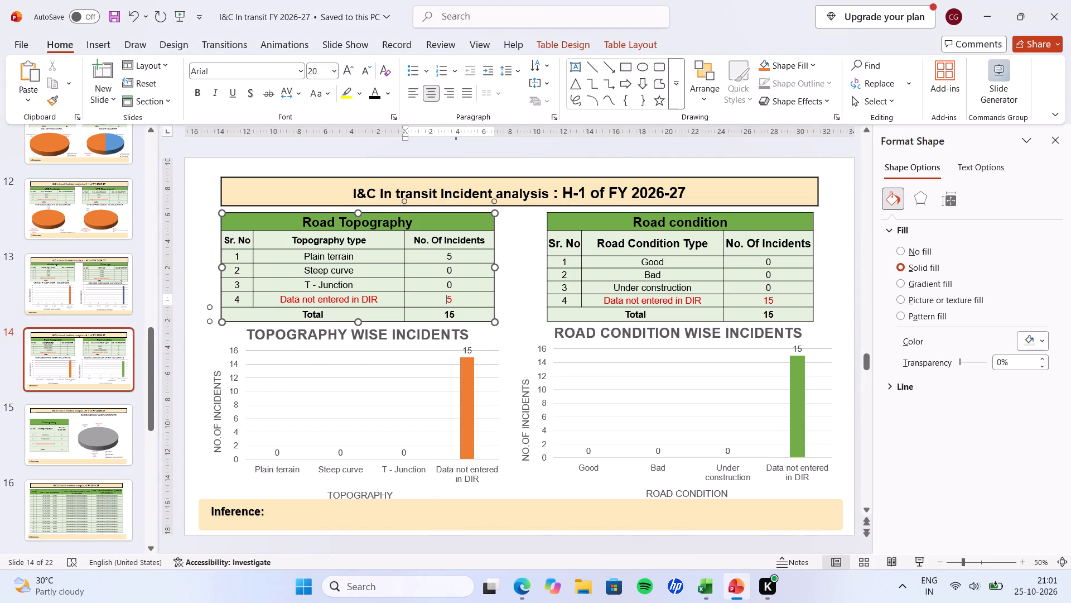
left_click(454, 315)
key("BackSpace")
key("0")
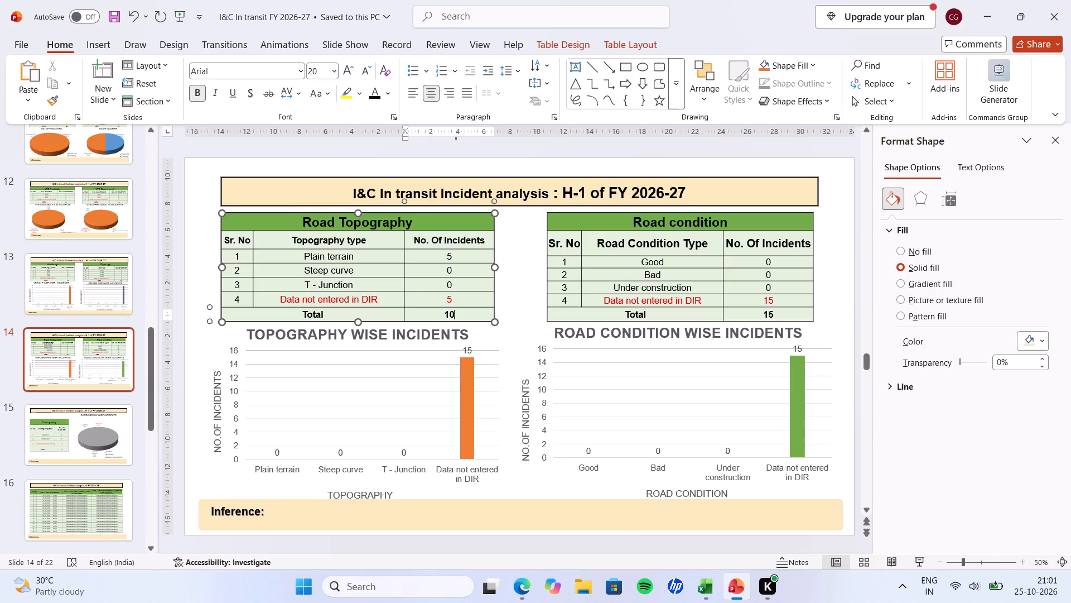
Delete the T - Junction row from the Road Topography table and renumber the Data not entered in DIR row as 3.
left_click_drag(459, 285, 302, 280)
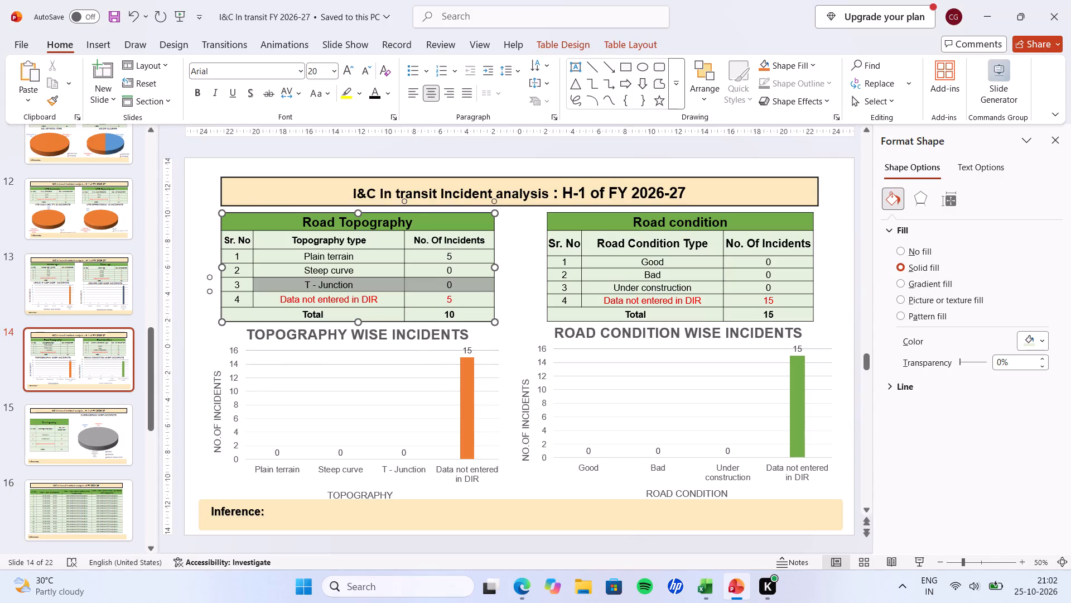
left_click_drag(302, 280, 242, 279)
key("BackSpace")
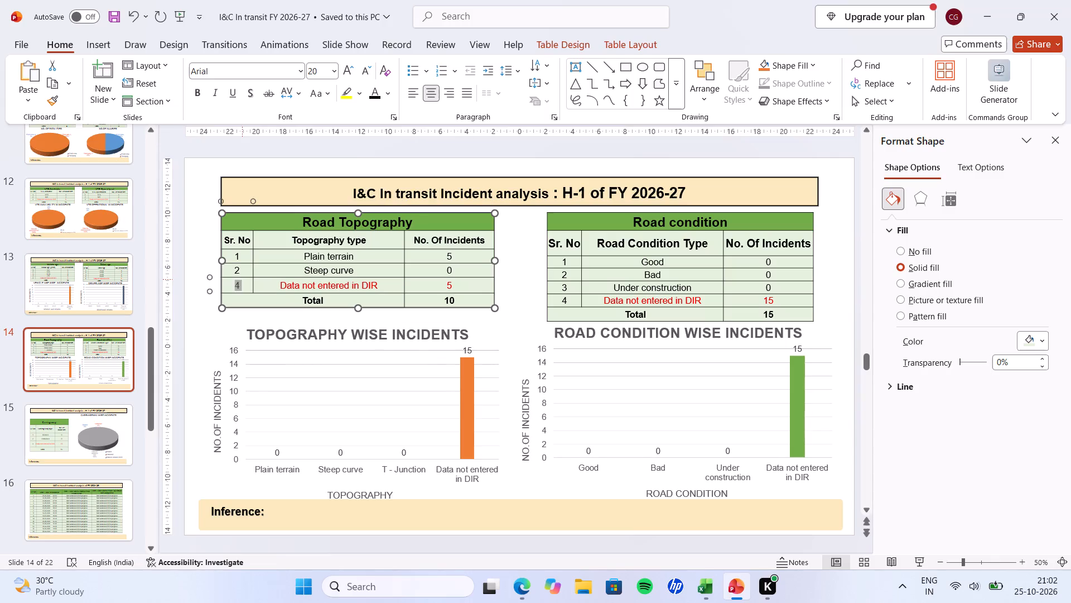
key("3")
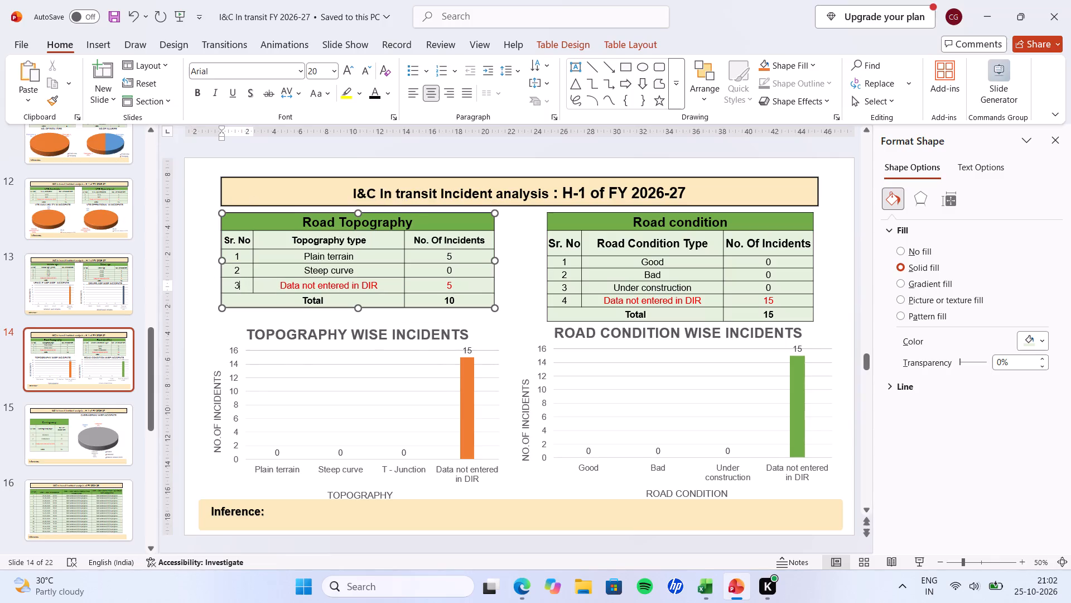
left_click(514, 305)
Using the road conditions in the Excel report, set the Road condition table's incident counts to 4 for Good and 1 for Bad.
key("alt+Tab")
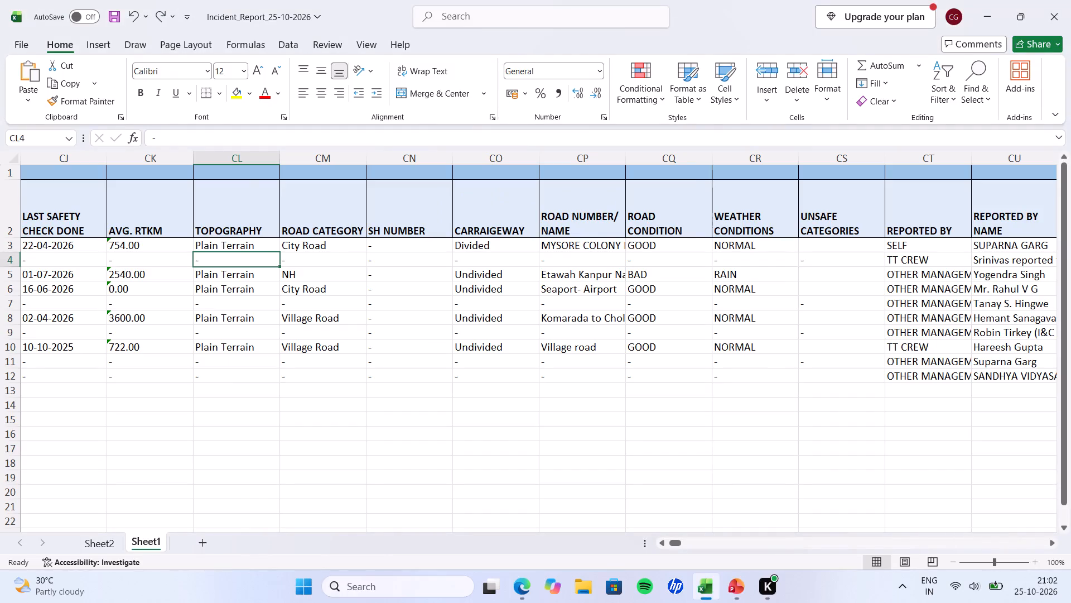
key("alt+Tab")
left_click(771, 261)
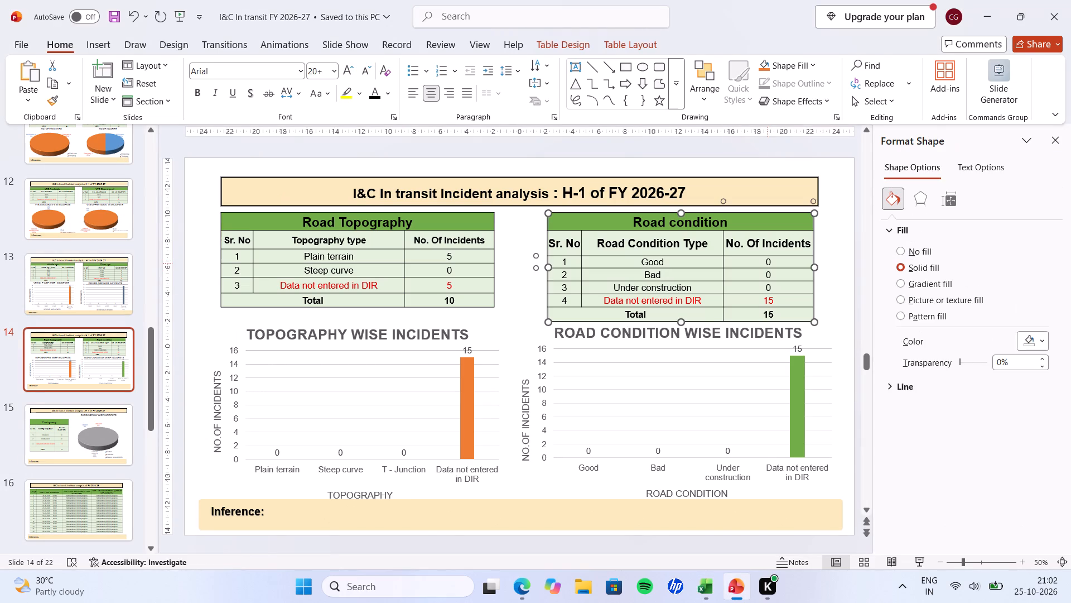
right_click(764, 264)
key("Escape")
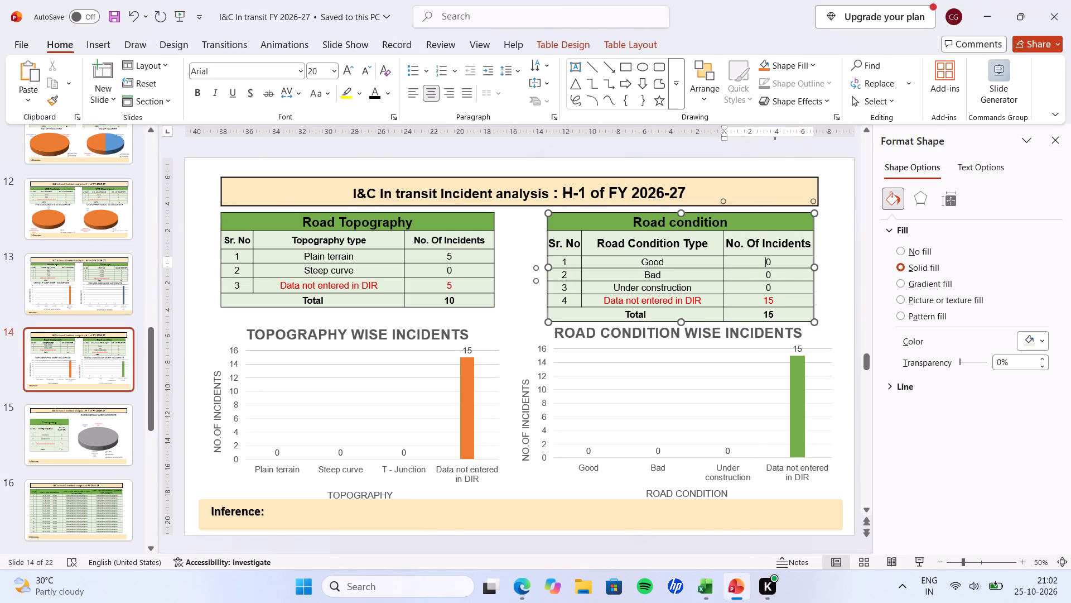
key("Delete")
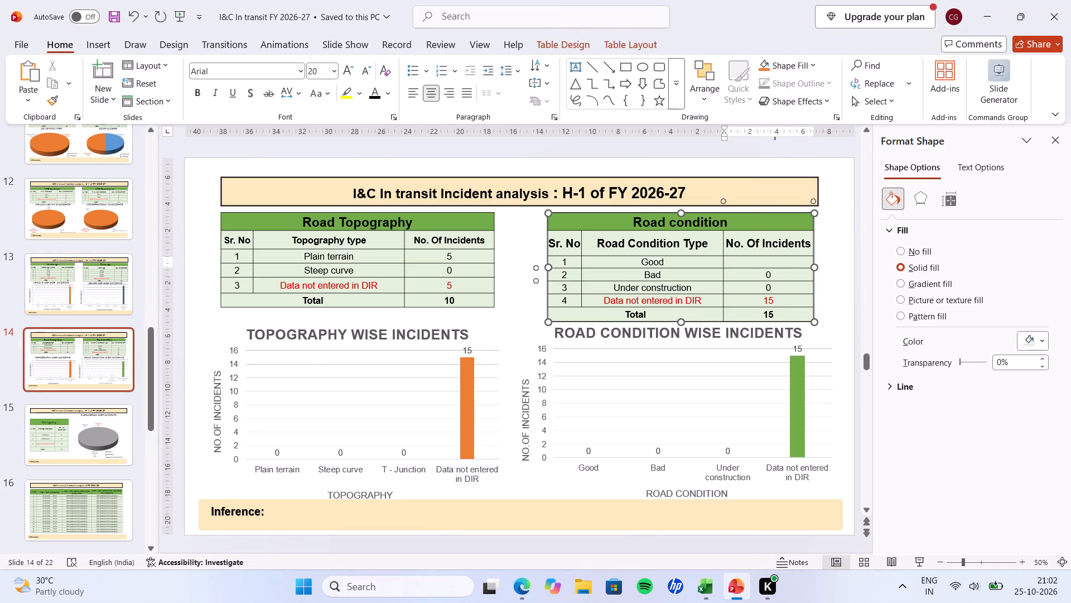
key("4")
key("Down")
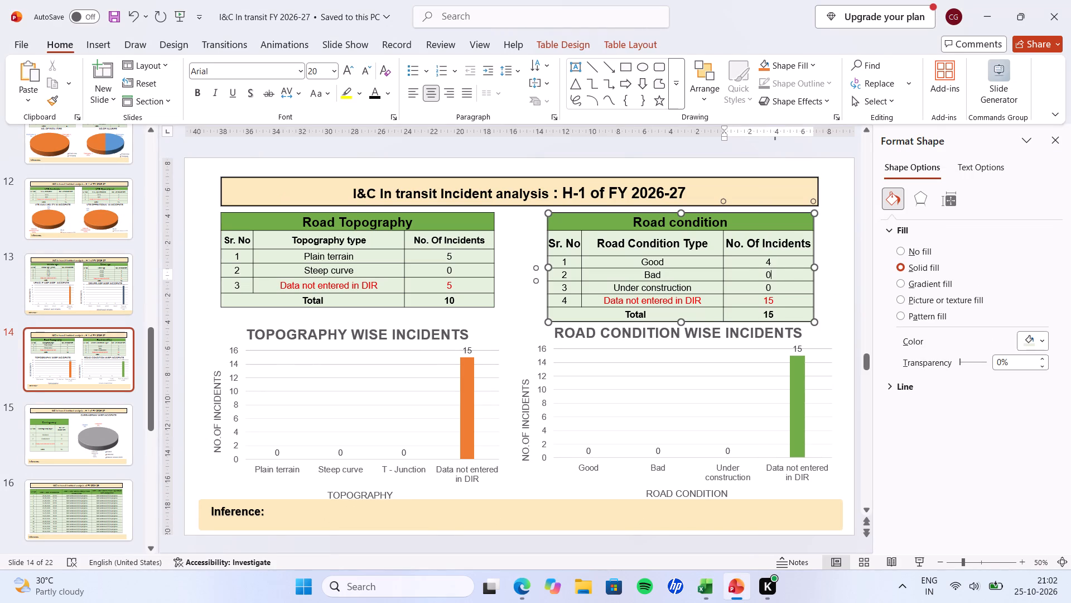
key("BackSpace")
key("1")
Set the Road condition table's Data not entered in DIR count to 5 and its Total to 10.
key("Down")
key("Down")
key("Left")
key("BackSpace")
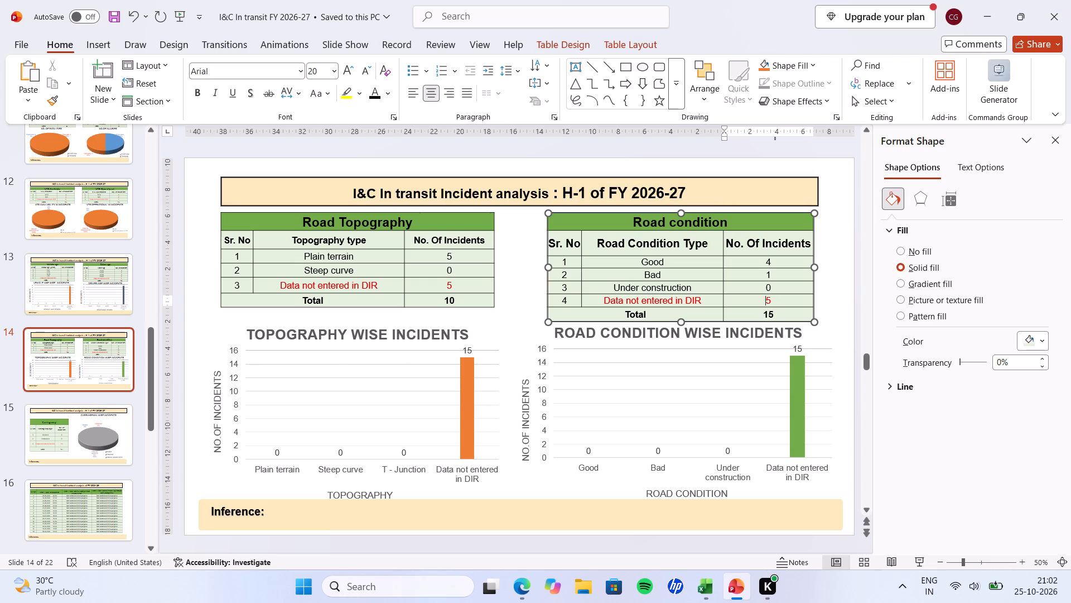
key("Down")
key("Right")
key("Delete")
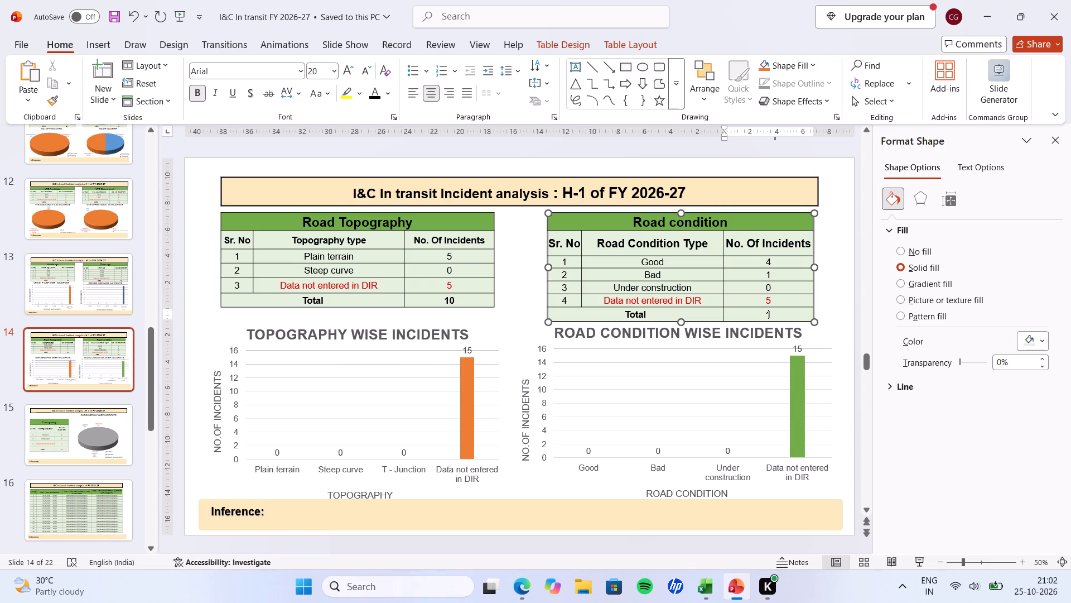
key("0")
Delete the Under construction row from the Road condition table and renumber the Data not entered in DIR row as 3.
key("Up")
key("Up")
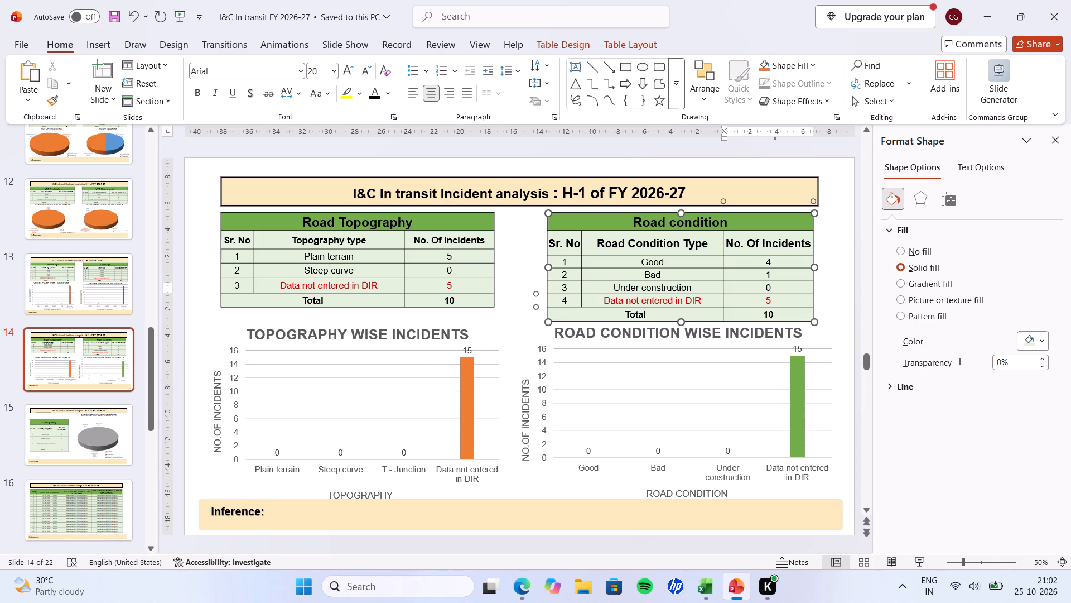
left_click_drag(787, 290, 539, 284)
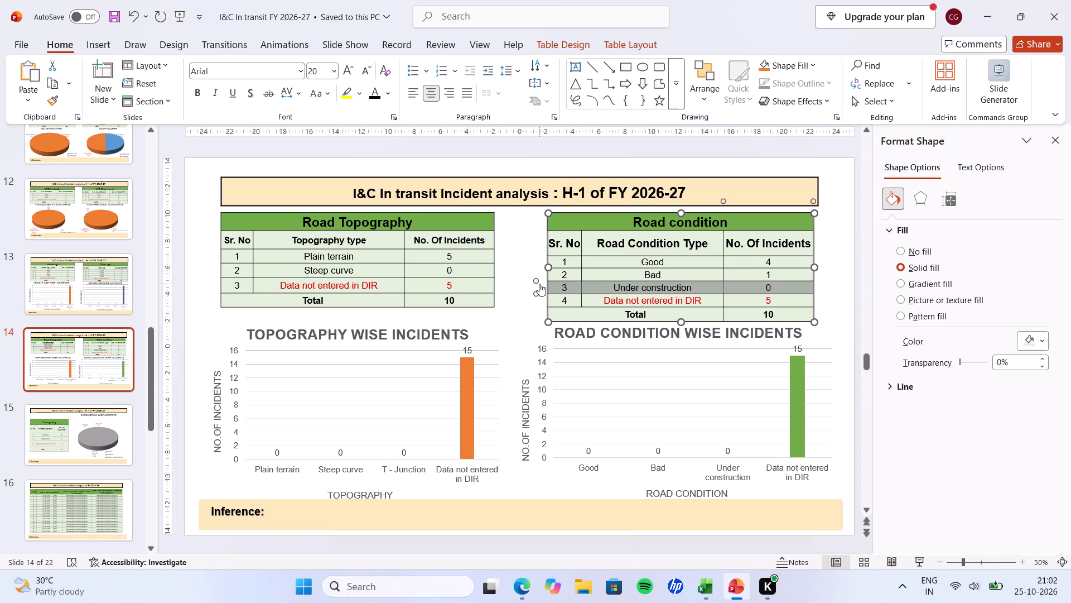
key("BackSpace")
key("3")
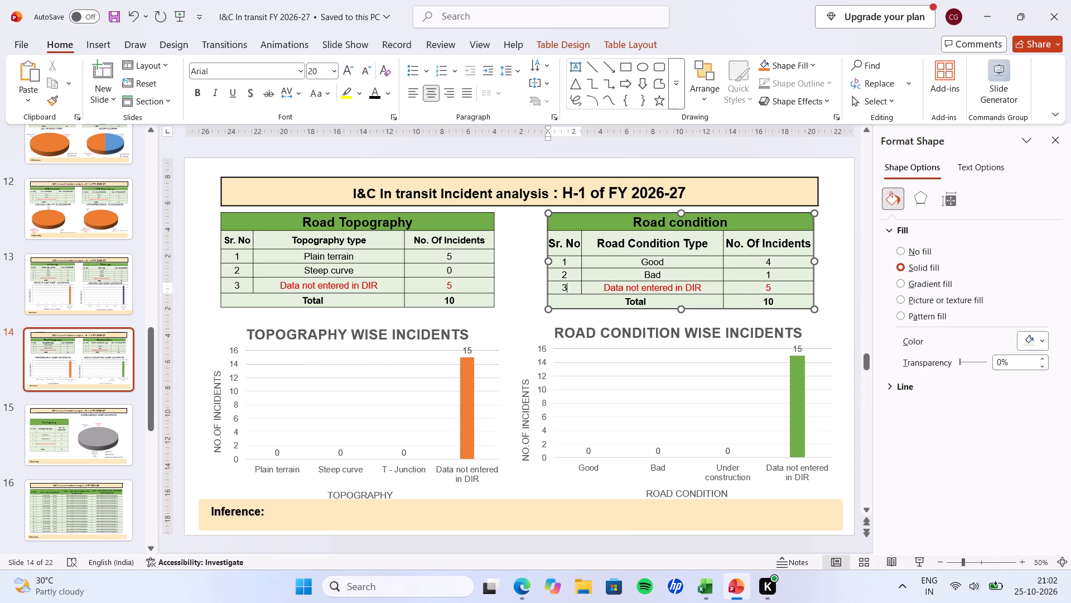
left_click(527, 237)
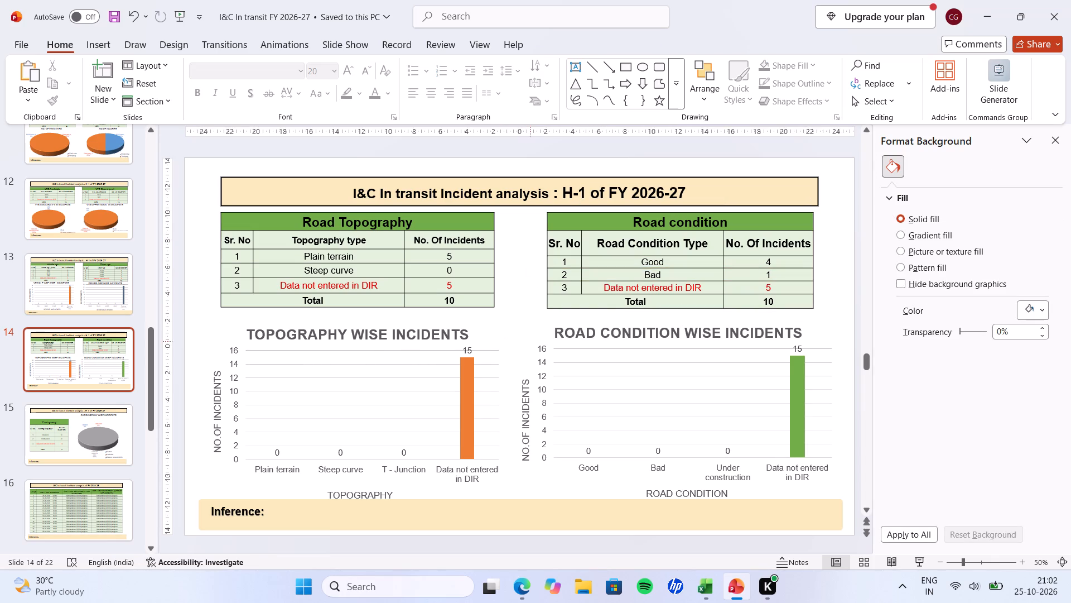
Reposition the Road condition table so it lines up with the Road Topography table beside it.
left_click(596, 214)
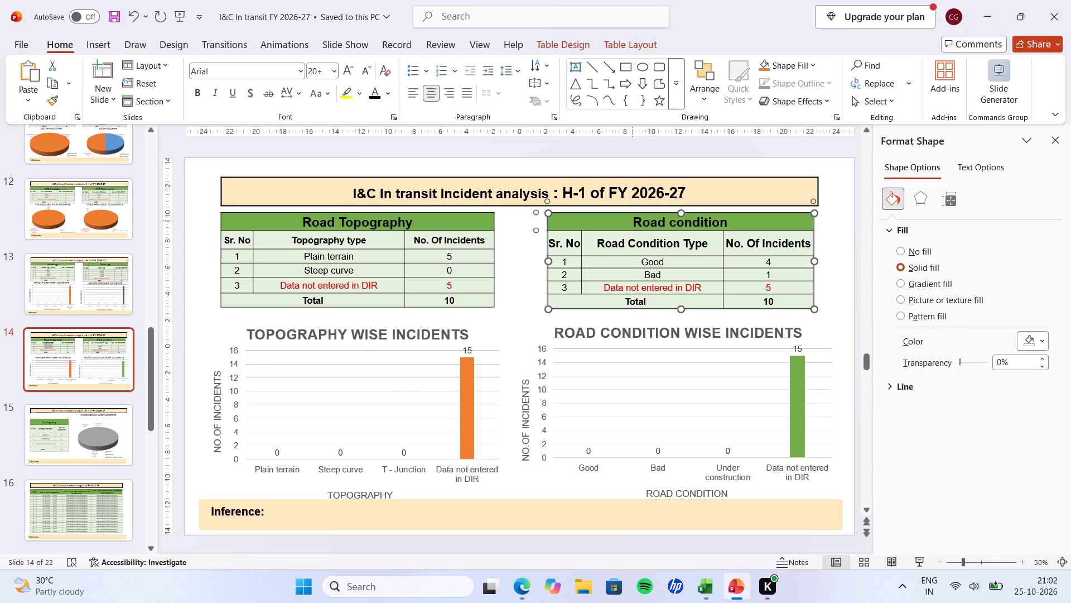
key("Up")
left_click(517, 248)
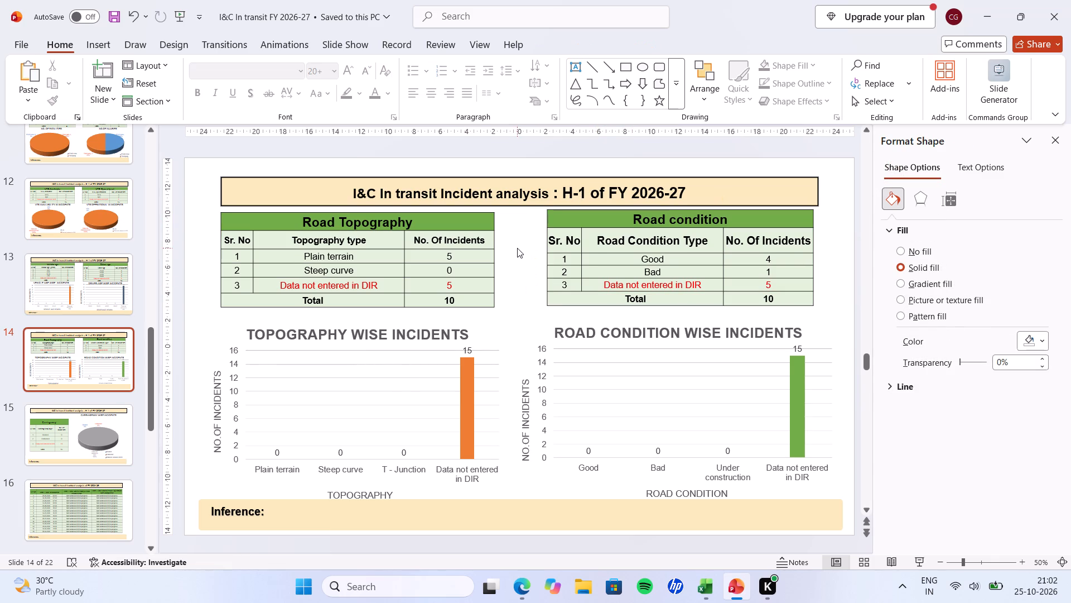
left_click(600, 304)
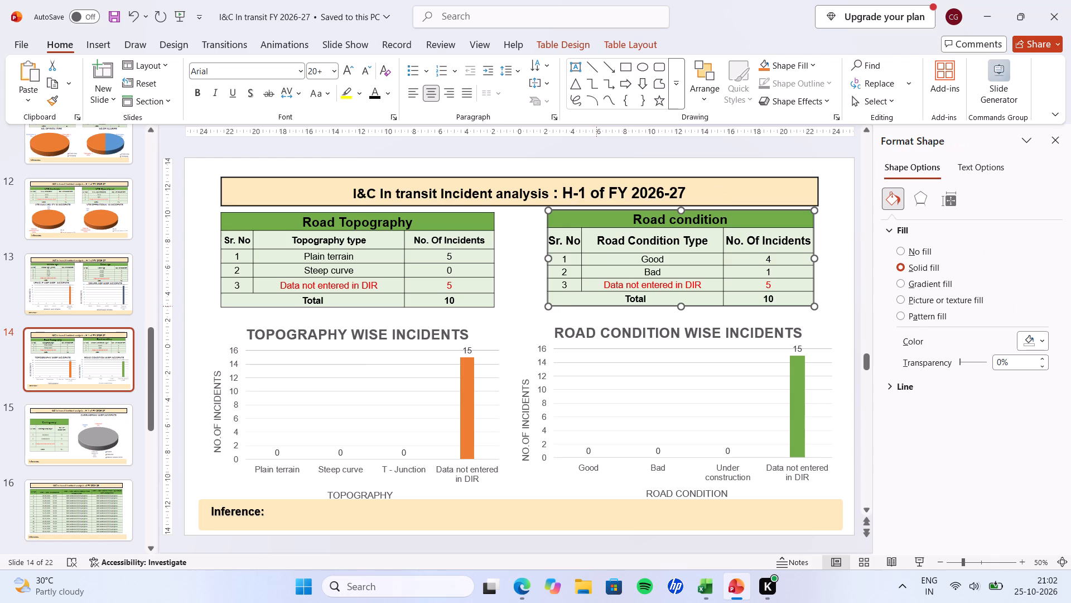
left_click(597, 305)
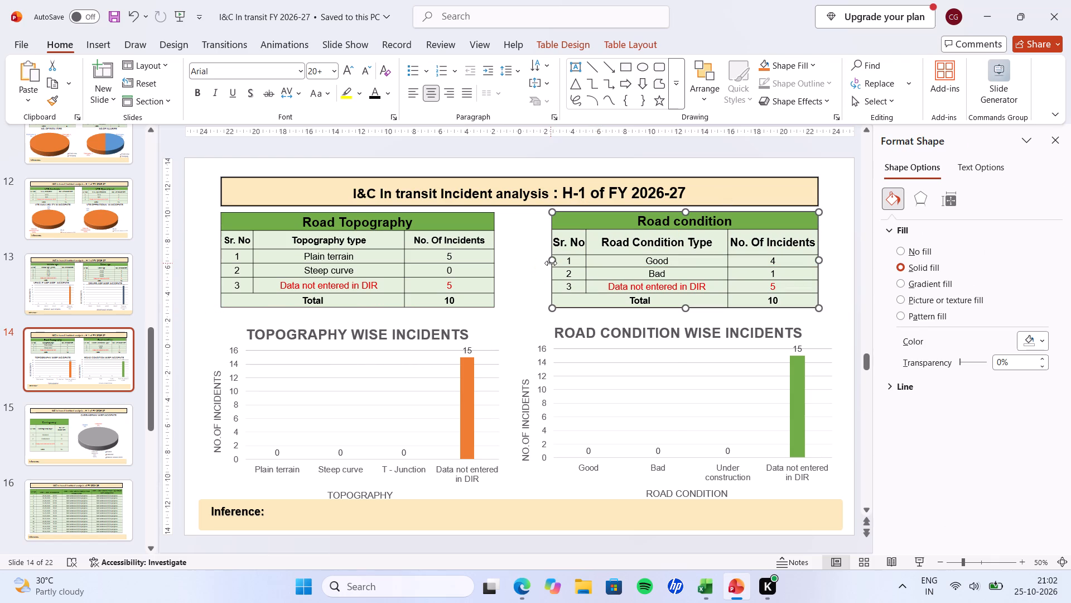
left_click(551, 262)
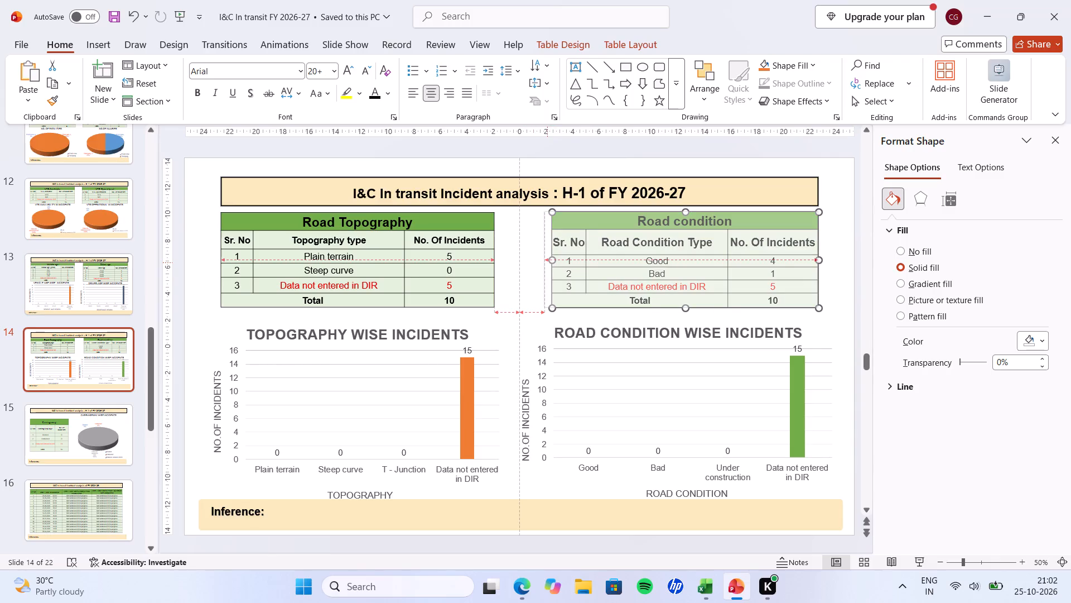
left_click(516, 266)
Using the CARRAIGEWAY column in the Excel report, set slide 15's Carriageway incident counts to 1 for Divided and 4 for Undivided.
key("alt+Tab")
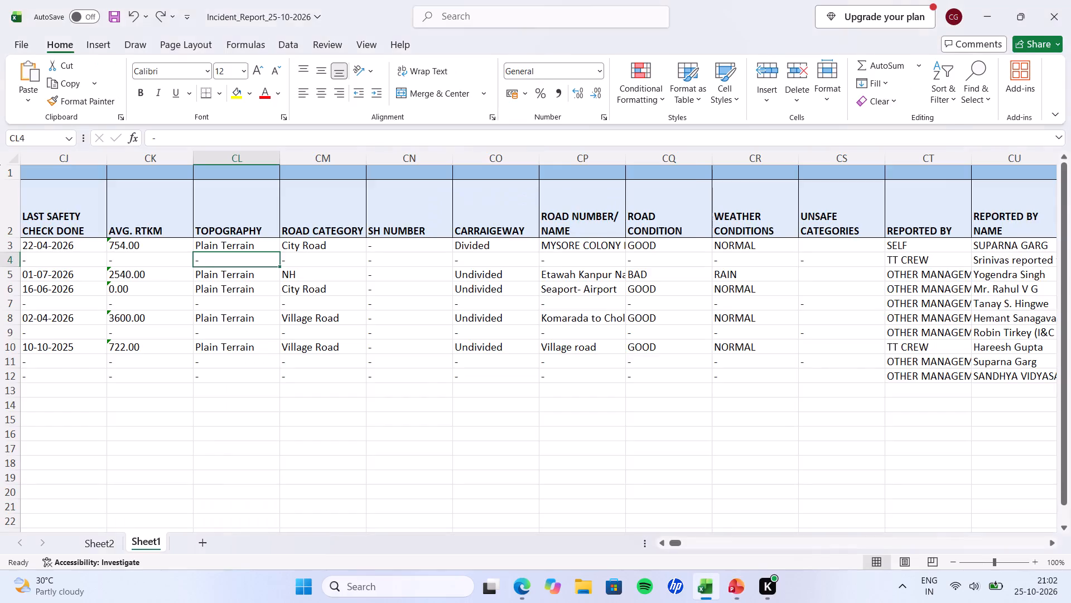
key("alt+Tab")
left_click(99, 451)
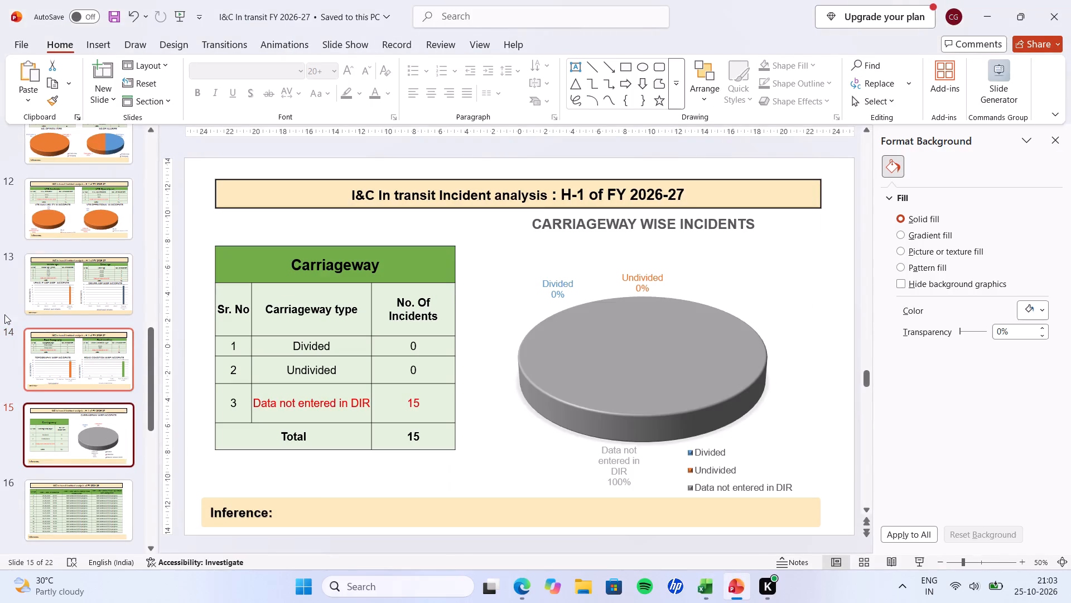
scroll(4, 314, "down", 3)
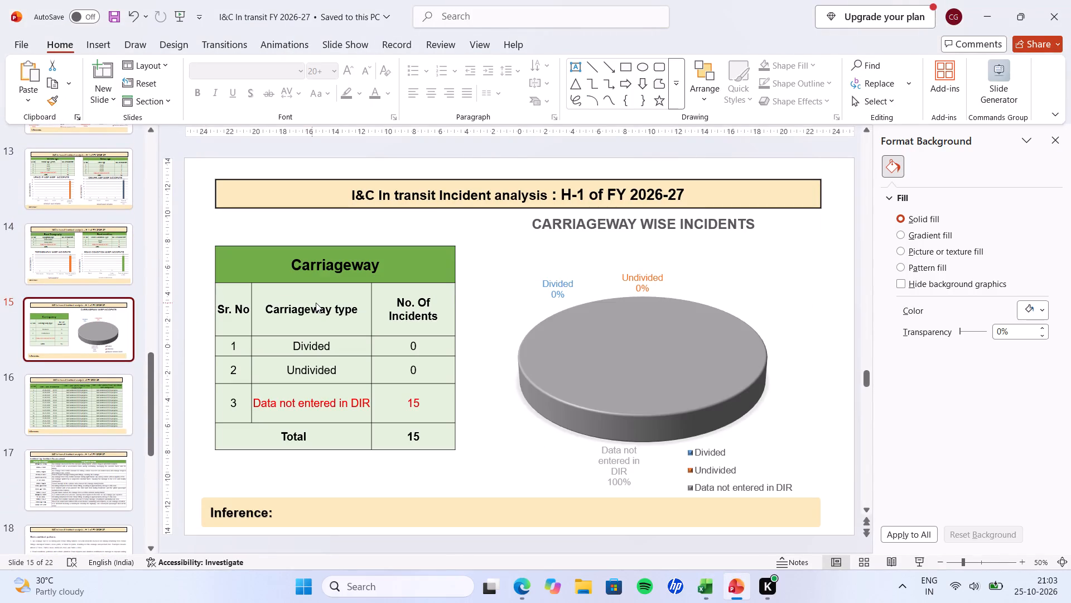
key("alt+Tab")
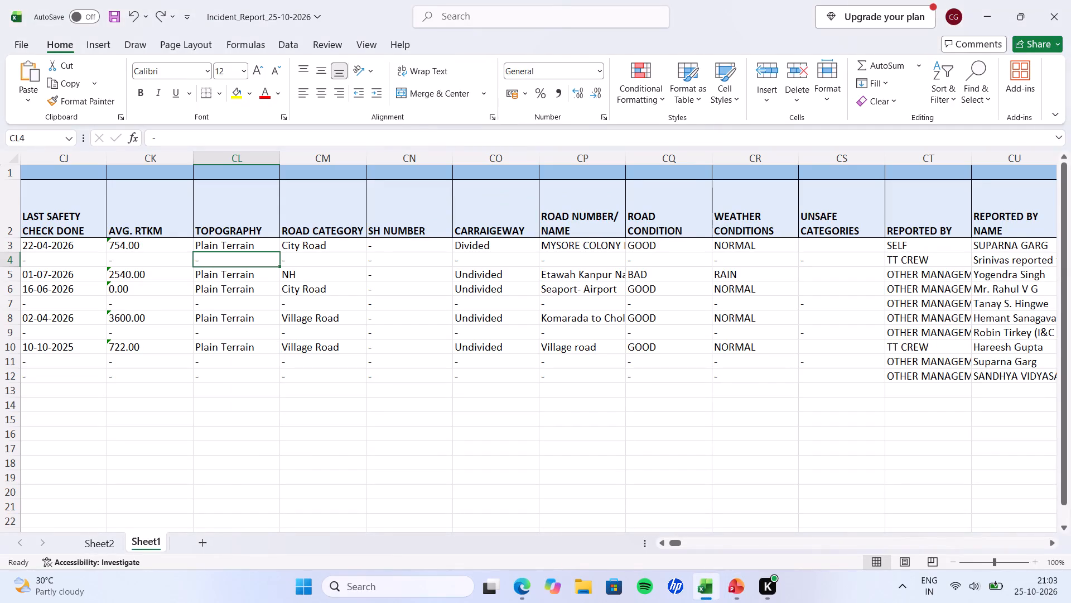
key("alt+Tab")
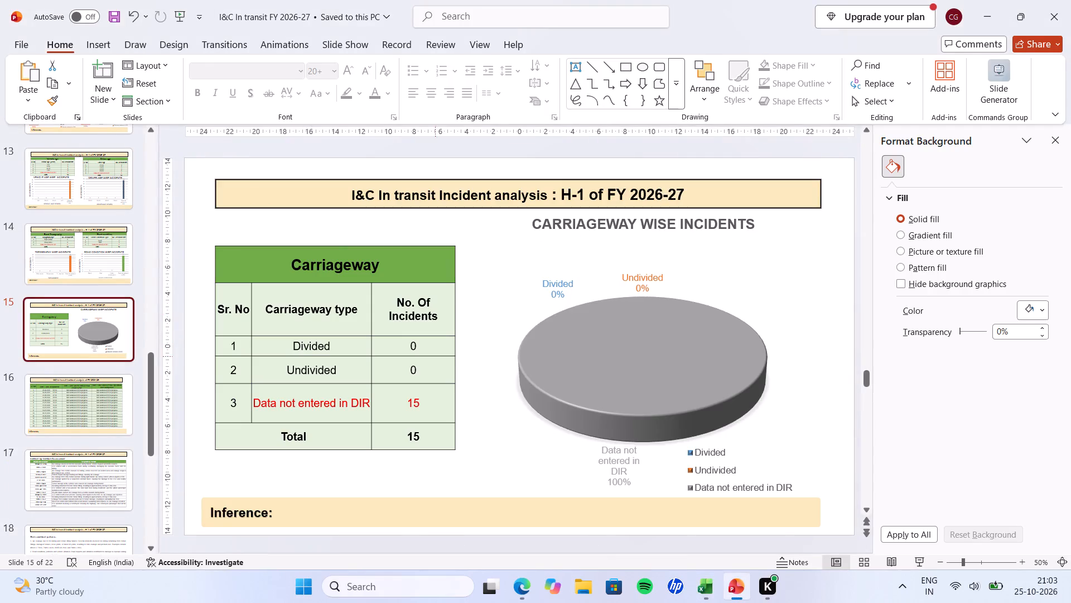
left_click(421, 349)
key("BackSpace")
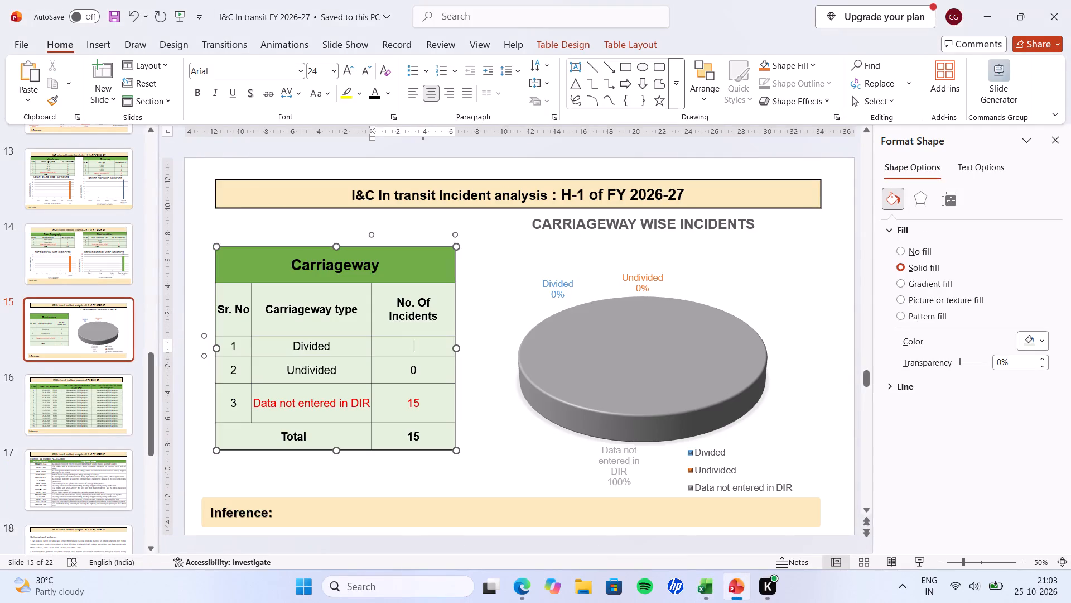
key("1")
key("Down")
key("BackSpace")
key("alt+Tab")
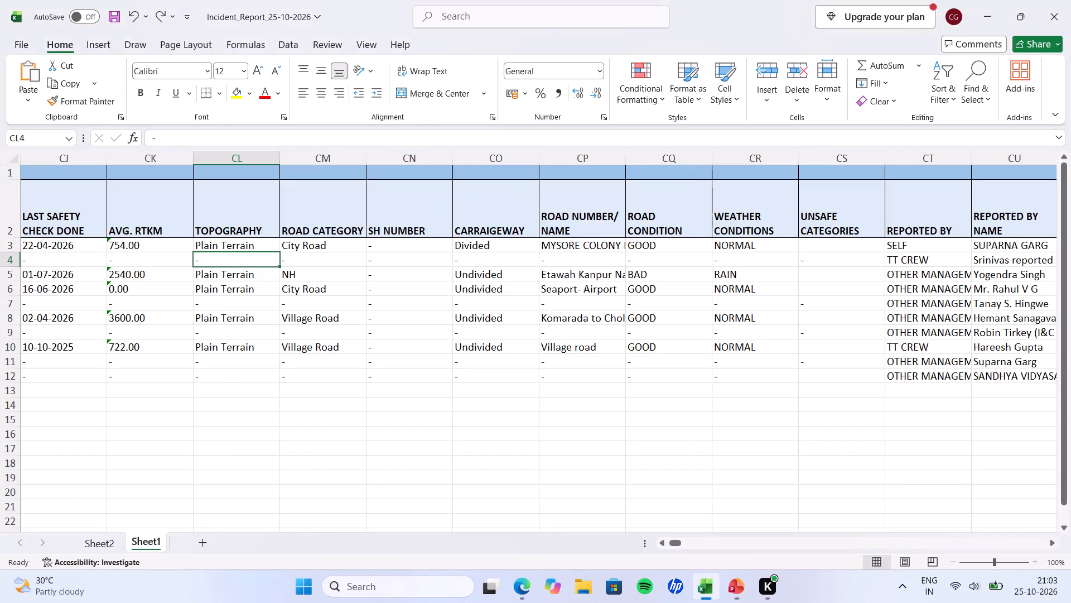
key("alt+Tab")
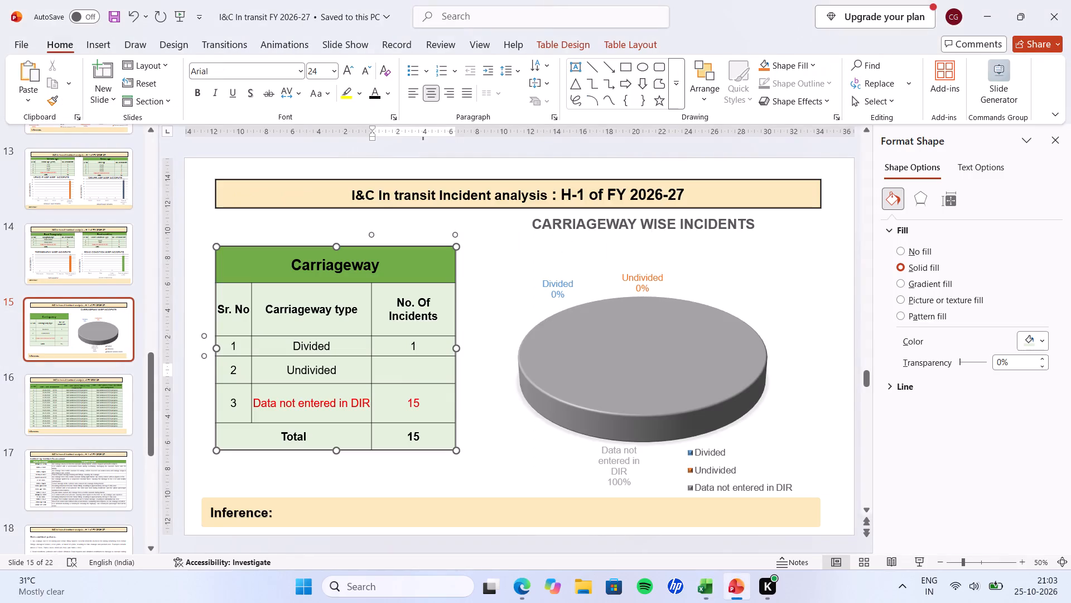
key("4")
Set the Carriageway table's Data not entered in DIR count to 5 and its Total to 10.
key("alt+Tab")
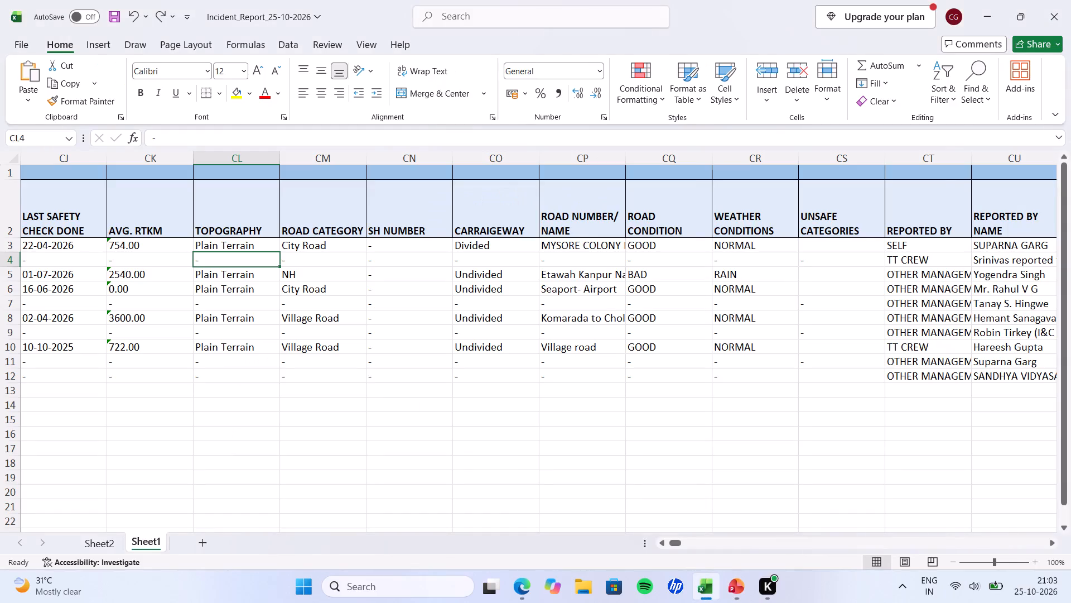
key("alt+Tab")
key("Down")
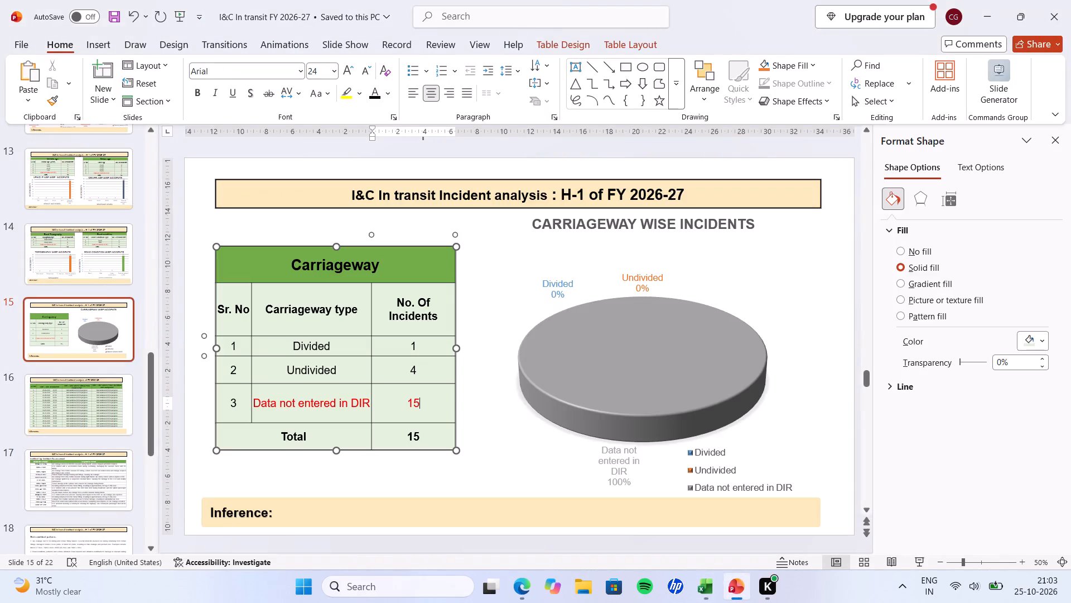
key("Left")
key("backslash")
key("BackSpace")
key("BackSpace")
key("alt+Tab")
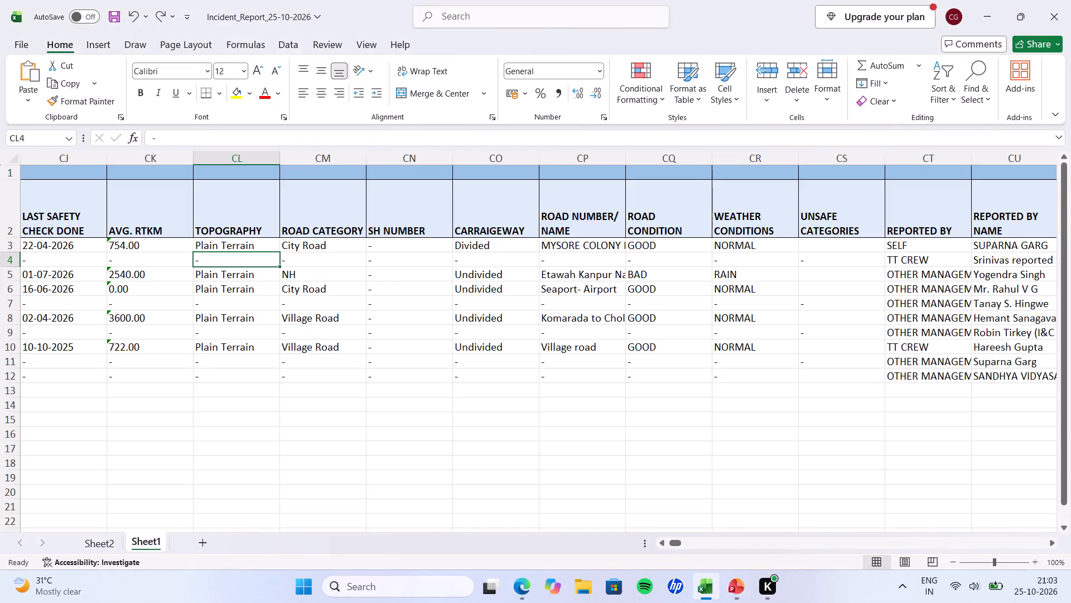
key("alt+Tab")
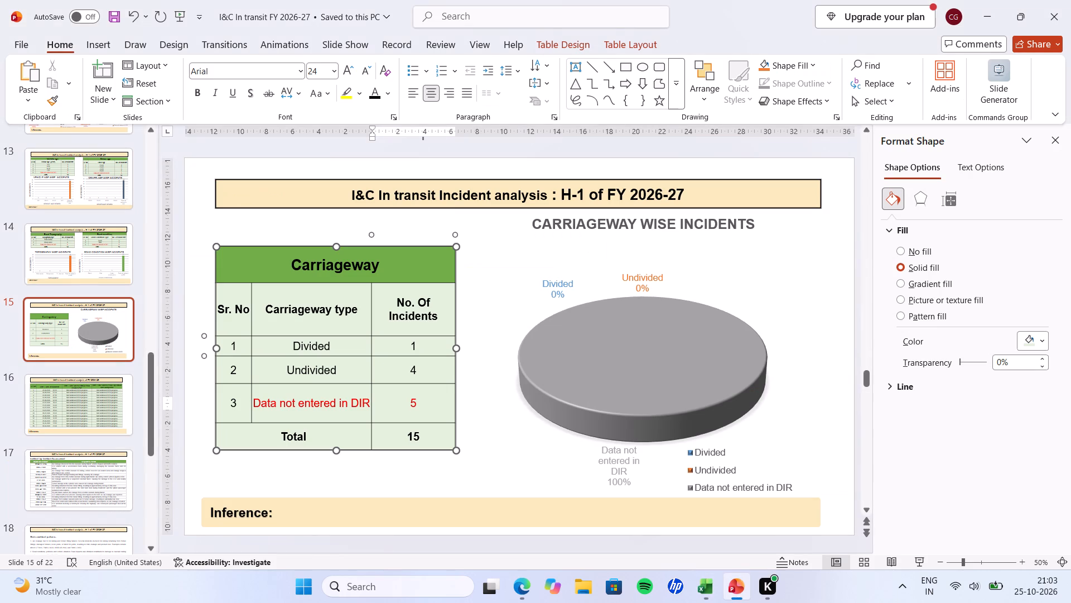
key("Down")
key("0")
key("Delete")
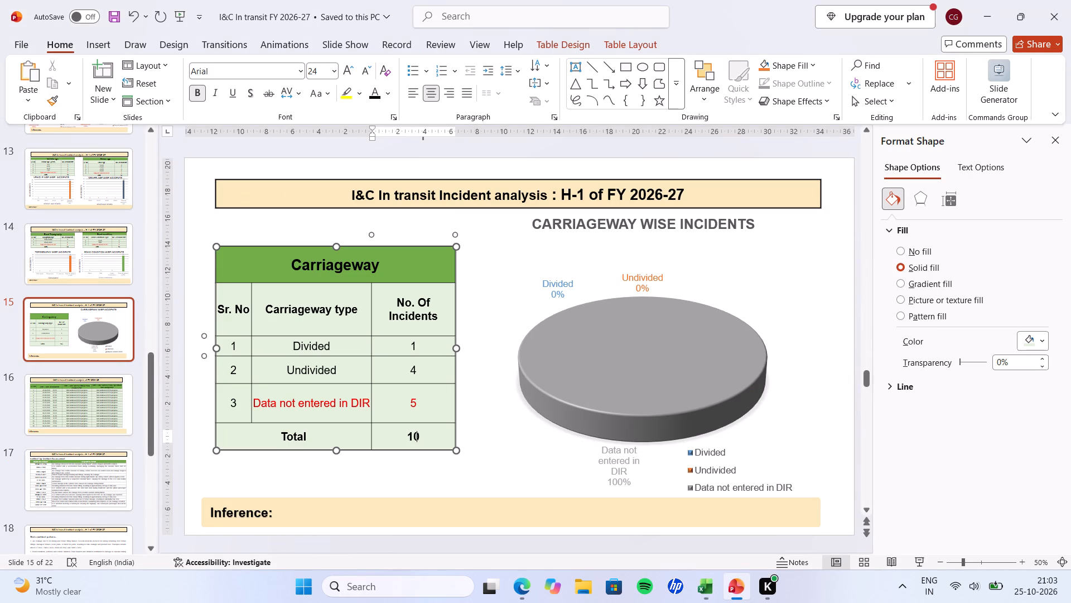
Clear all the entries under Date / Time of Incident in slide 16's table, keeping the header.
left_click(63, 410)
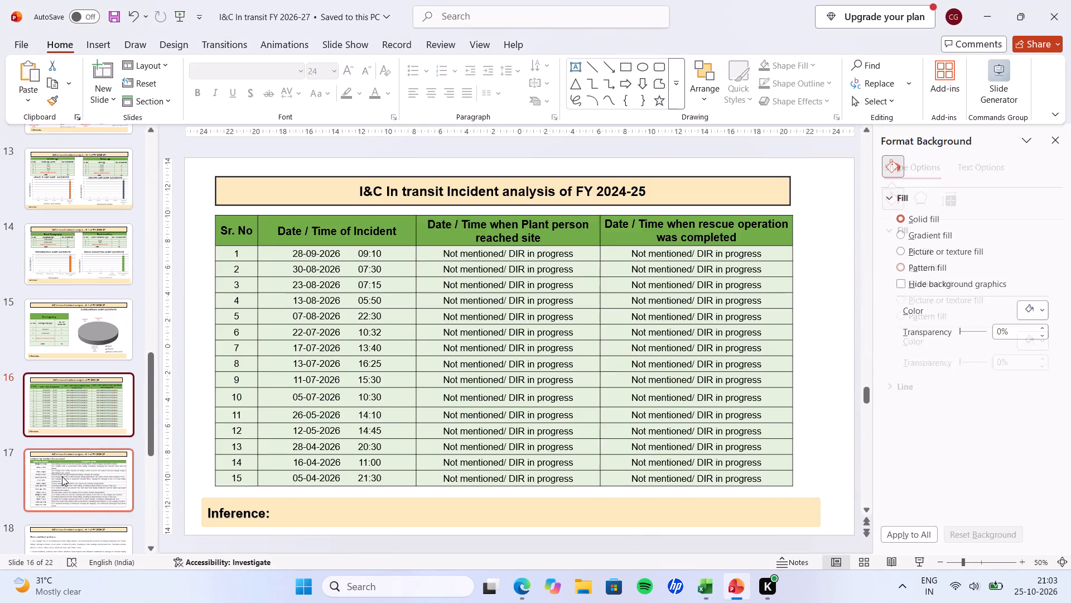
left_click(62, 476)
scroll(77, 430, "down", 2)
left_click(84, 339)
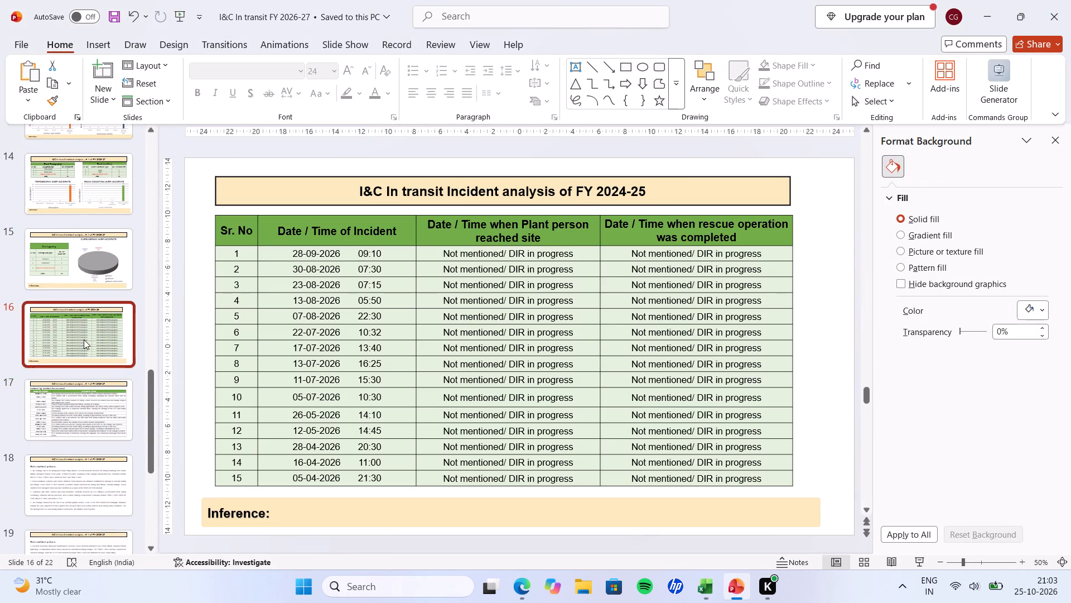
key("alt+Tab")
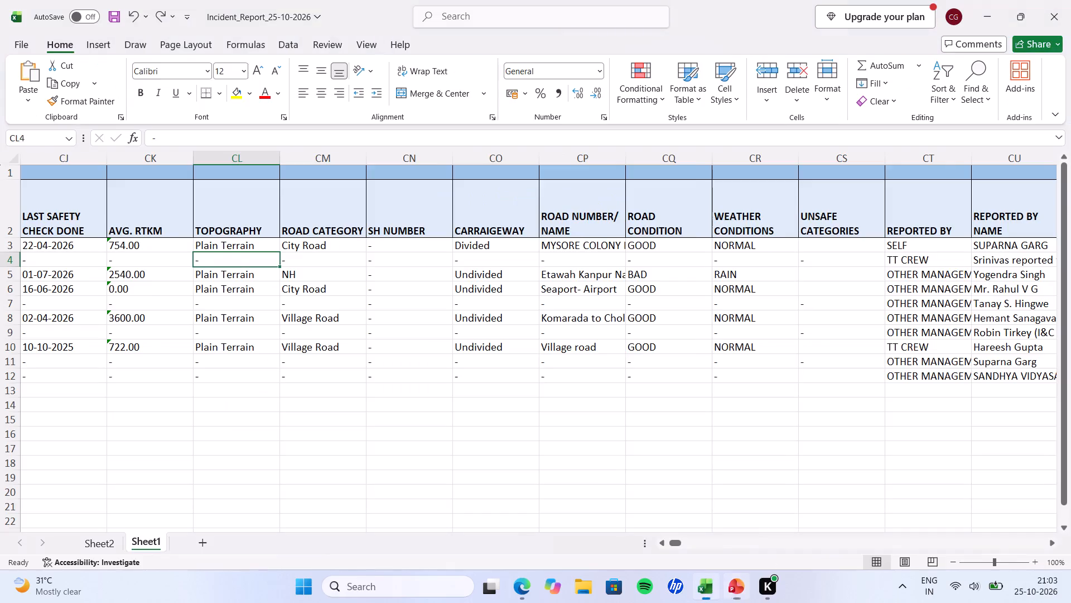
key("alt+Tab")
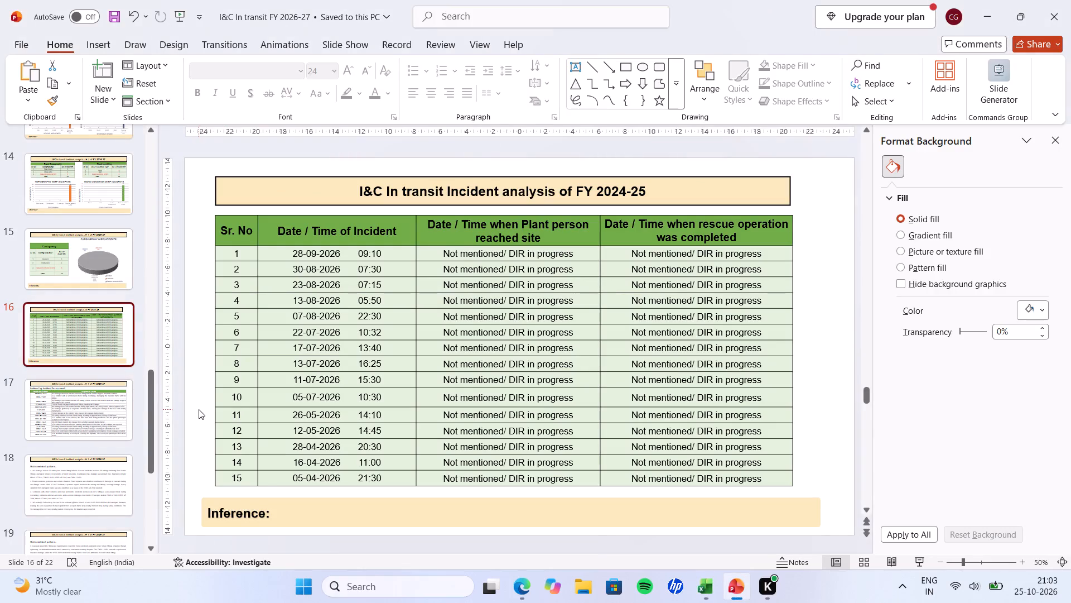
key("alt+Tab")
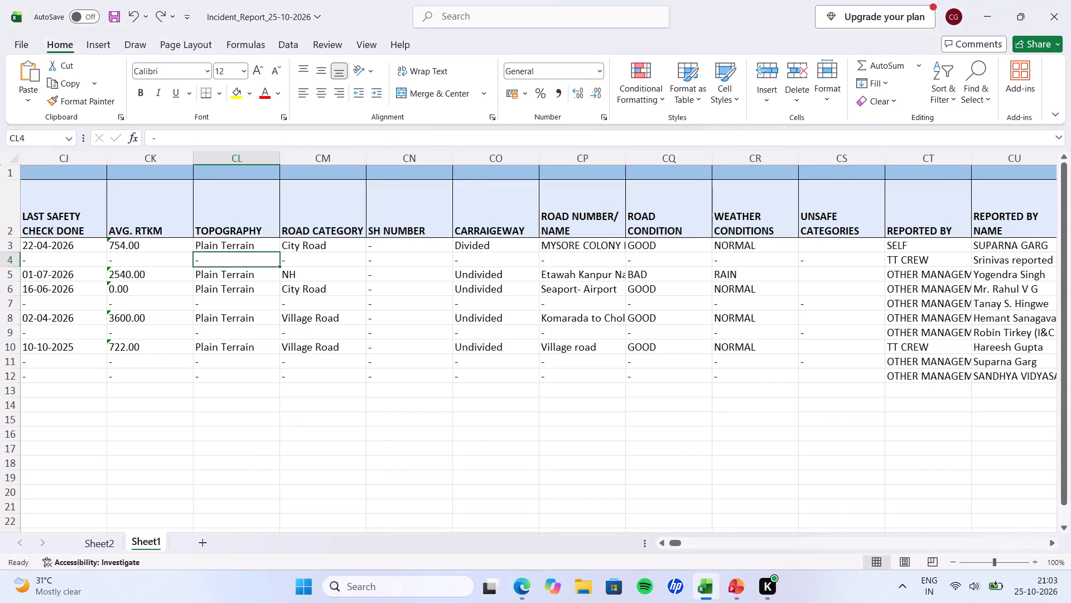
key("alt+Tab")
key("alt+Tab")
key("alt+Tab")
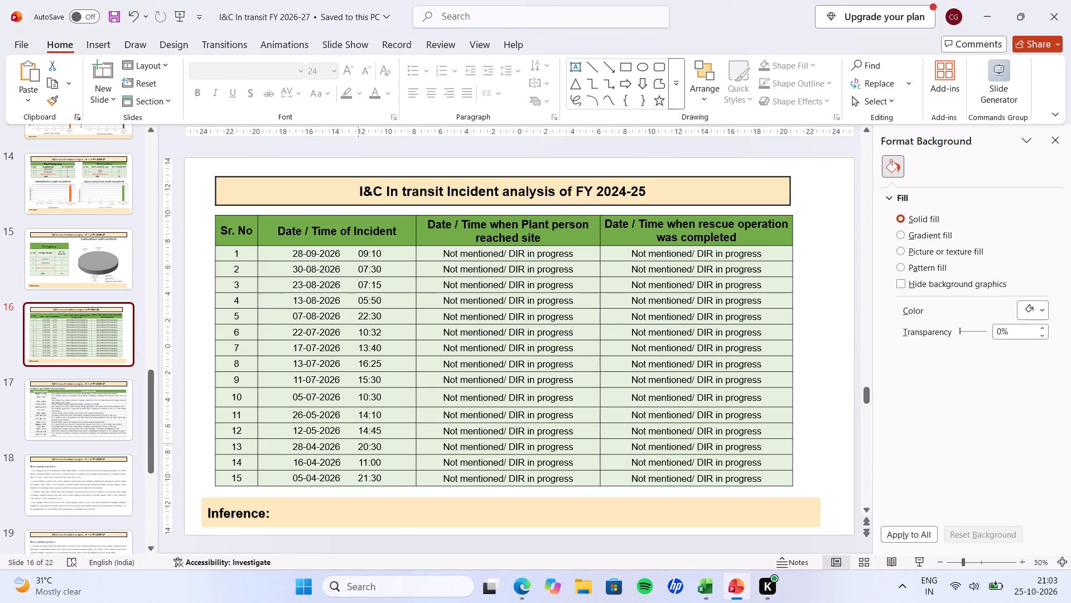
left_click_drag(383, 478, 346, 433)
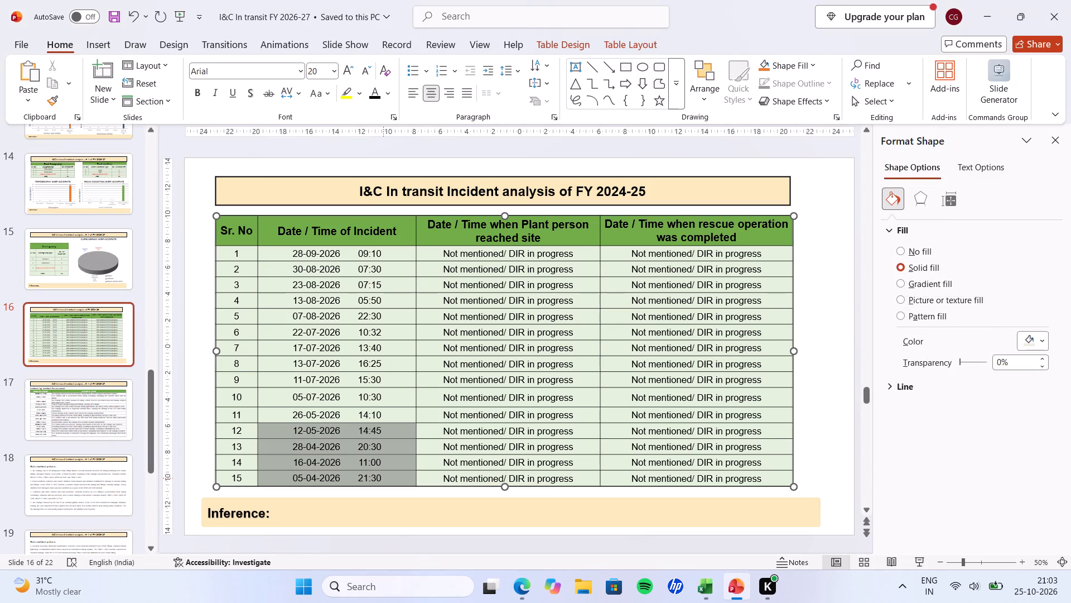
left_click_drag(346, 433, 290, 251)
key("BackSpace")
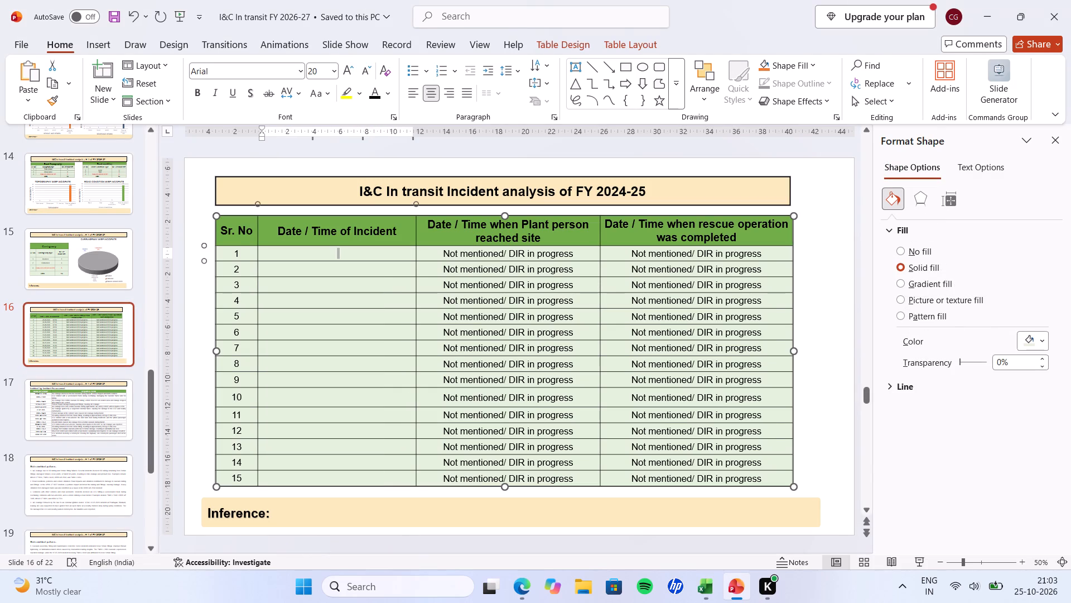
Delete rows 11 to 15 from slide 16's incident date and time table.
left_click_drag(768, 480, 498, 477)
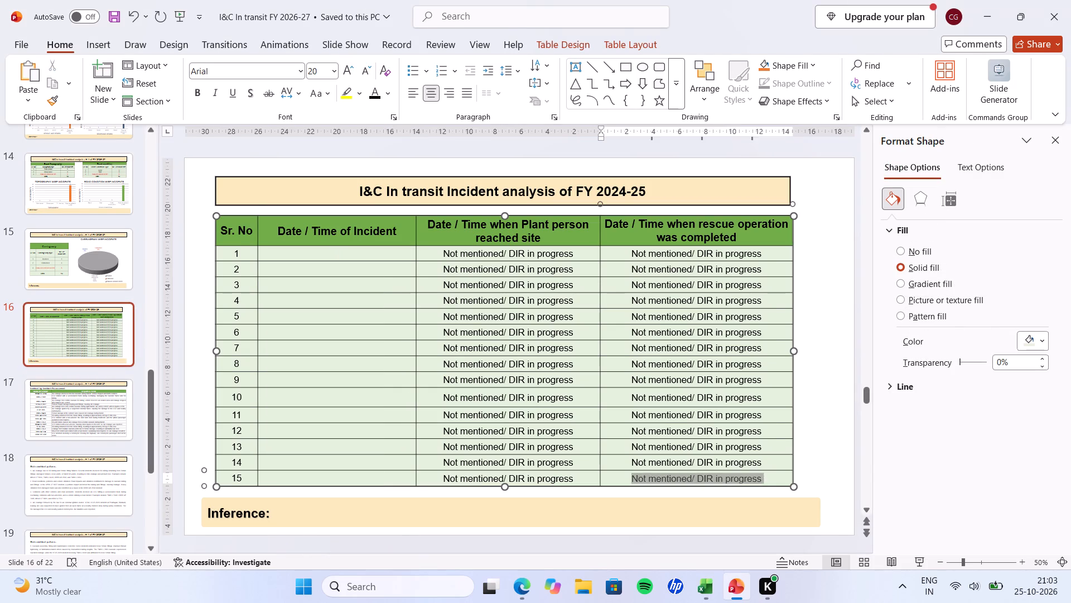
left_click_drag(498, 477, 215, 418)
key("BackSpace")
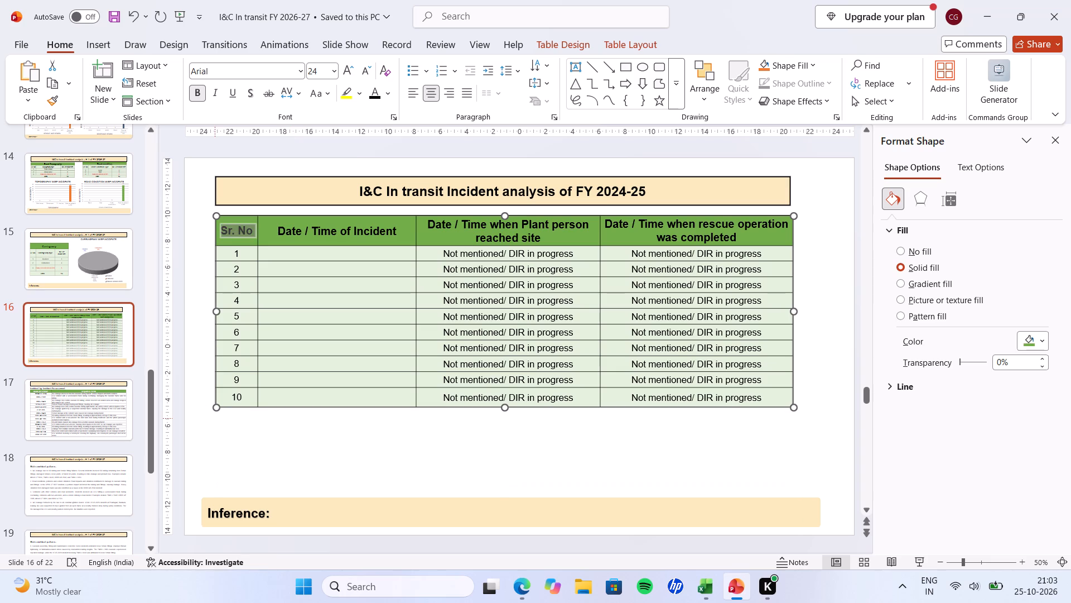
Stretch slide 16's table vertically so its lower edge sits just above the Inference box.
left_click_drag(504, 410, 507, 458)
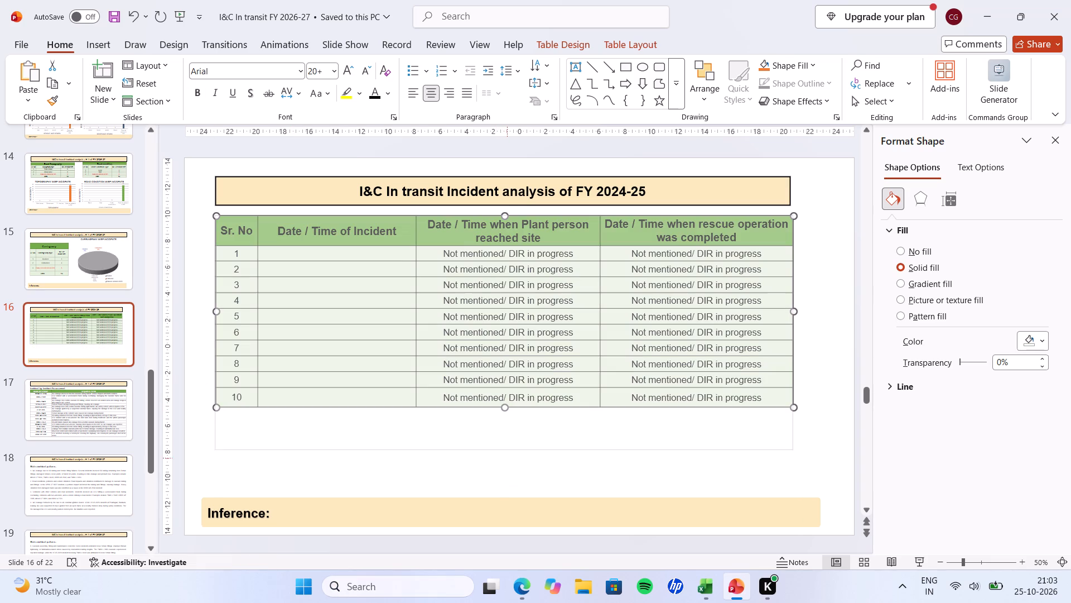
left_click_drag(507, 458, 508, 490)
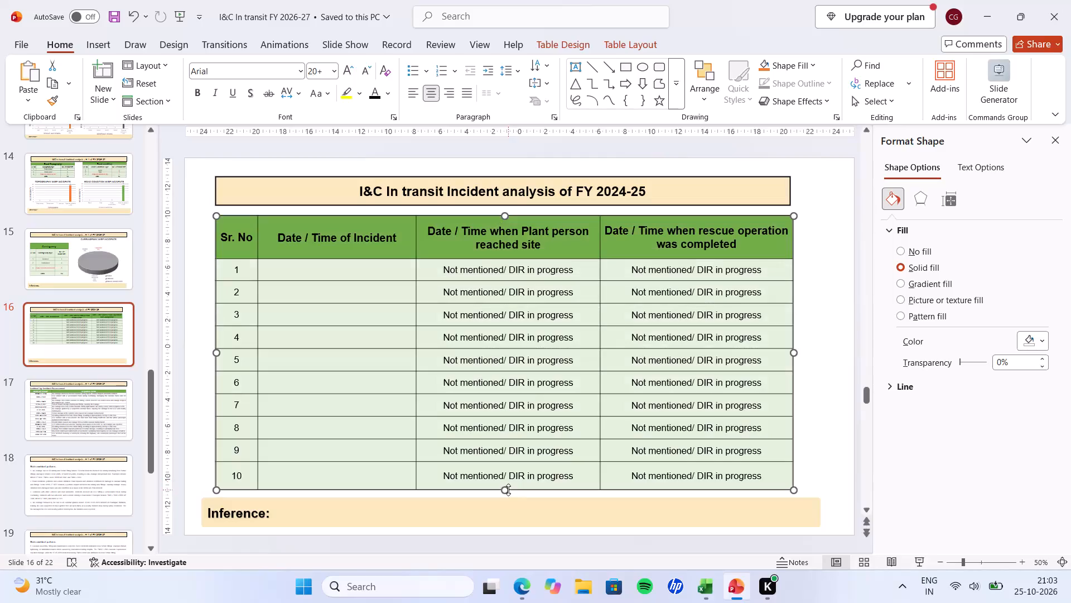
left_click(195, 309)
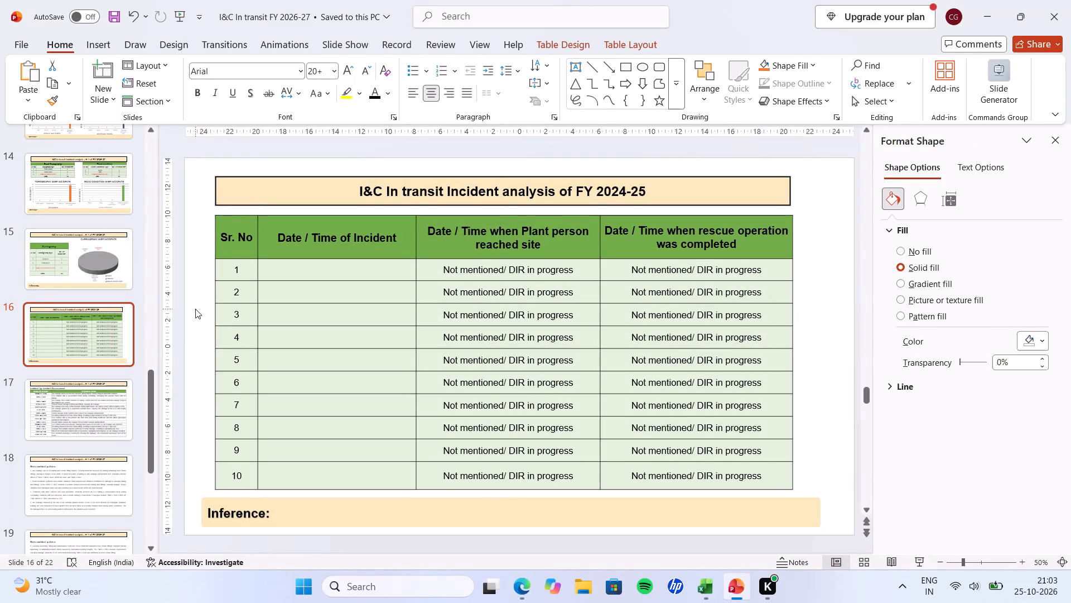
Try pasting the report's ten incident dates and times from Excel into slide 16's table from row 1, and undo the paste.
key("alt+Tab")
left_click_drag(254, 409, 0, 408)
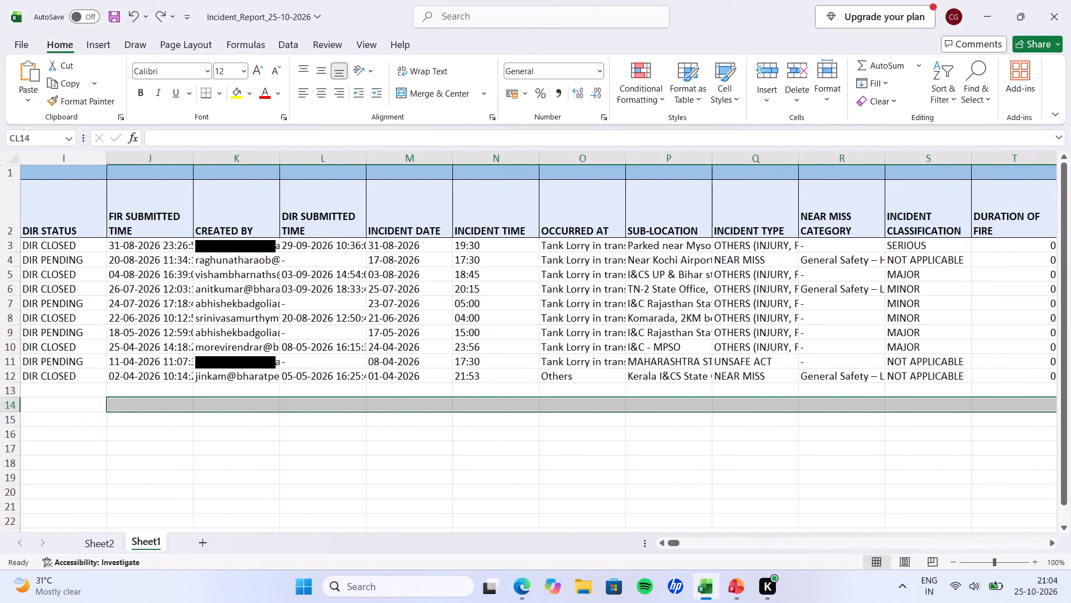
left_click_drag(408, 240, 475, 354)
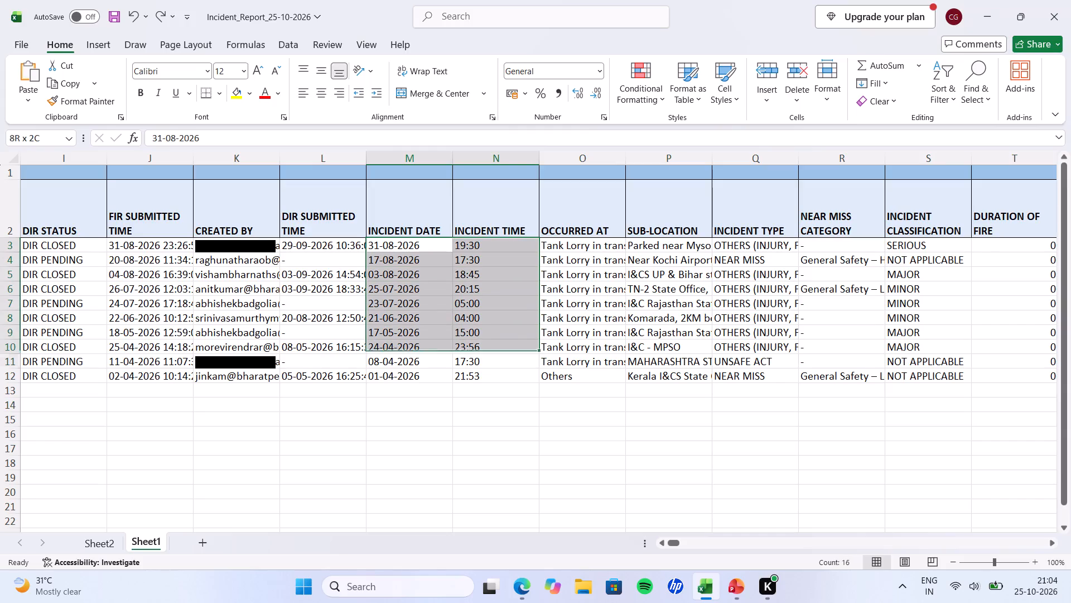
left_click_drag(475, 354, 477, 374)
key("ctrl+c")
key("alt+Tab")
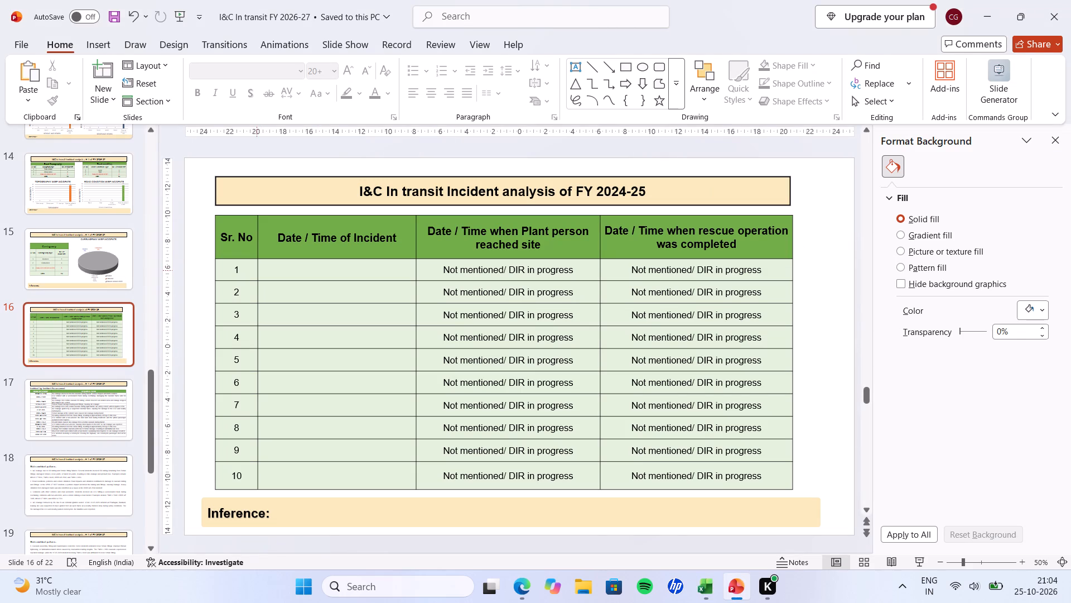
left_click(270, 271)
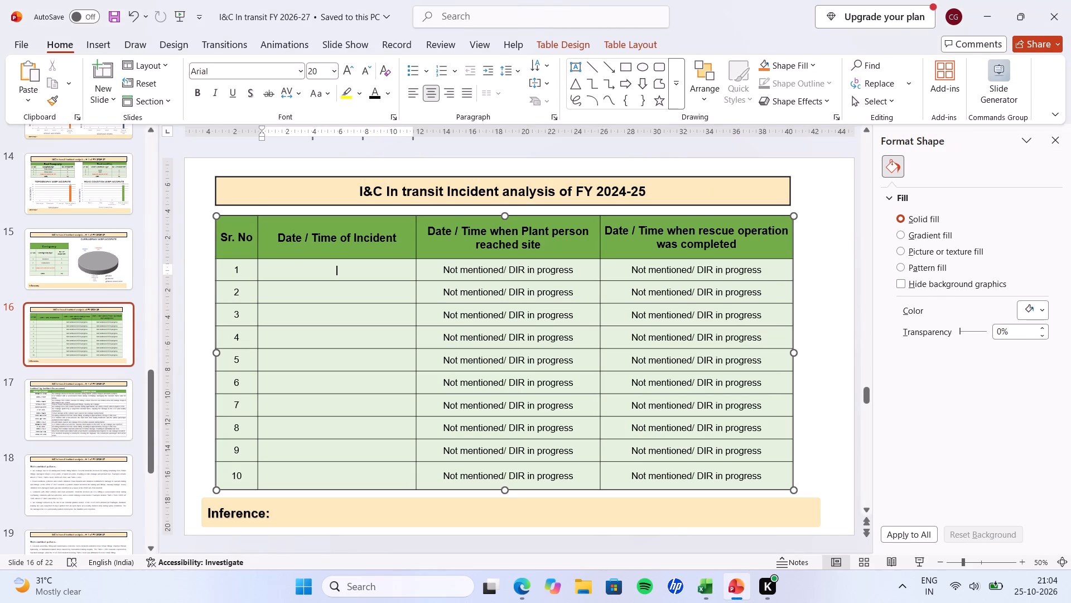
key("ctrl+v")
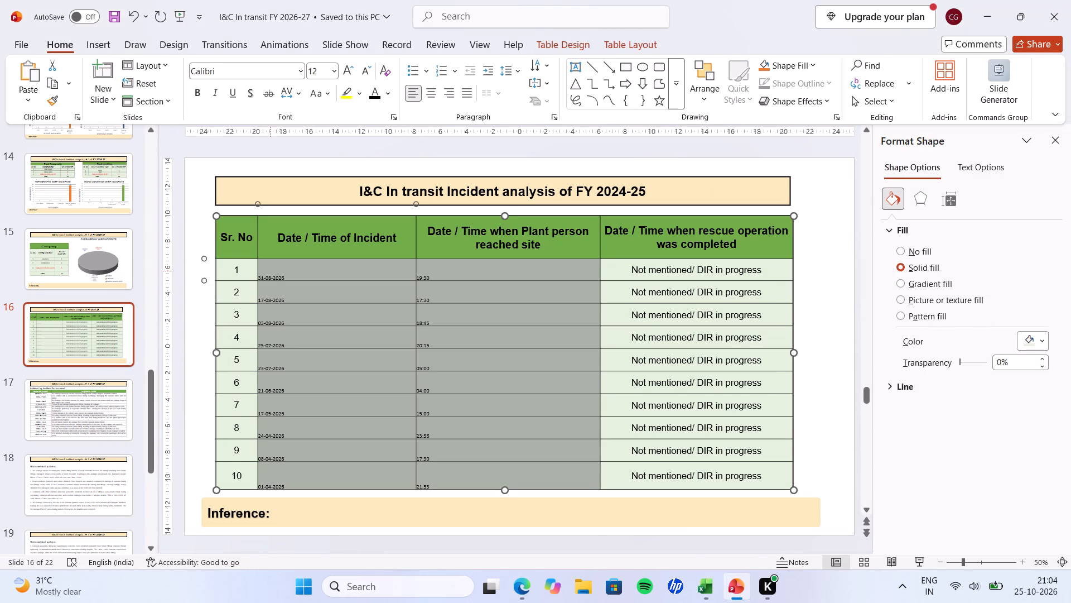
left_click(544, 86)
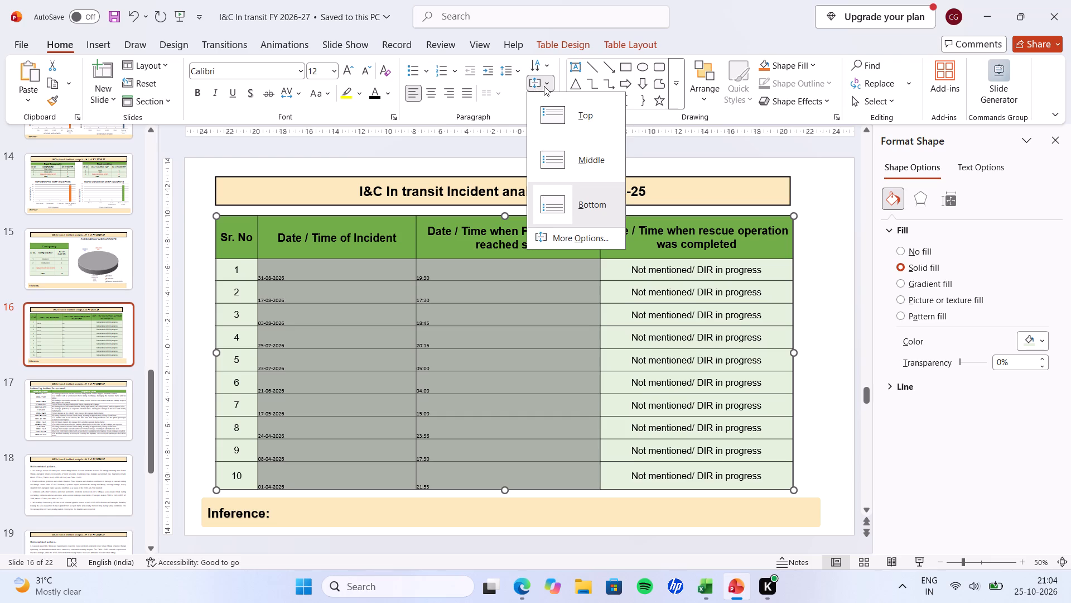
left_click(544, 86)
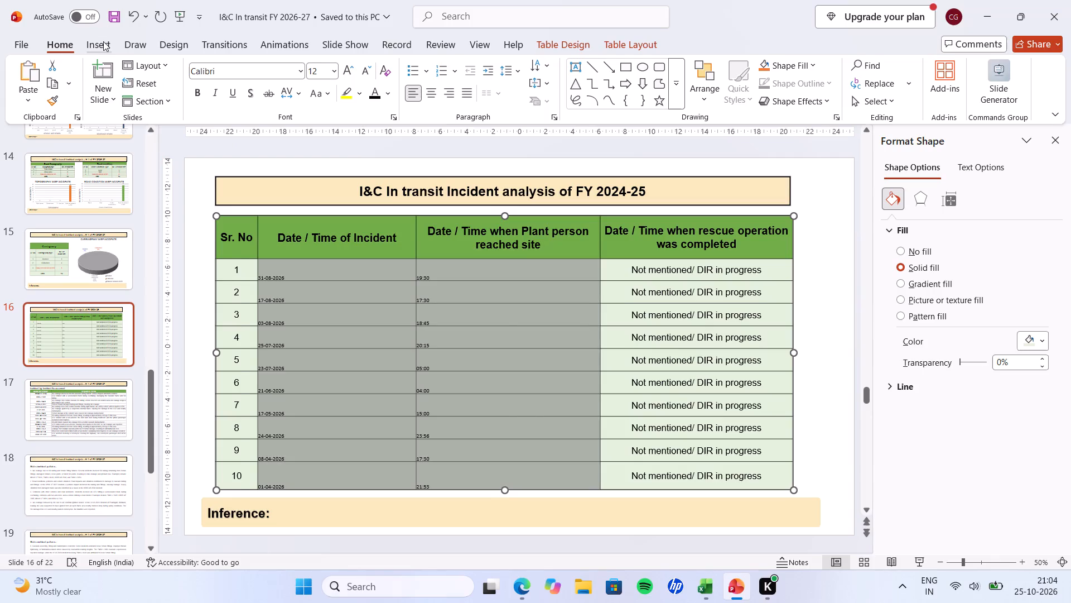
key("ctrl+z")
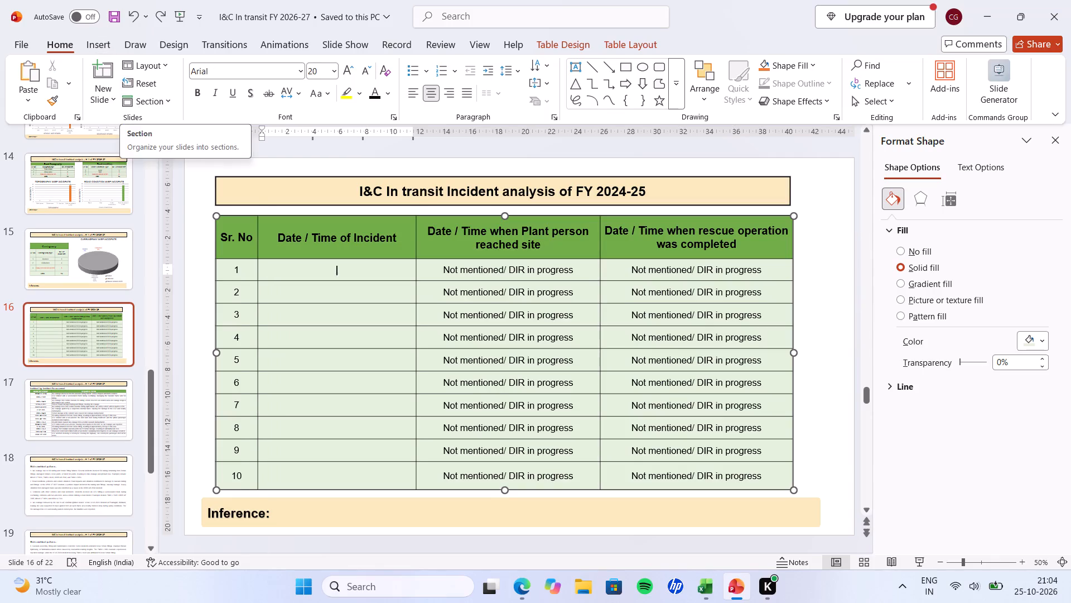
Copy the ten incident dates from the Excel report and paste them into slide 16's Date / Time of Incident column from row 1.
key("alt+Tab")
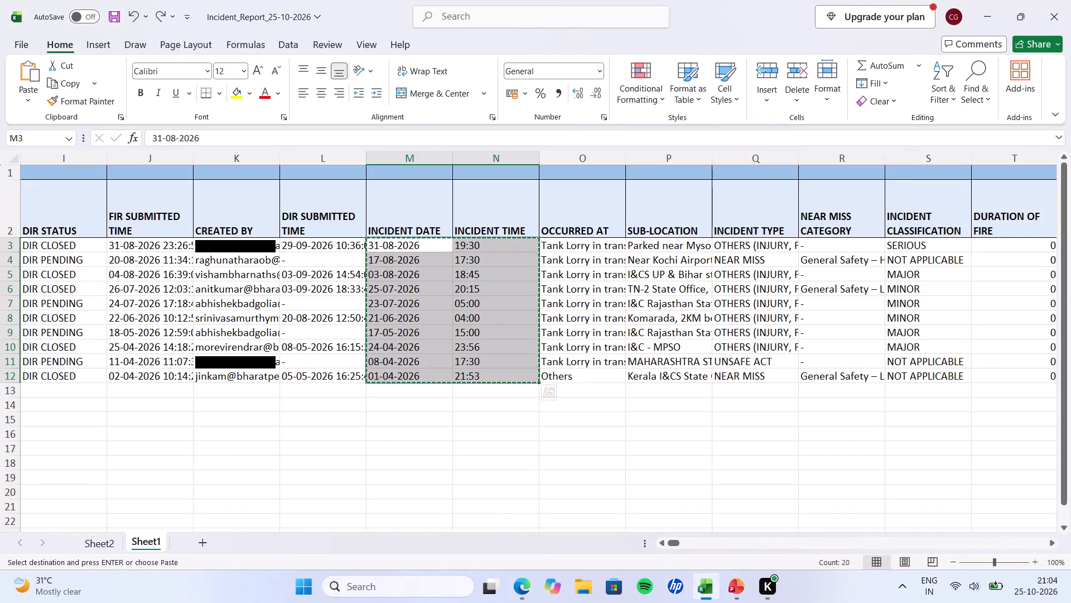
left_click(425, 380)
left_click_drag(401, 243, 399, 375)
key("ctrl+c")
key("alt+Tab")
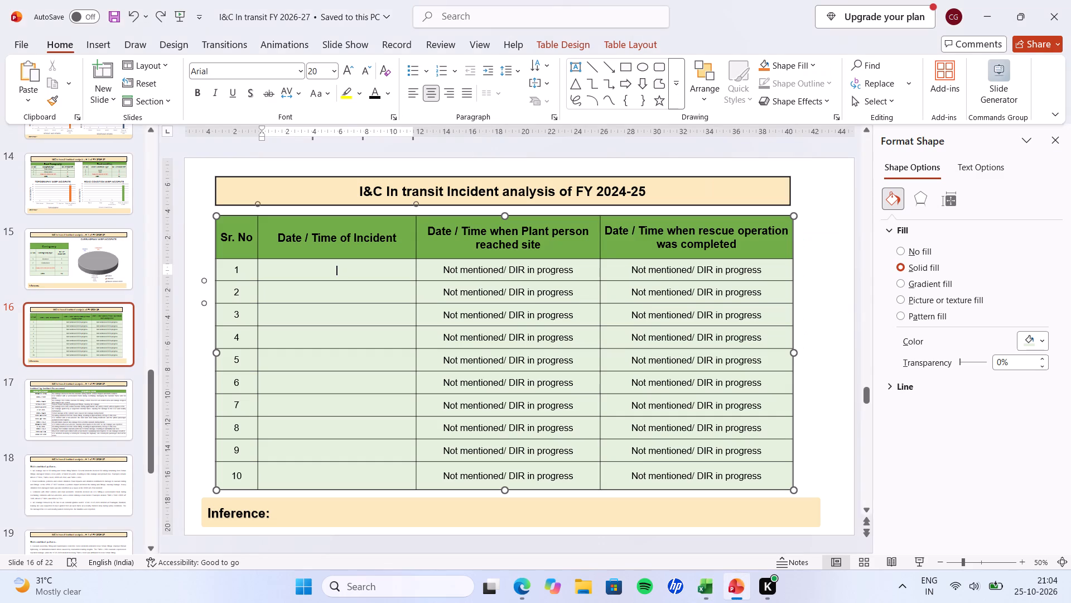
key("ctrl+v")
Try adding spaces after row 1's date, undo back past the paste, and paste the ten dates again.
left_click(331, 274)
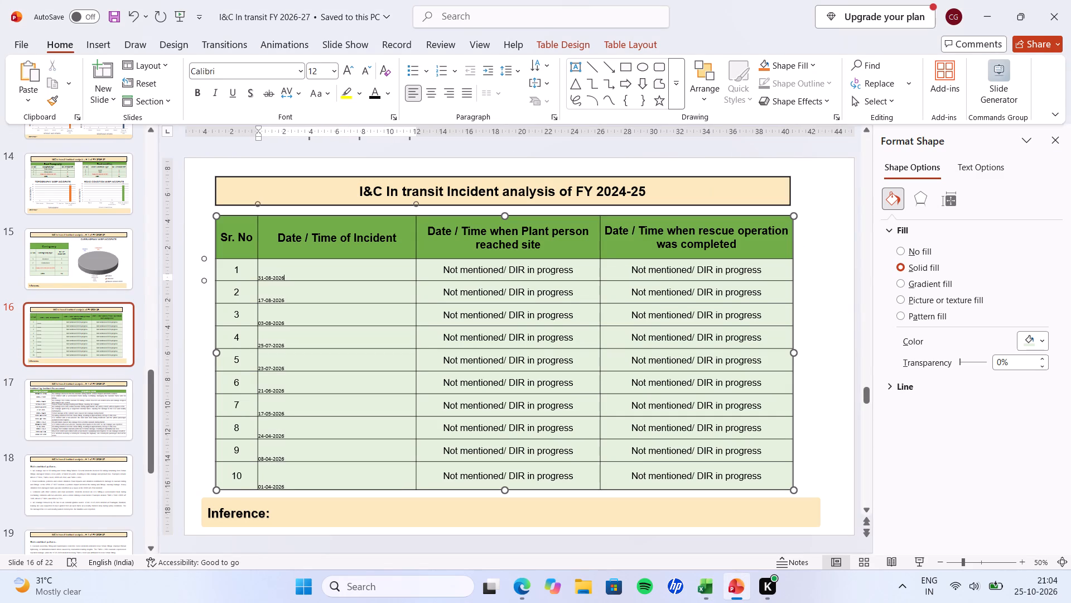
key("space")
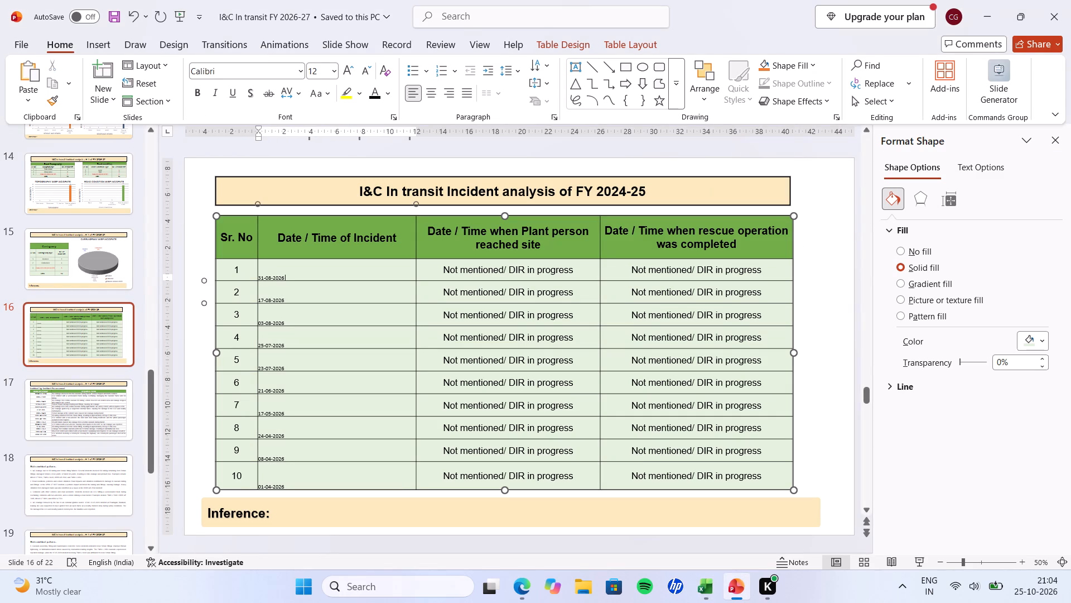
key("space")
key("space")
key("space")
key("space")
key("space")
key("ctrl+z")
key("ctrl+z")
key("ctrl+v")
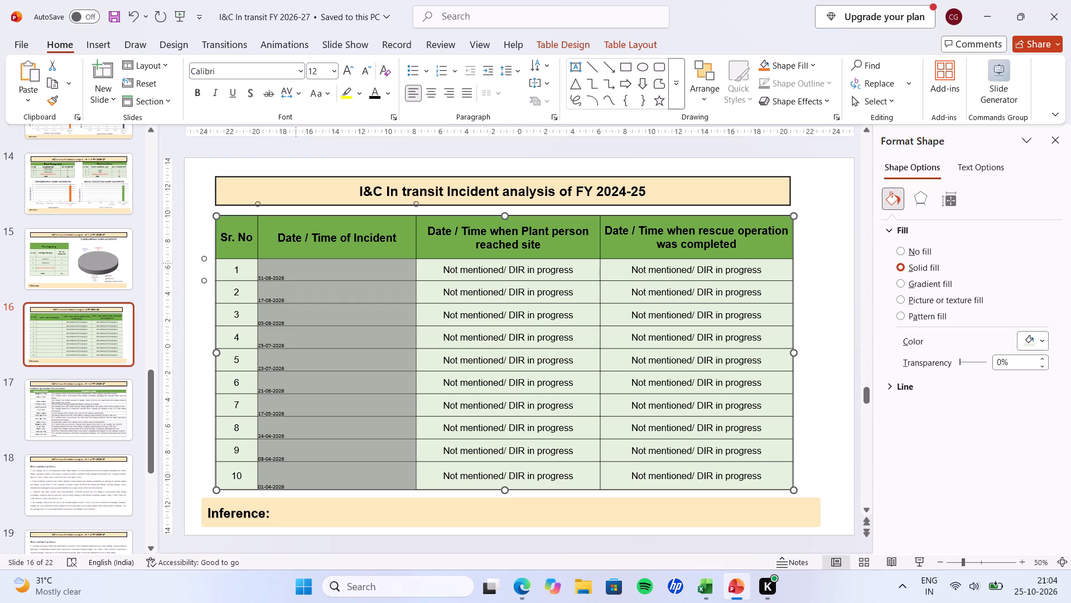
Format the ten pasted dates in Arial at 24 pt, centred horizontally and vertically in their cells.
left_click(247, 65)
key("a")
key("Return")
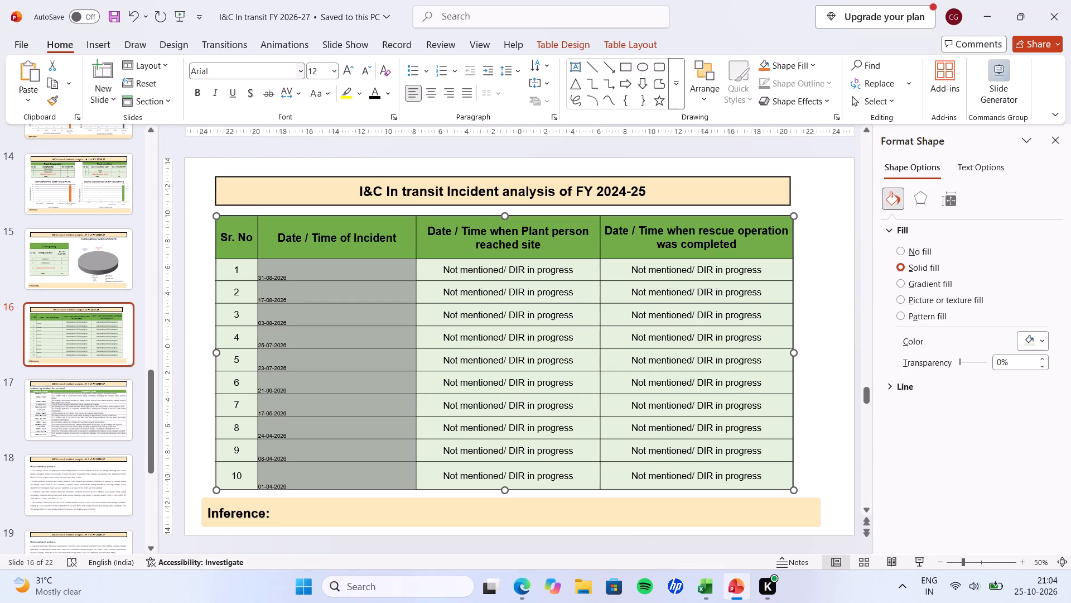
left_click(324, 73)
type("20")
key("Return")
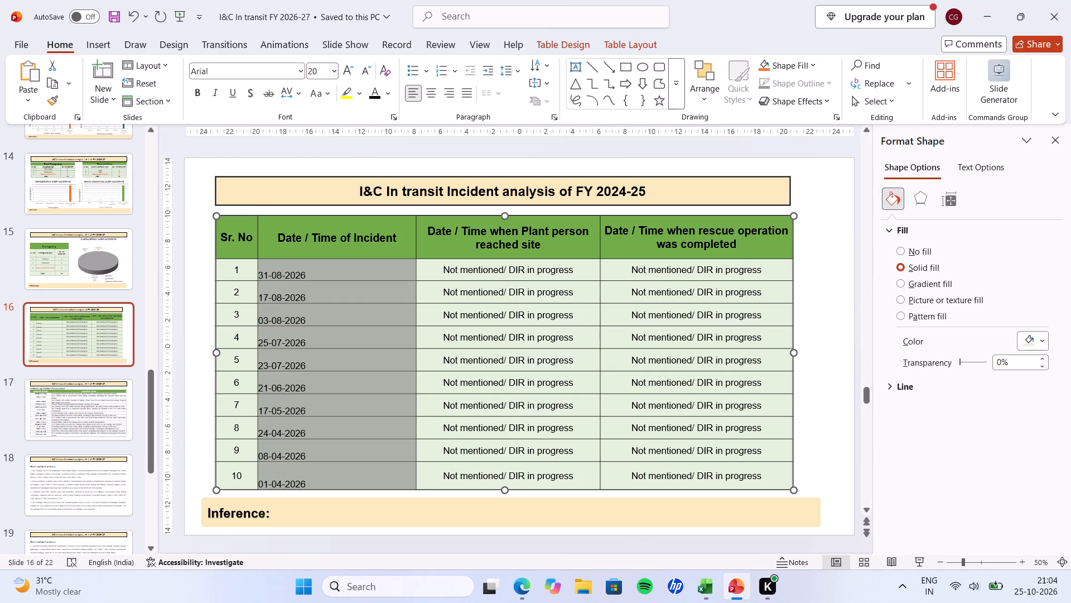
left_click(428, 98)
left_click(548, 83)
left_click(553, 155)
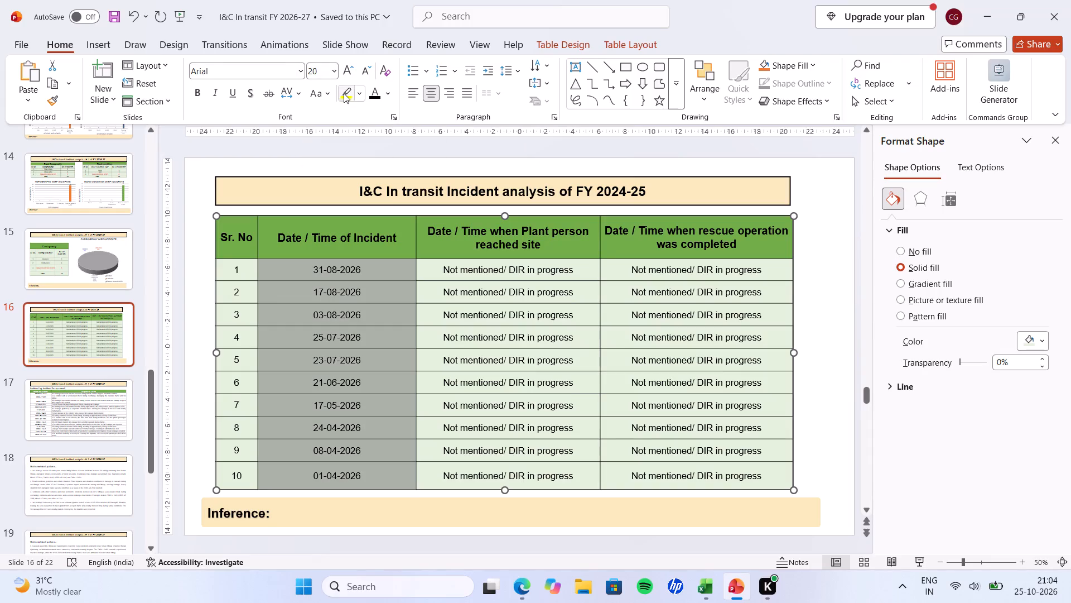
left_click(356, 66)
left_click(352, 70)
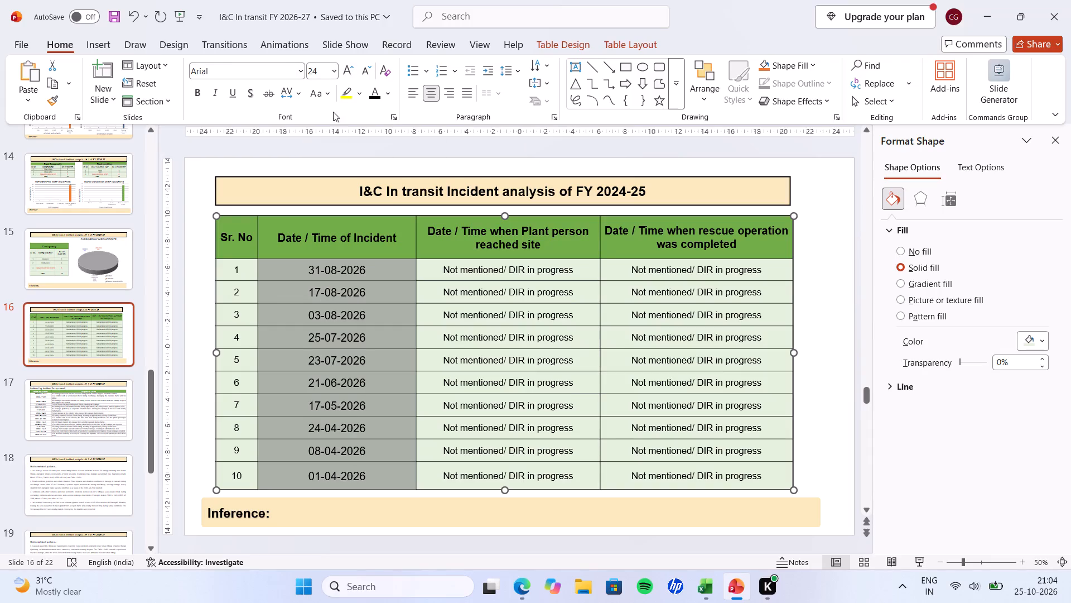
Copy the first incident time, 19:30, from the Excel report and add spacing after row 1's date on slide 16.
key("alt+Tab")
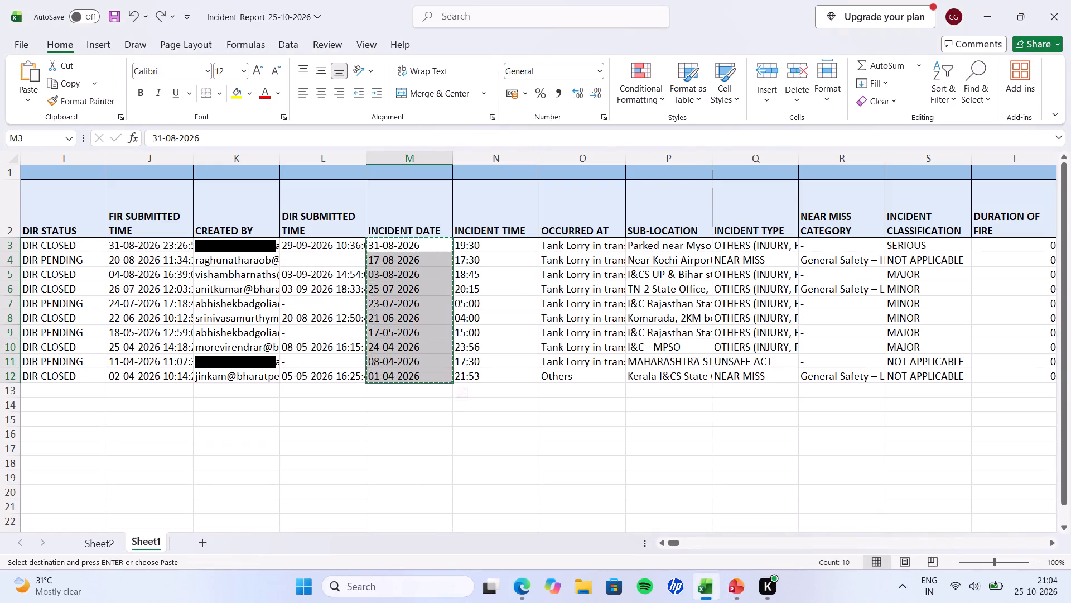
left_click(467, 245)
key("ctrl+c")
key("alt+Tab")
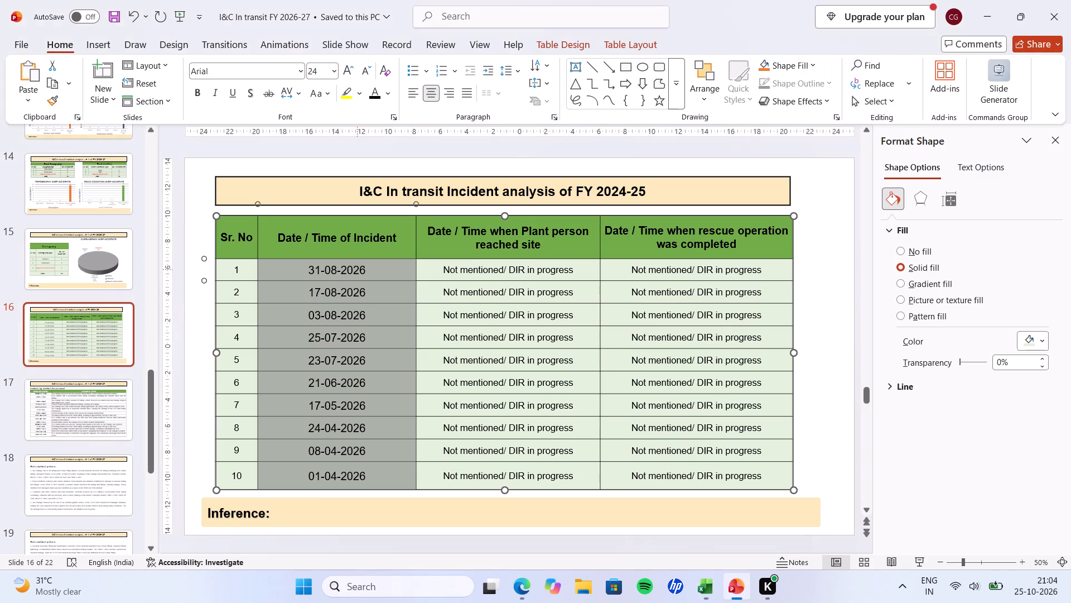
left_click(368, 275)
key("space")
key("space")
key("space")
key("space")
key("space")
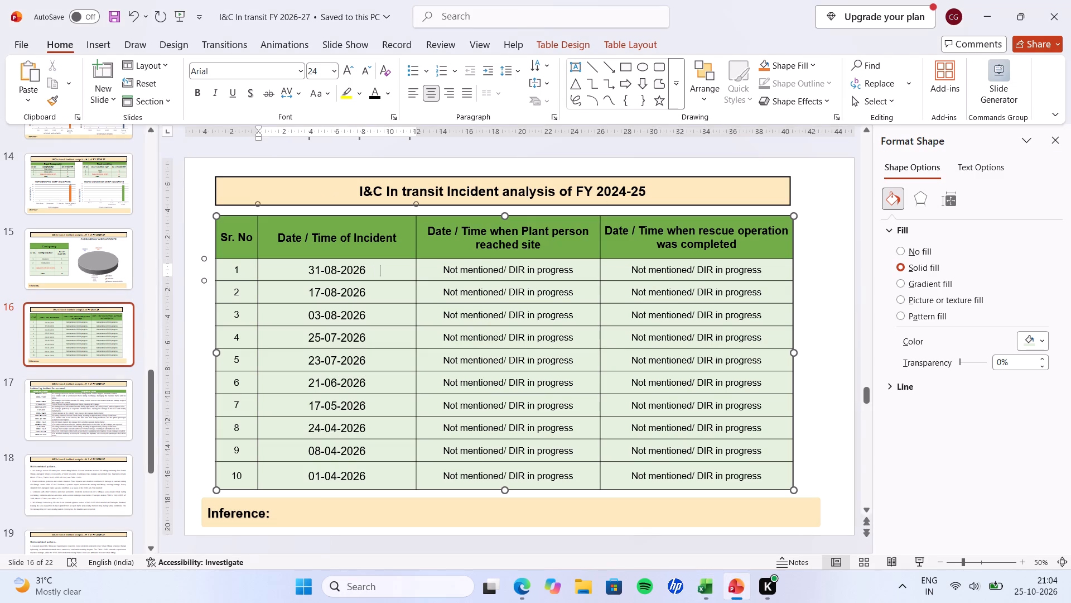
key("space")
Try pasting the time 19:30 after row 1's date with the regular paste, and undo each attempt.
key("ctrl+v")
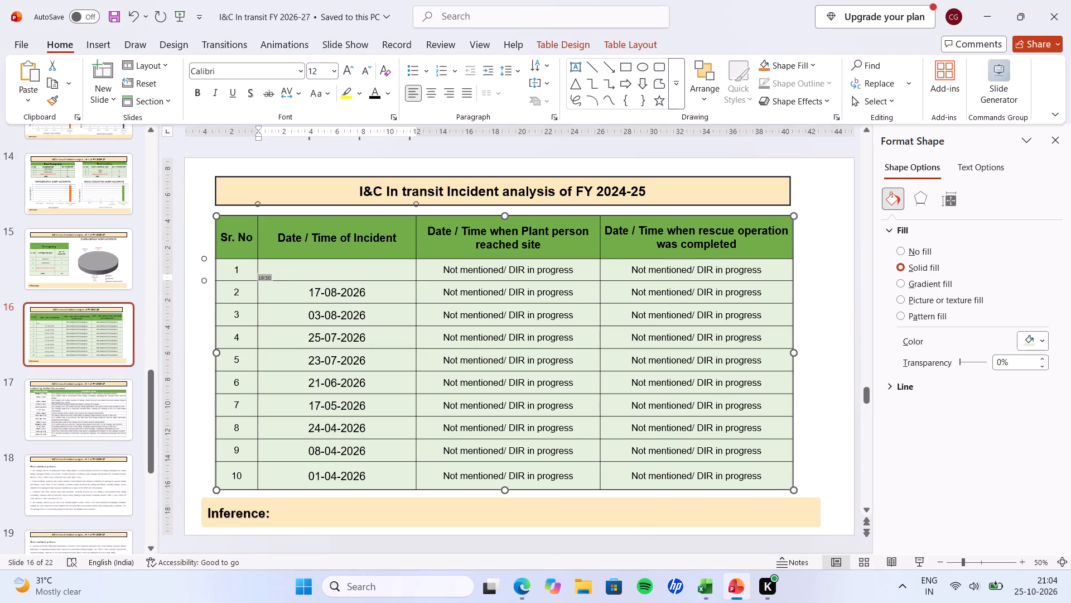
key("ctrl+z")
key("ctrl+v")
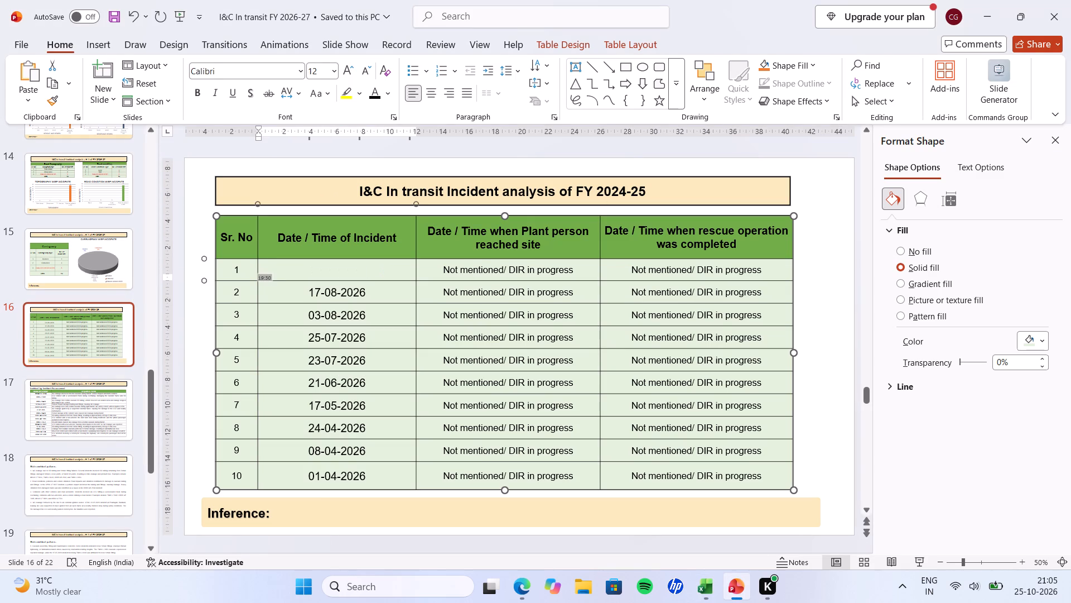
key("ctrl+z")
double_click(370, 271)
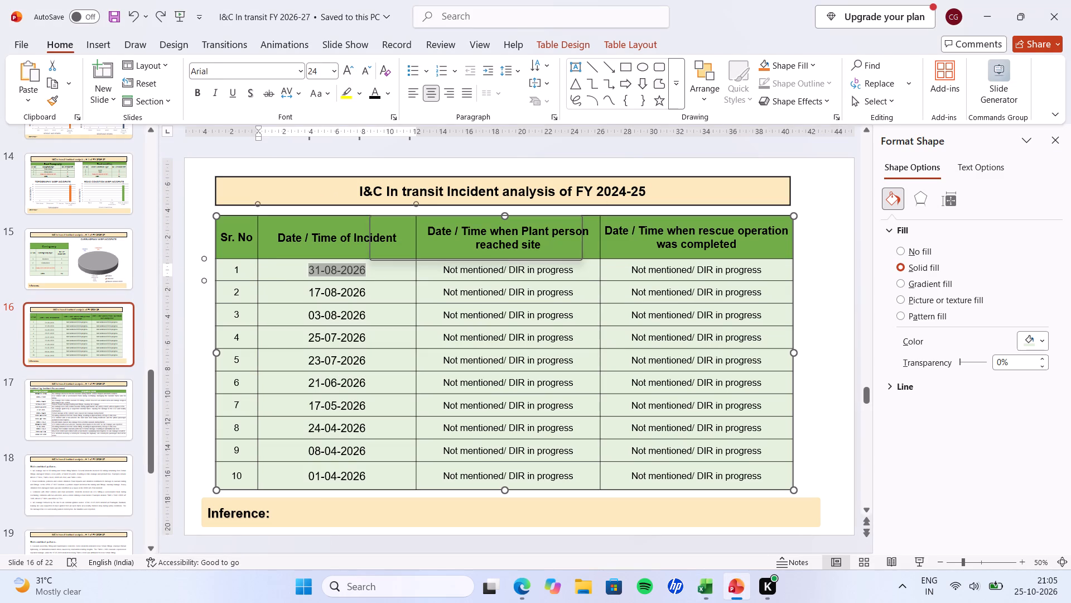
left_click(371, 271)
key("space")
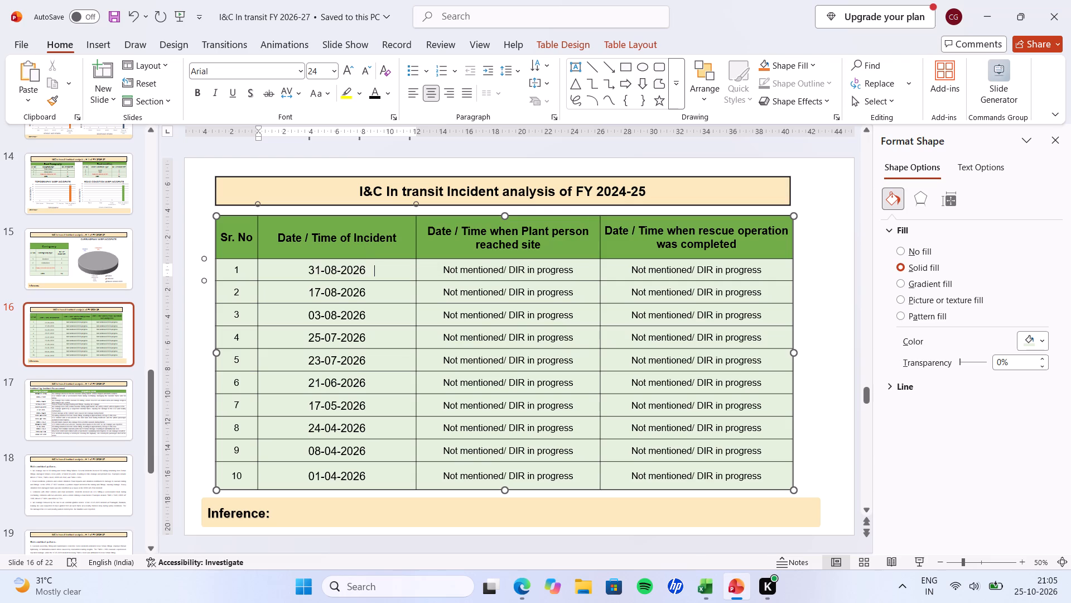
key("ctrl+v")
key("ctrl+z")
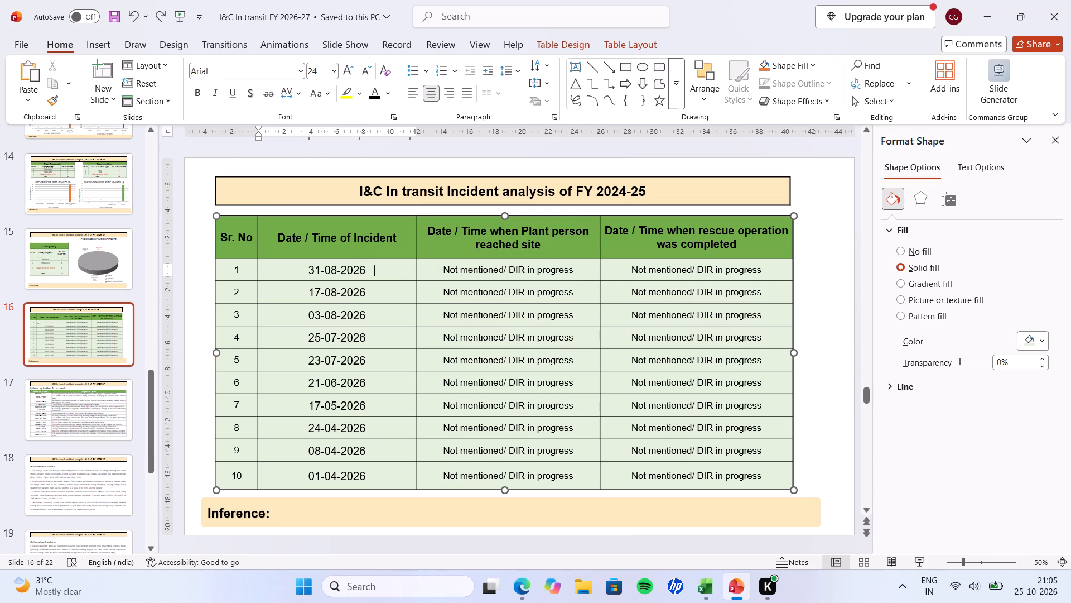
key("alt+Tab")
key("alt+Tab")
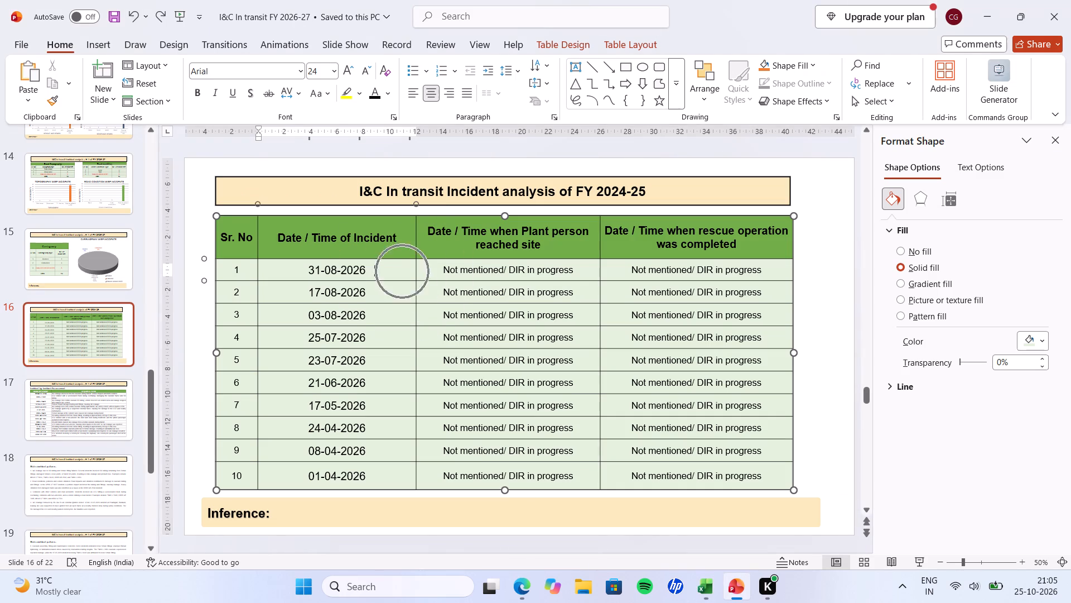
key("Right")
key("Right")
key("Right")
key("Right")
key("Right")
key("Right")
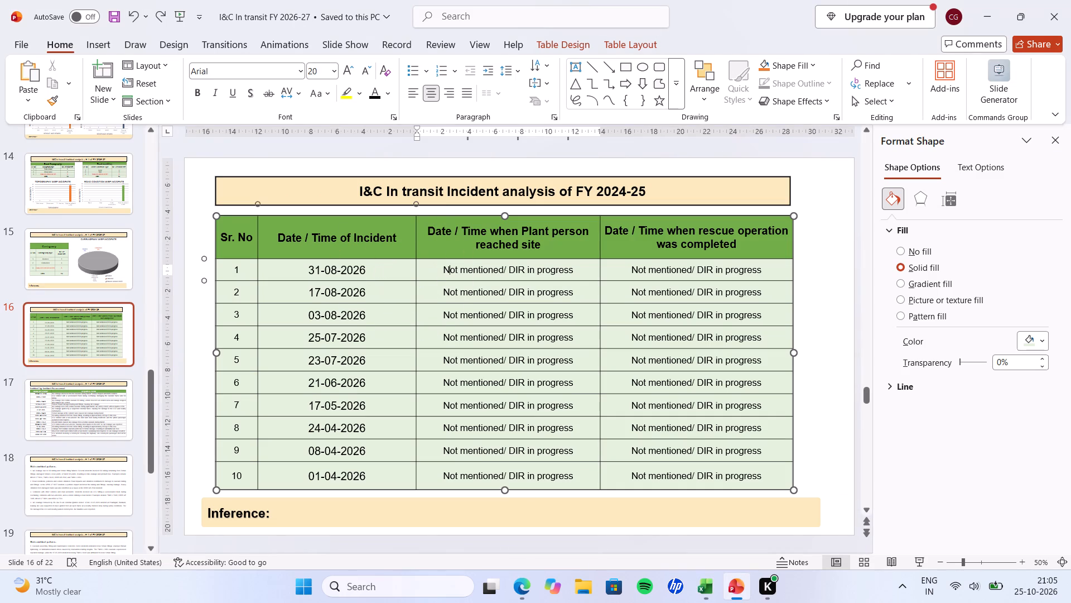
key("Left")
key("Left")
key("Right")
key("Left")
Paste 19:30 as text only after row 1's date and remove the extra blank line in the cell.
key("ctrl+shift+v")
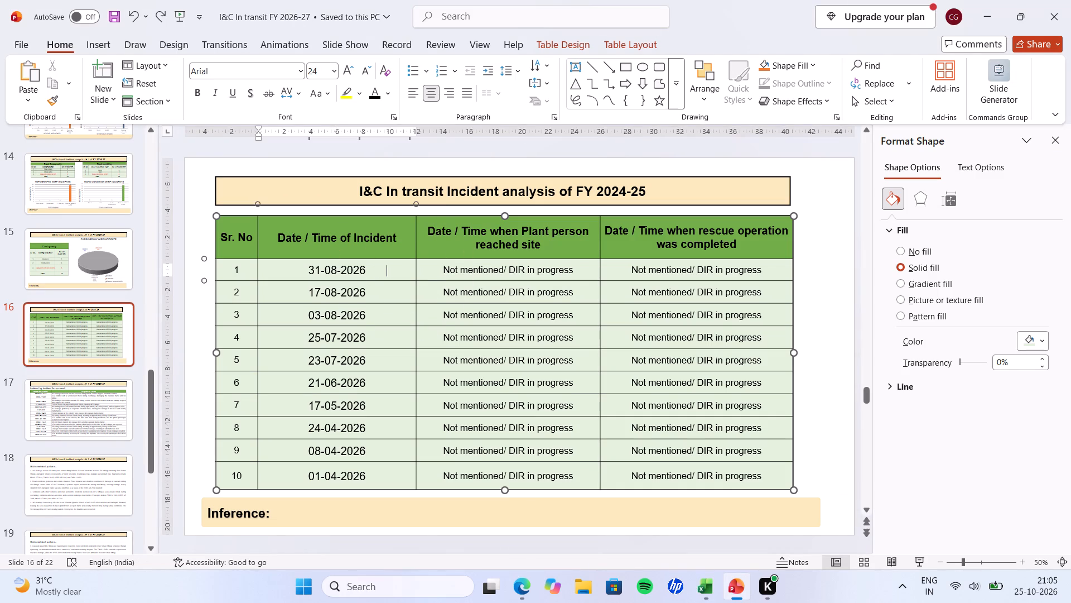
key("ctrl+shift+v")
right_click(402, 271)
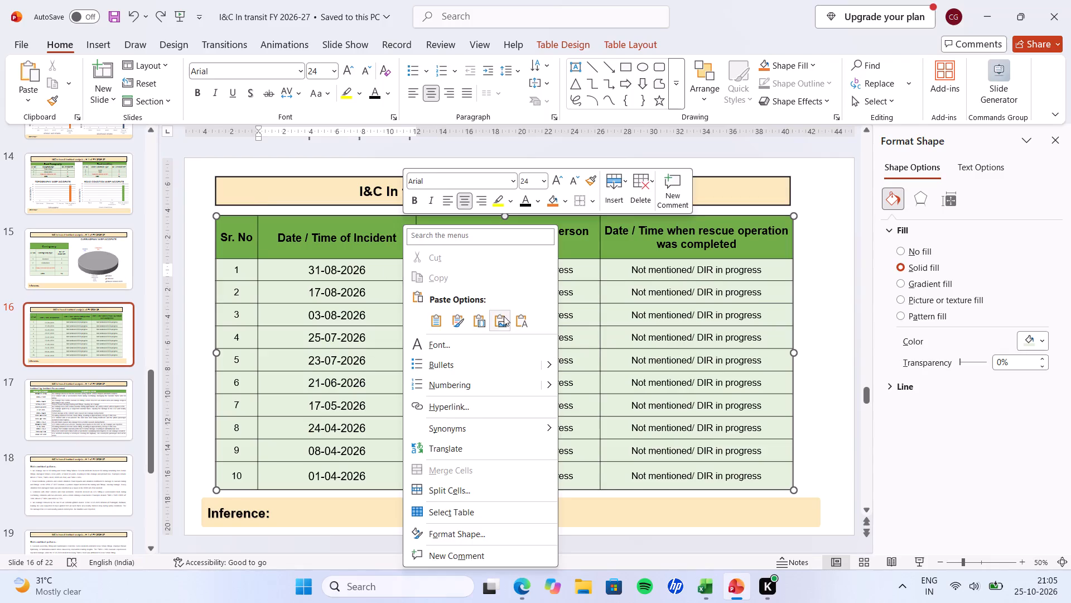
left_click(524, 321)
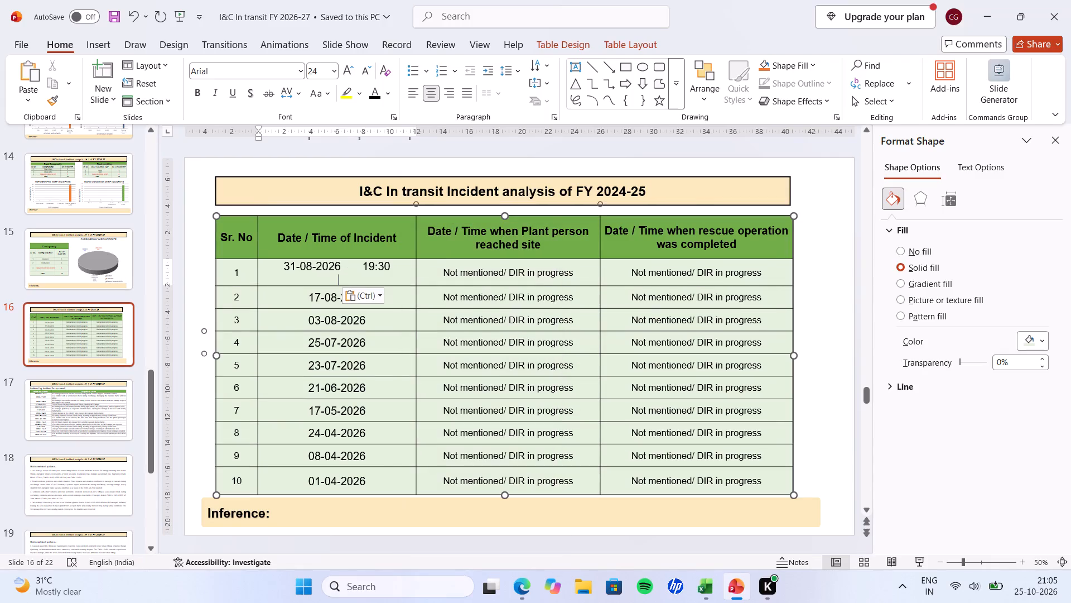
key("BackSpace")
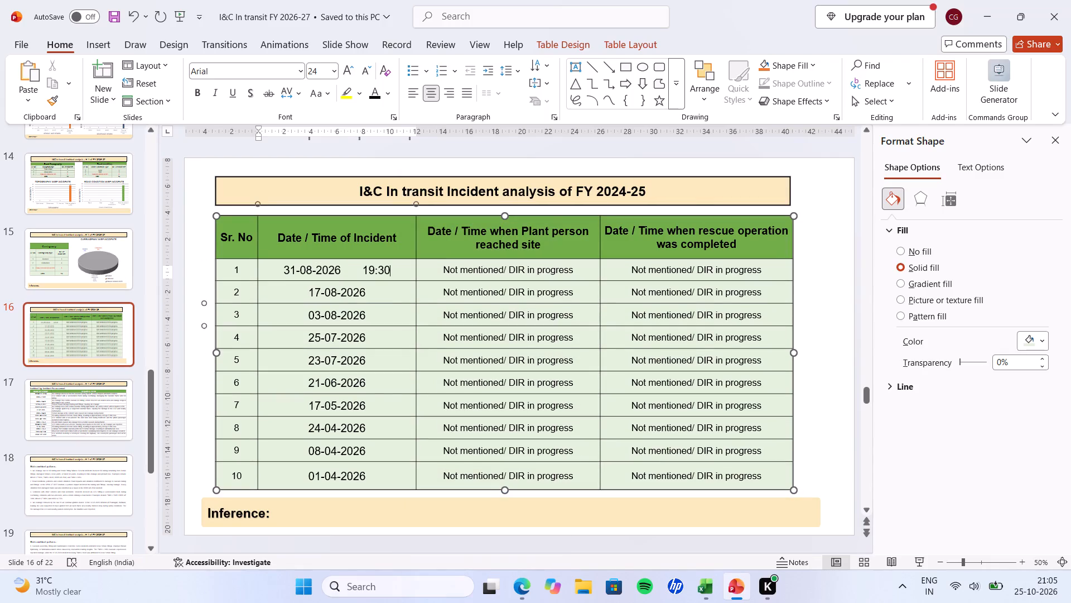
Add spacing after row 2's date and paste the incident time 17:30 from the Excel report there as text only.
left_click(377, 297)
key("space")
key("space")
key("space")
key("space")
key("space")
key("space")
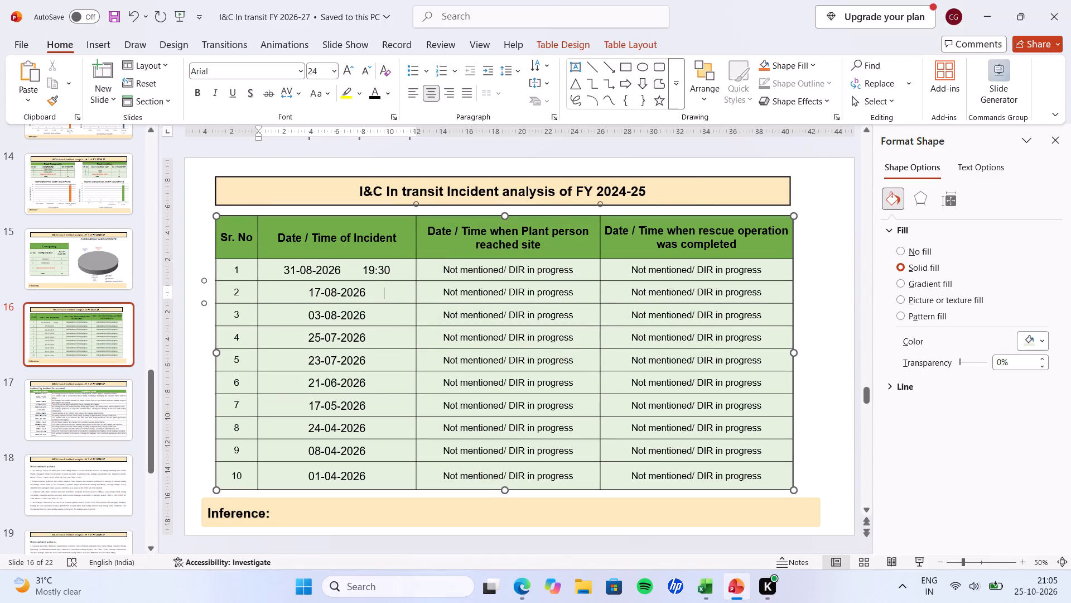
key("alt+Tab")
left_click(476, 257)
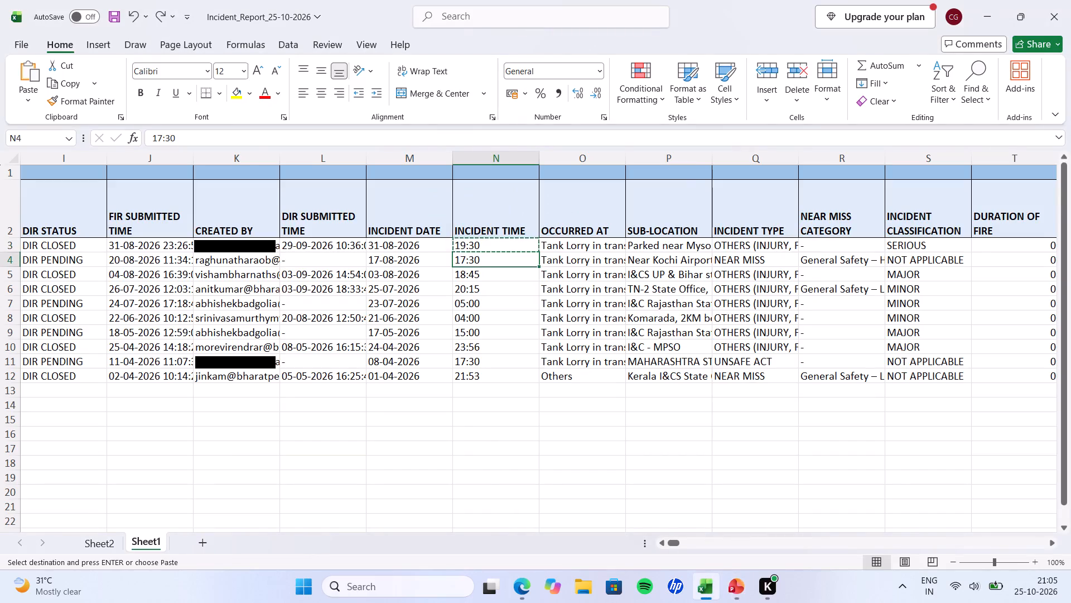
key("ctrl+c")
key("alt+Tab")
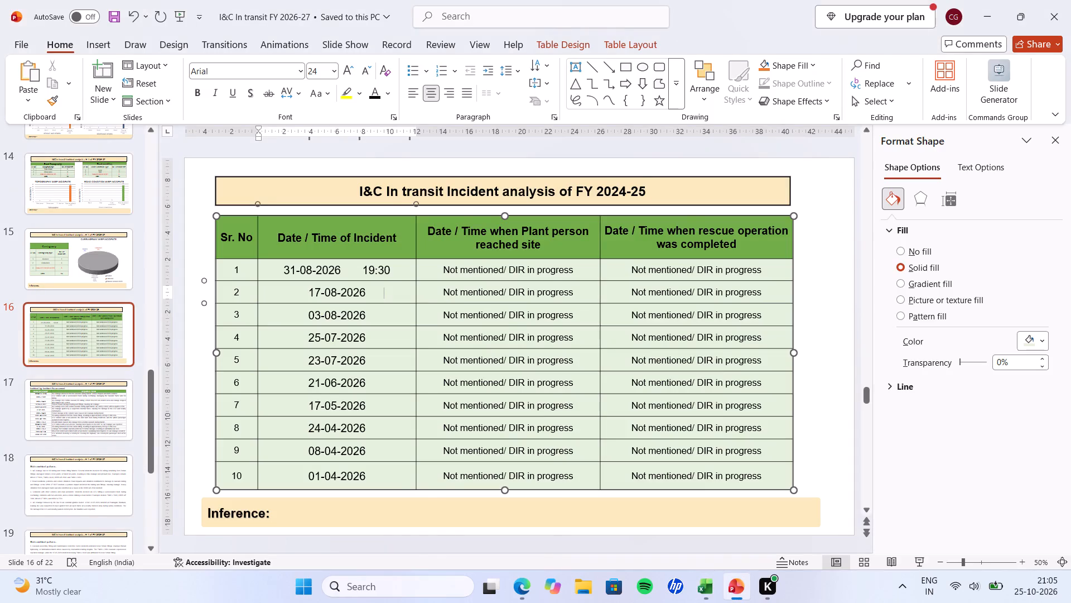
right_click(395, 294)
left_click(512, 322)
Add the Excel incident time 18:45 after row 3's date as spaced plain text, removing row 2's extra blank line on the way.
key("alt+Tab")
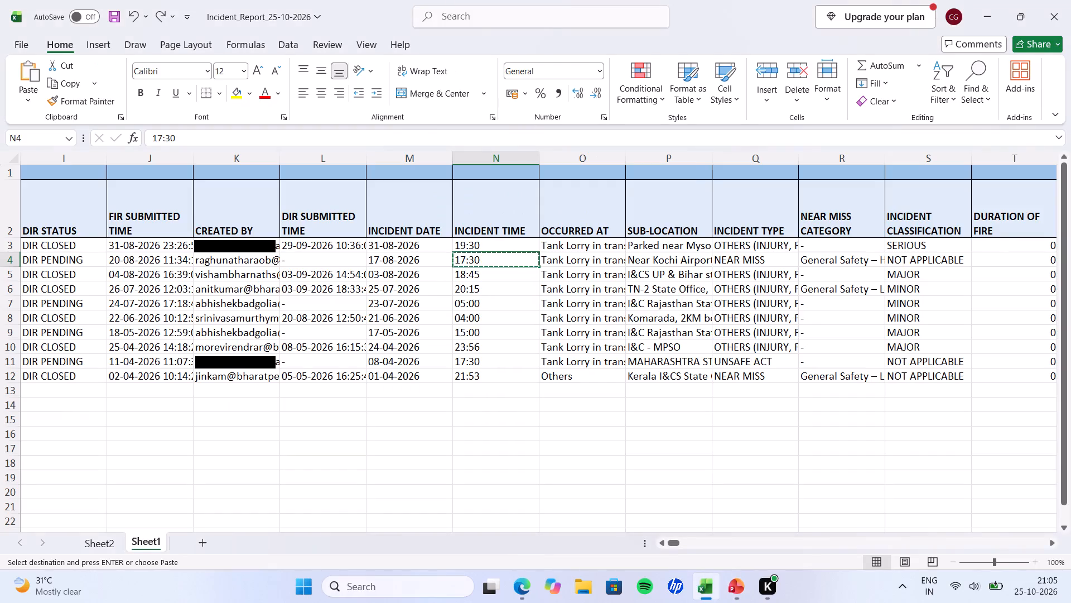
left_click(496, 277)
key("ctrl+c")
key("alt+Tab")
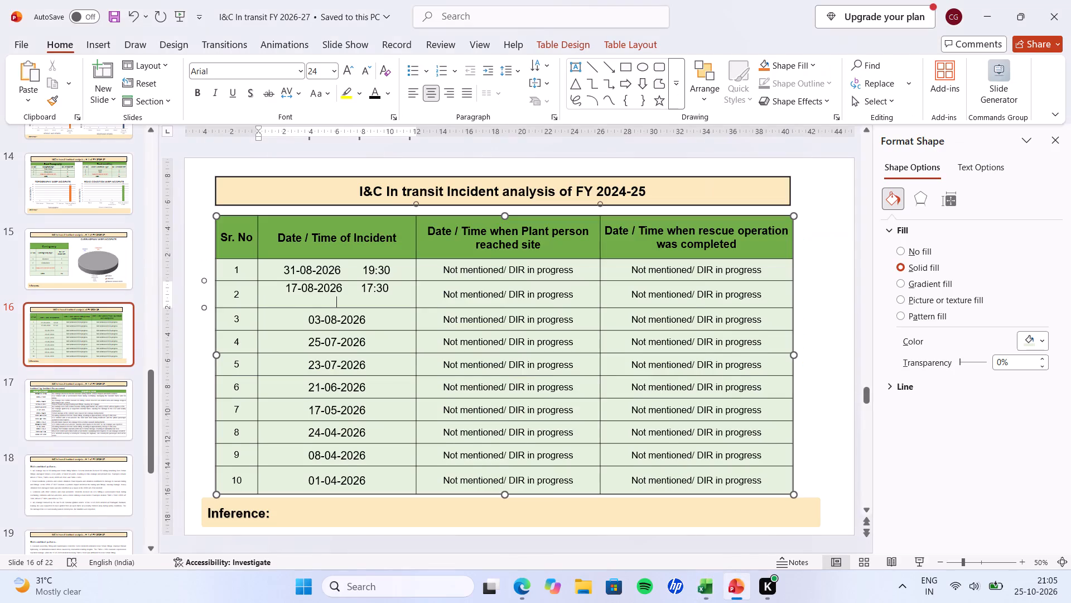
key("BackSpace")
left_click(392, 314)
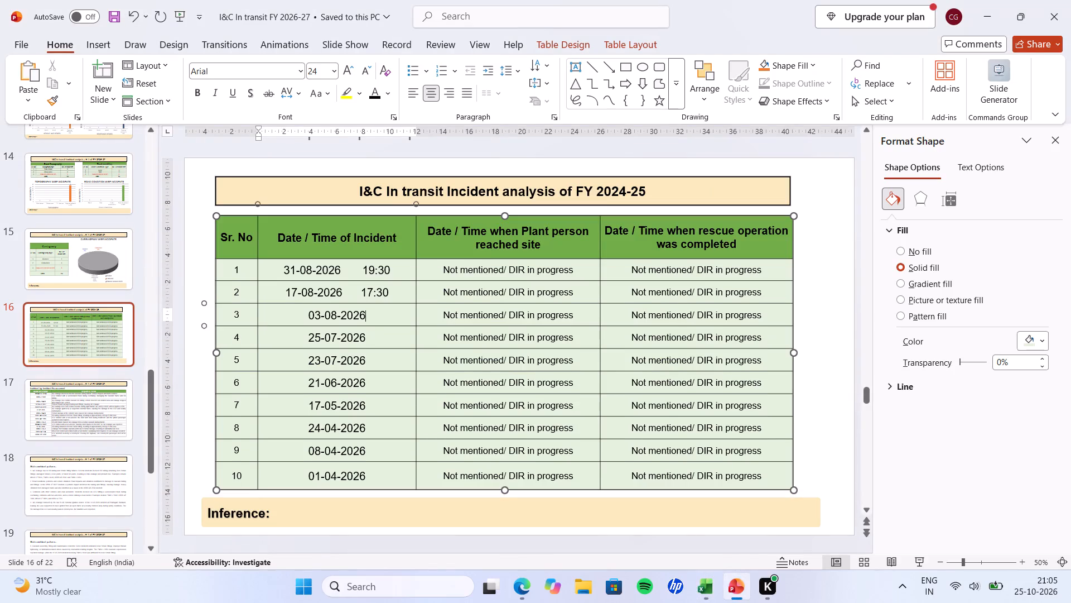
key("space")
key("space")
key("space")
key("space")
key("space")
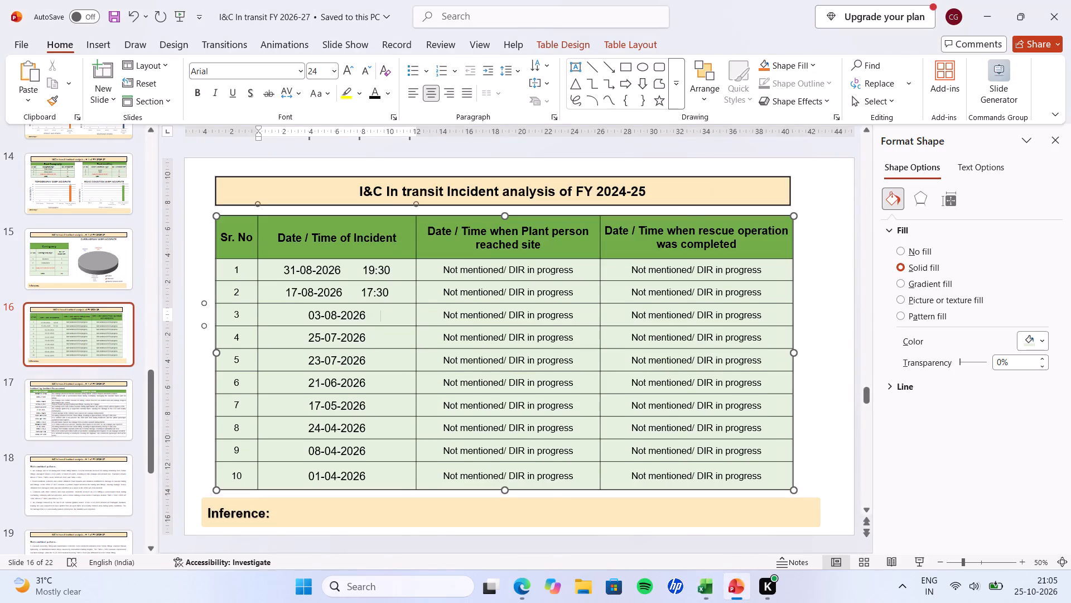
right_click(392, 314)
left_click(515, 315)
Add the Excel incident time 20:15 after row 4's date as spaced plain text, removing the extra blank lines in rows 3 and 4.
key("alt+Tab")
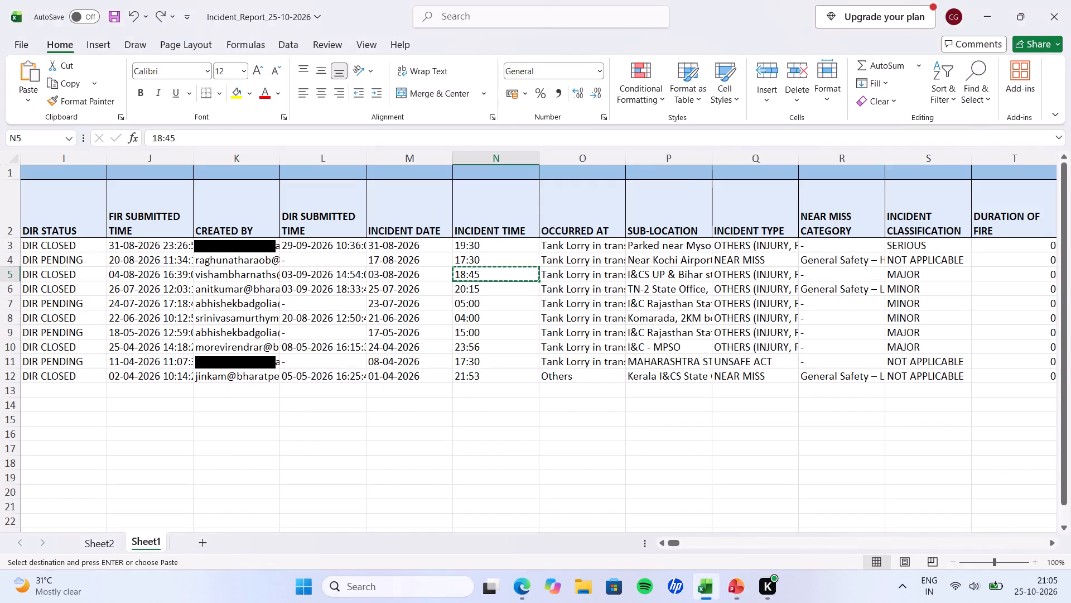
left_click(495, 287)
key("ctrl+c")
key("alt+Tab")
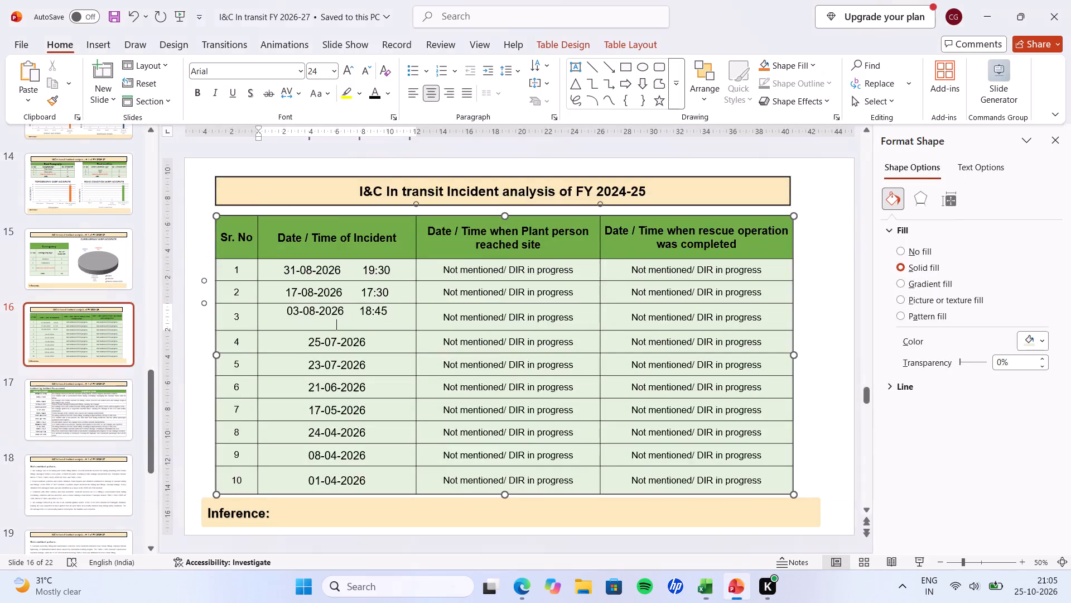
key("BackSpace")
left_click(376, 341)
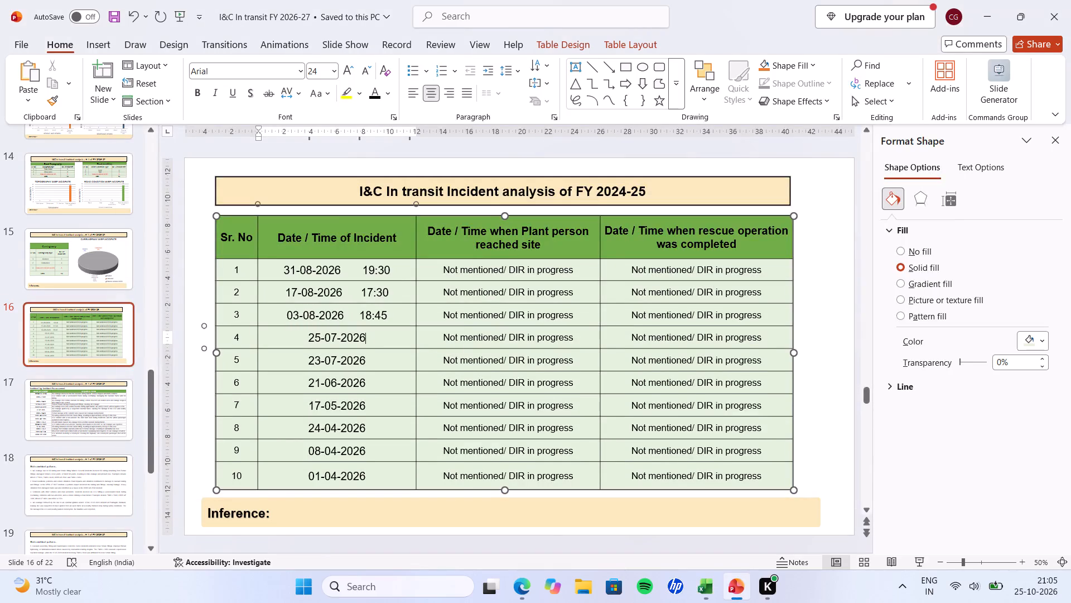
key("space")
key("space")
key("space")
key("space")
key("space")
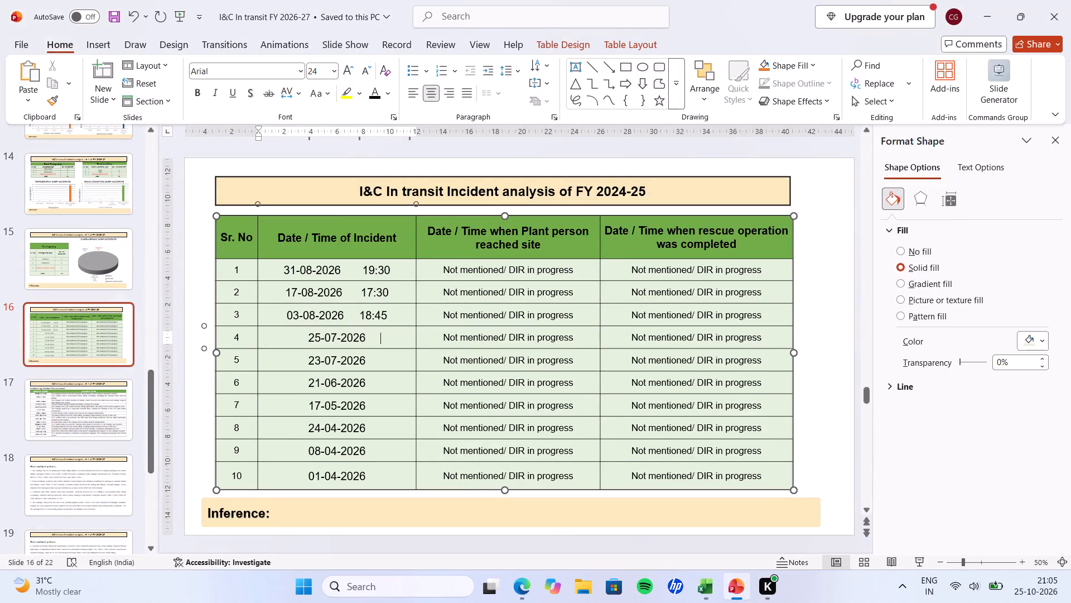
key("space")
right_click(377, 341)
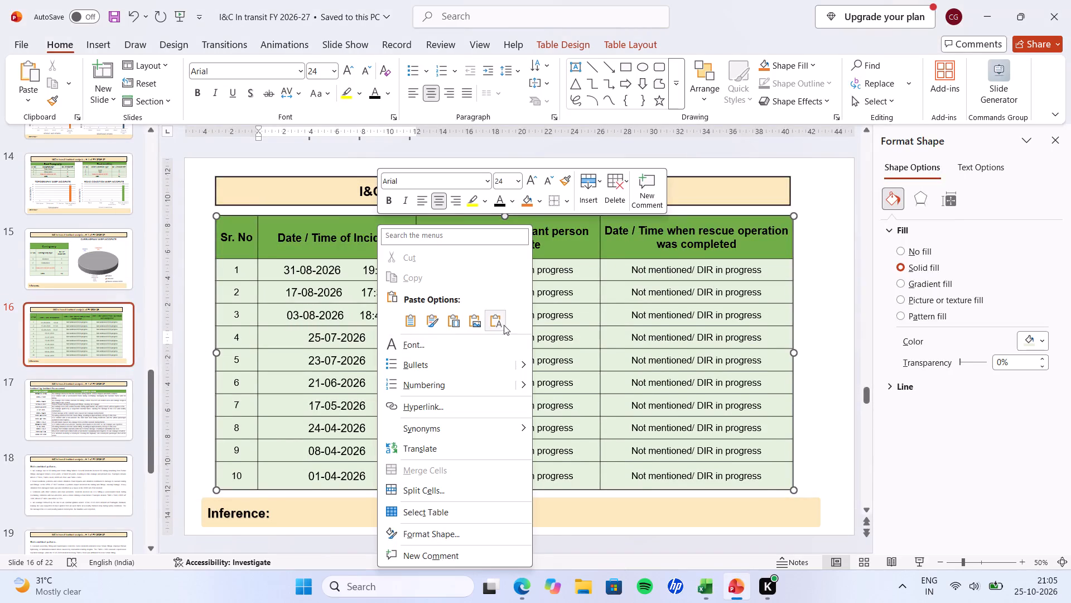
left_click(502, 322)
key("BackSpace")
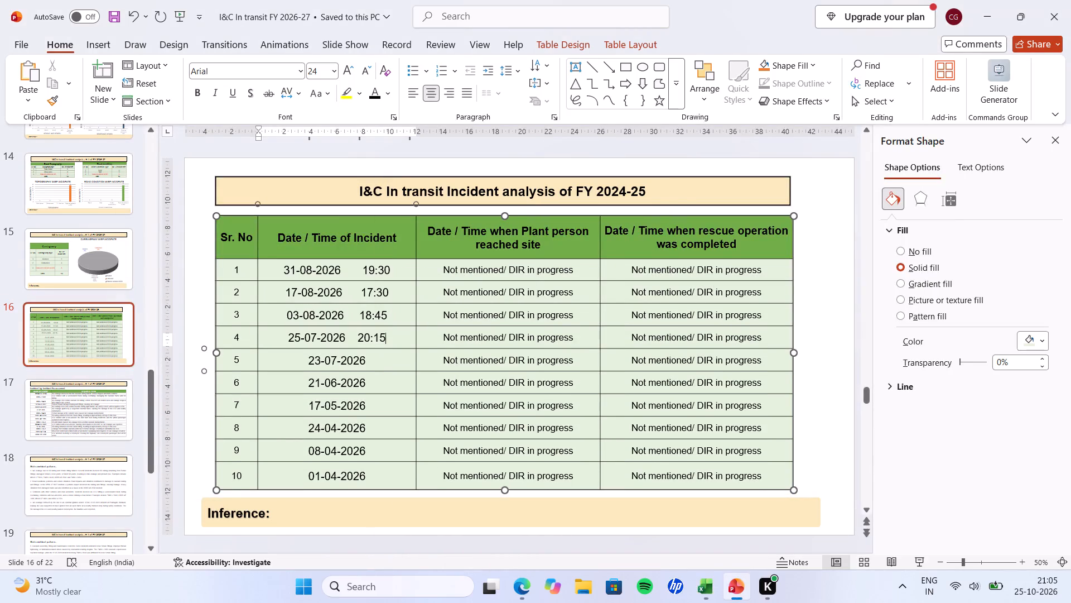
Add spacing after row 5's date and paste the incident time 05:00 from the Excel report there as text only.
left_click(380, 363)
key("space")
key("space")
key("space")
key("space")
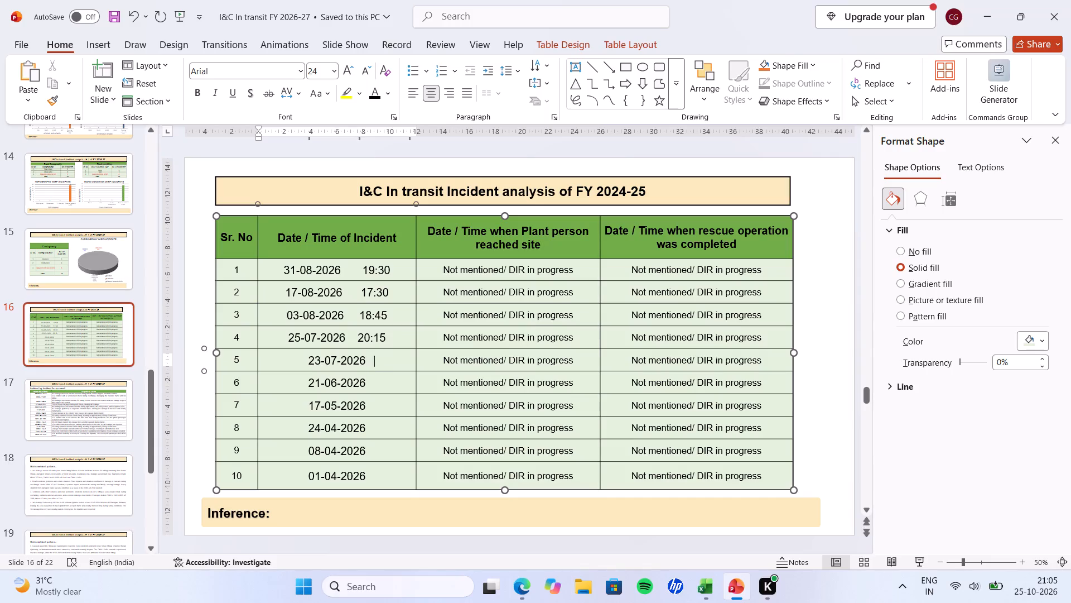
key("space")
key("space")
key("alt+Tab")
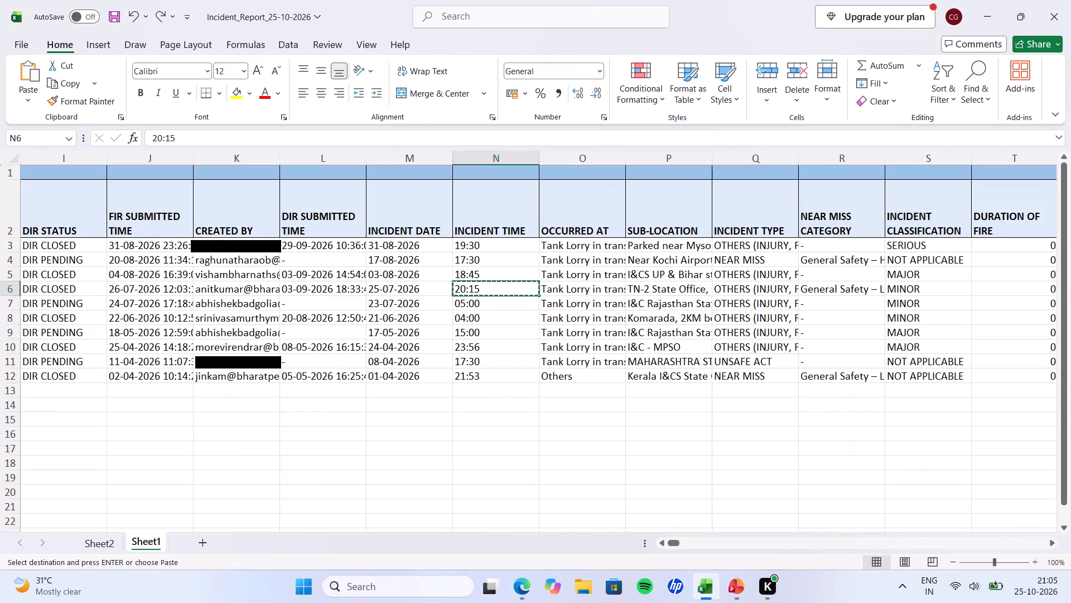
left_click(489, 303)
key("ctrl+c")
key("alt+Tab")
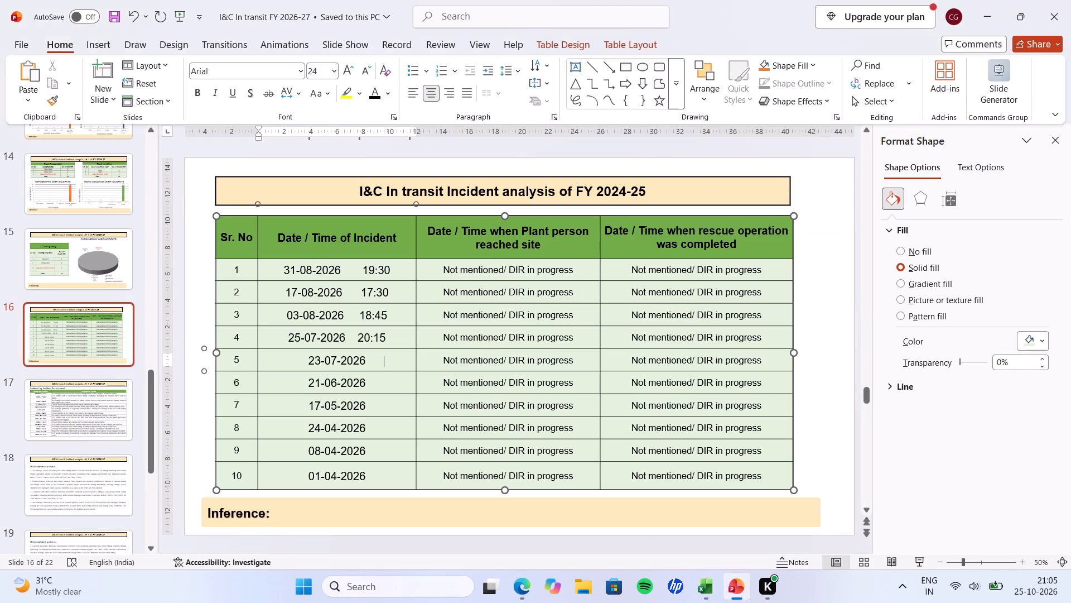
right_click(396, 360)
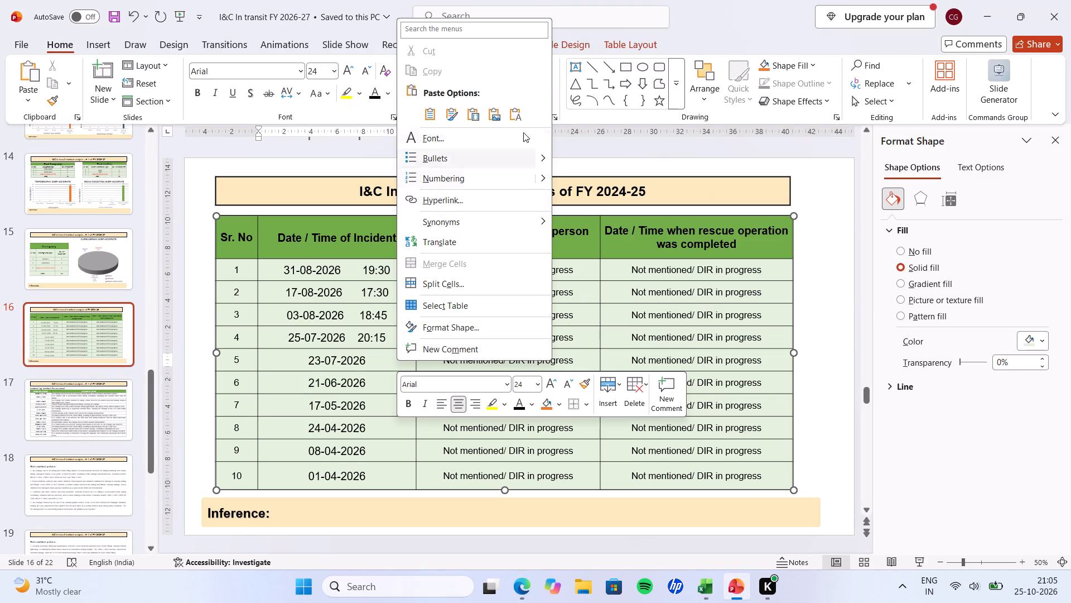
left_click(519, 112)
Add the Excel incident time 04:00 after row 6's date as spaced plain text, removing the extra blank lines in rows 5 and 6.
key("alt+Tab")
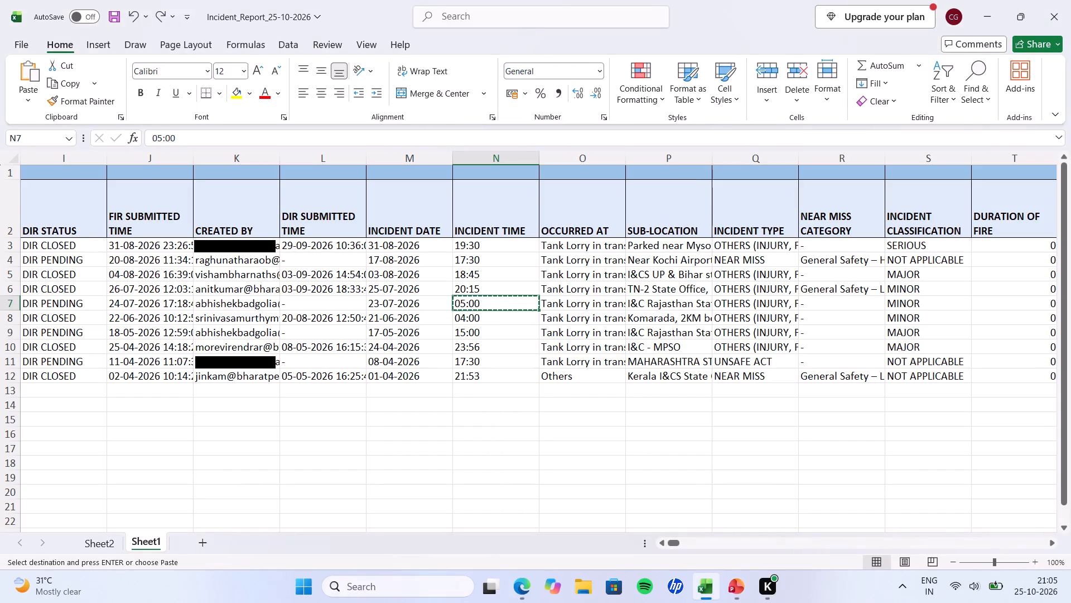
left_click(472, 323)
key("ctrl+c")
key("alt+Tab")
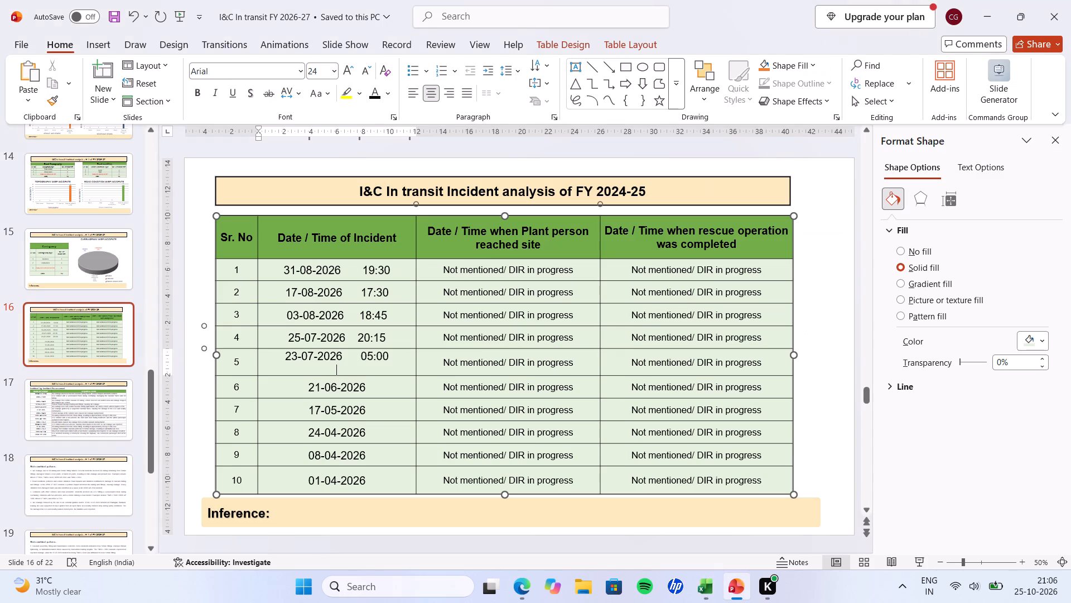
key("BackSpace")
left_click(384, 383)
key("space")
key("space")
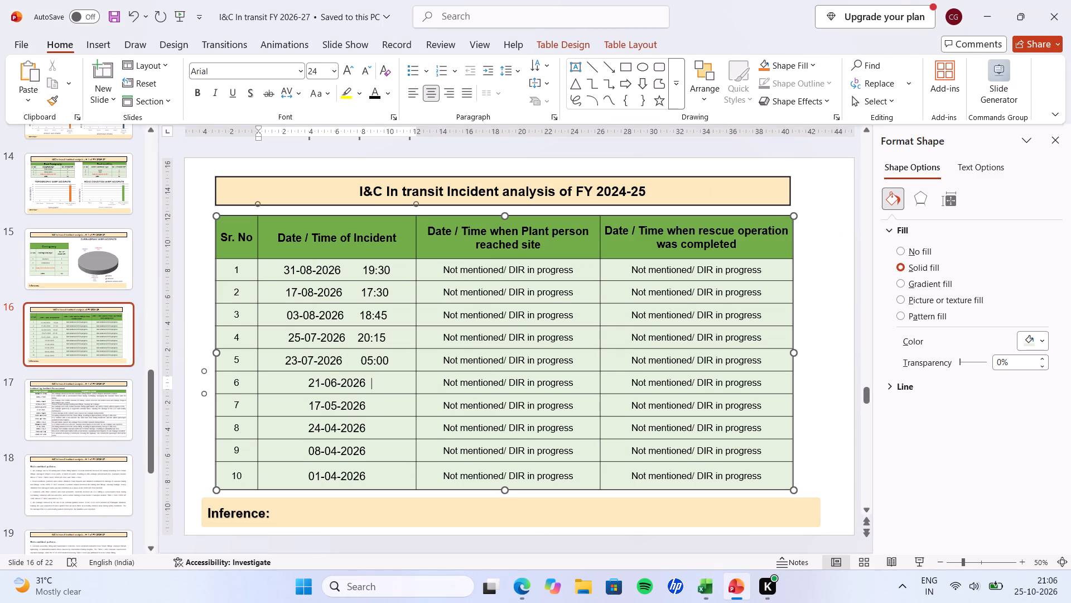
key("space")
key("space")
key("space")
key("space")
key("ctrl+v")
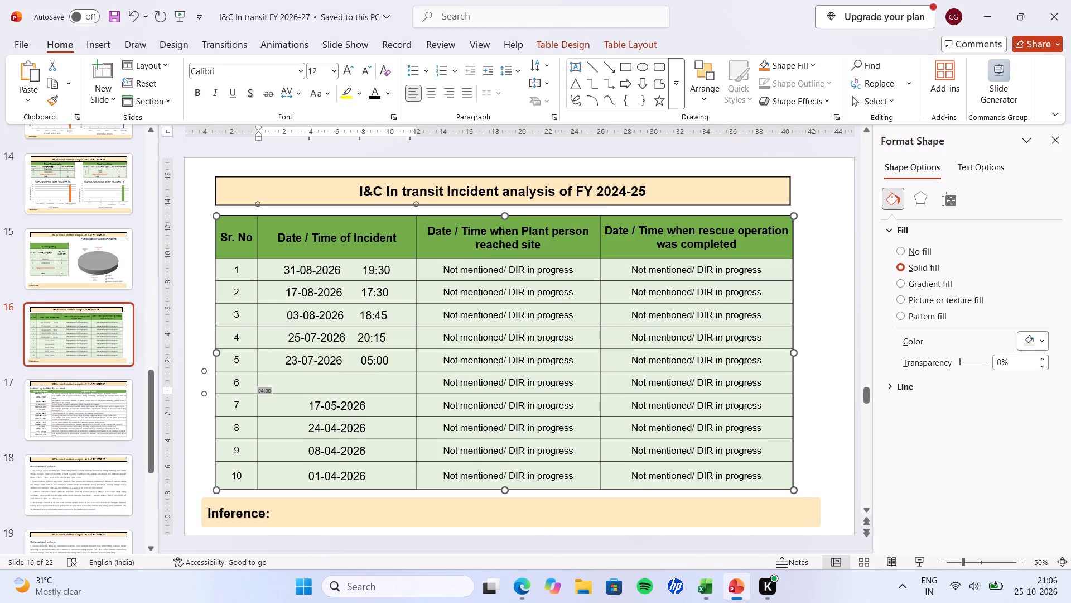
key("ctrl+z")
right_click(384, 383)
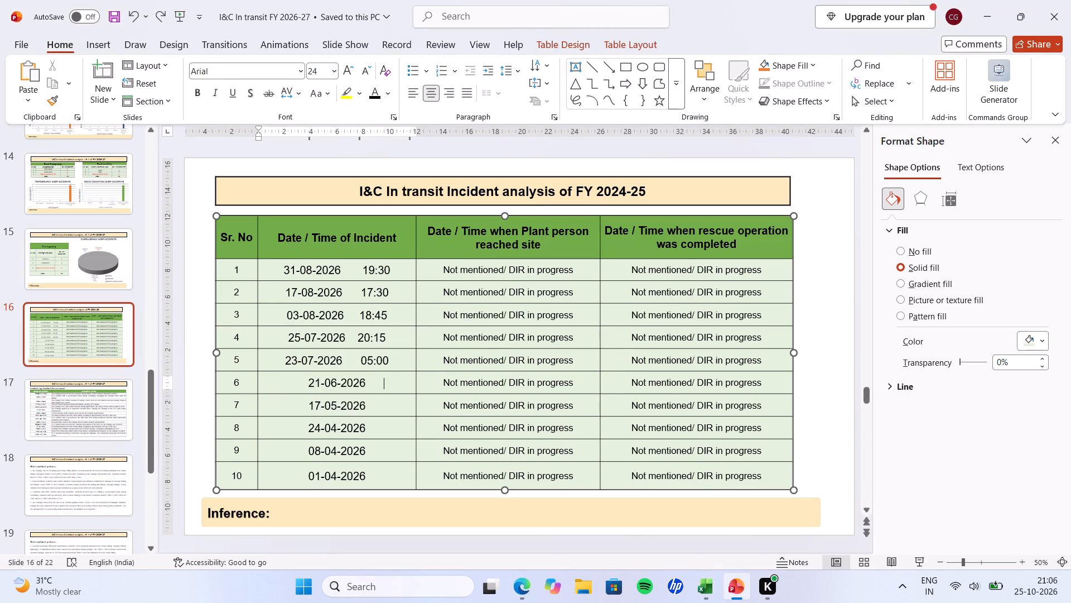
left_click(506, 140)
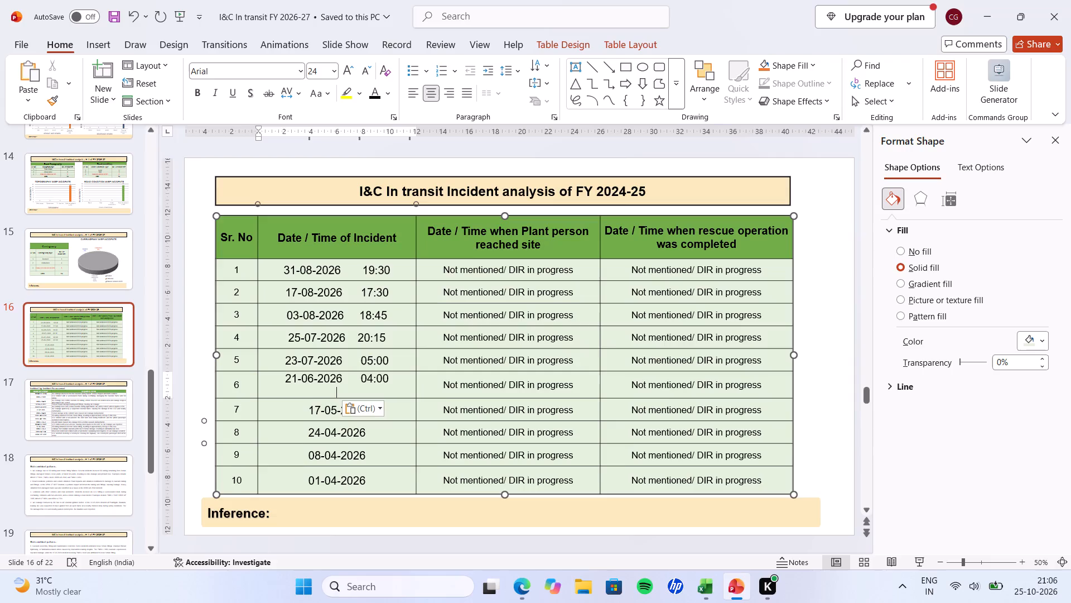
key("BackSpace")
Paste the Excel incident time 15:00 after row 7's date as text only and insert spacing between date and time.
key("alt+Tab")
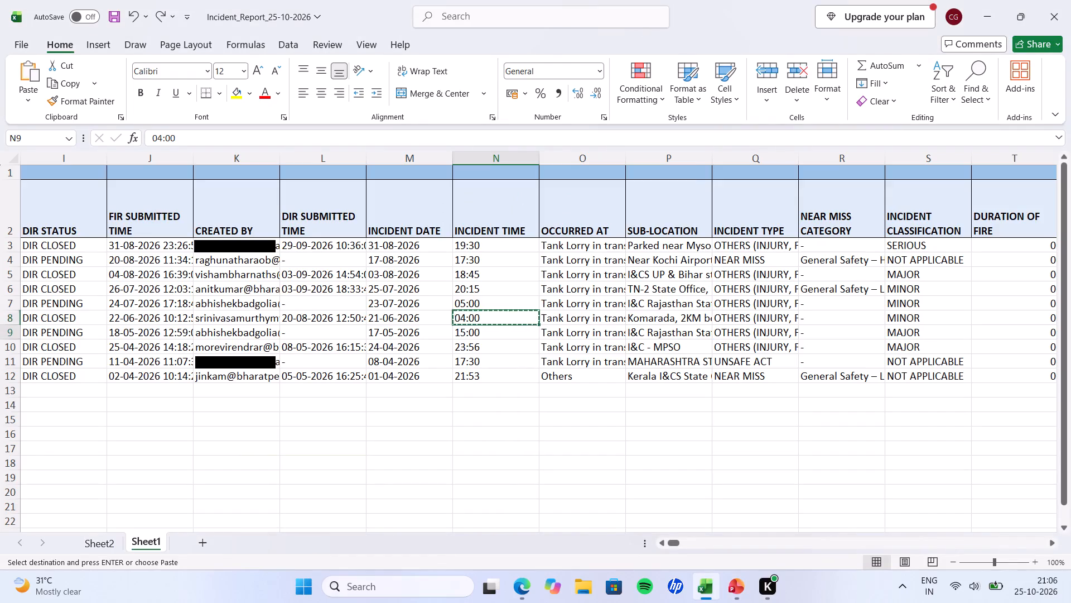
left_click(487, 336)
key("ctrl+c")
key("Tab")
key("alt+Tab")
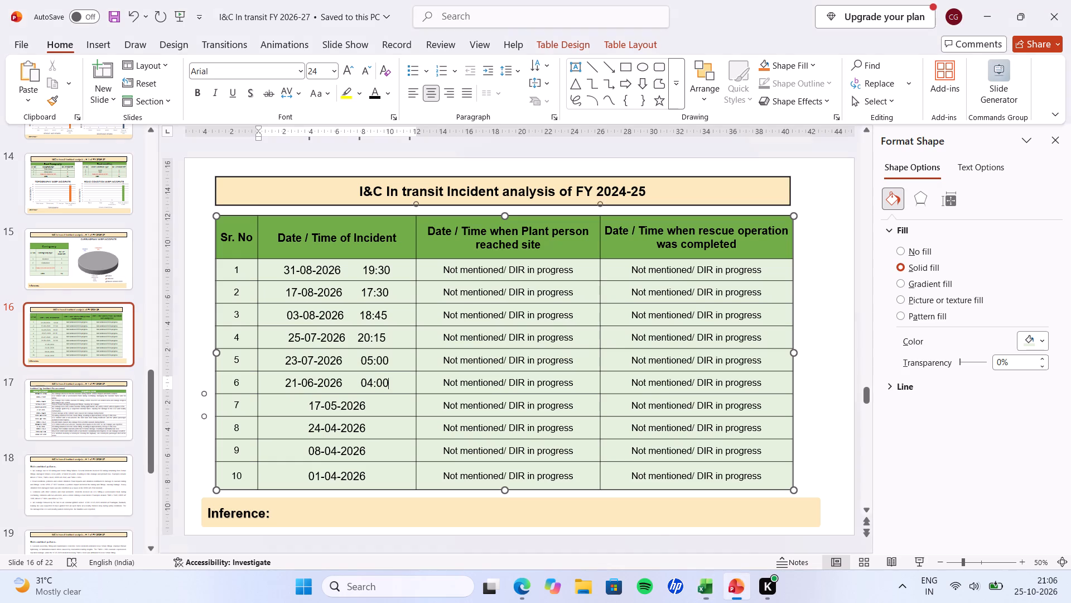
left_click(393, 404)
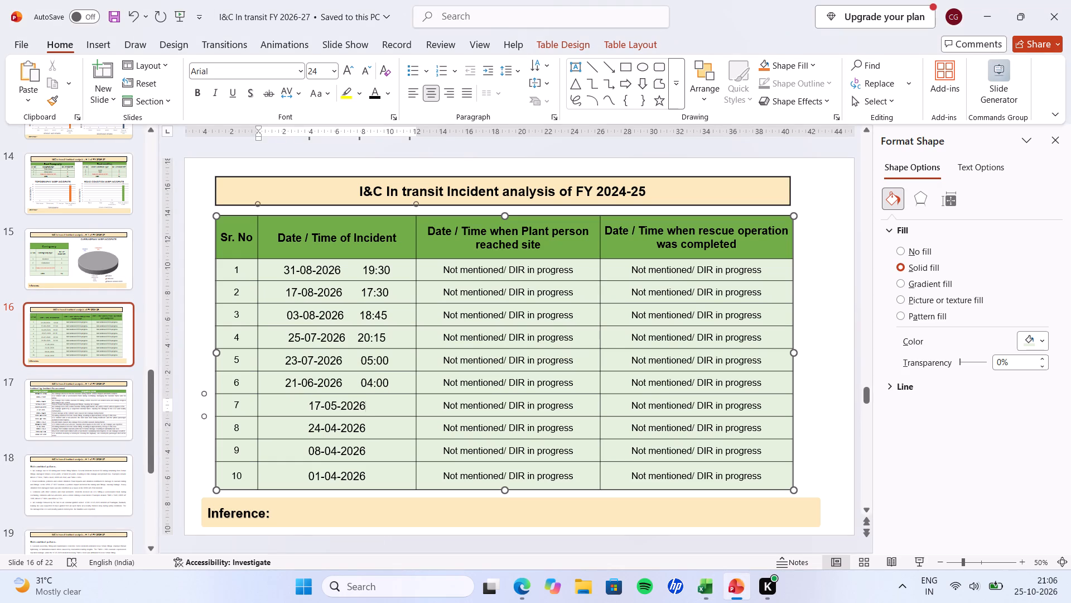
right_click(393, 404)
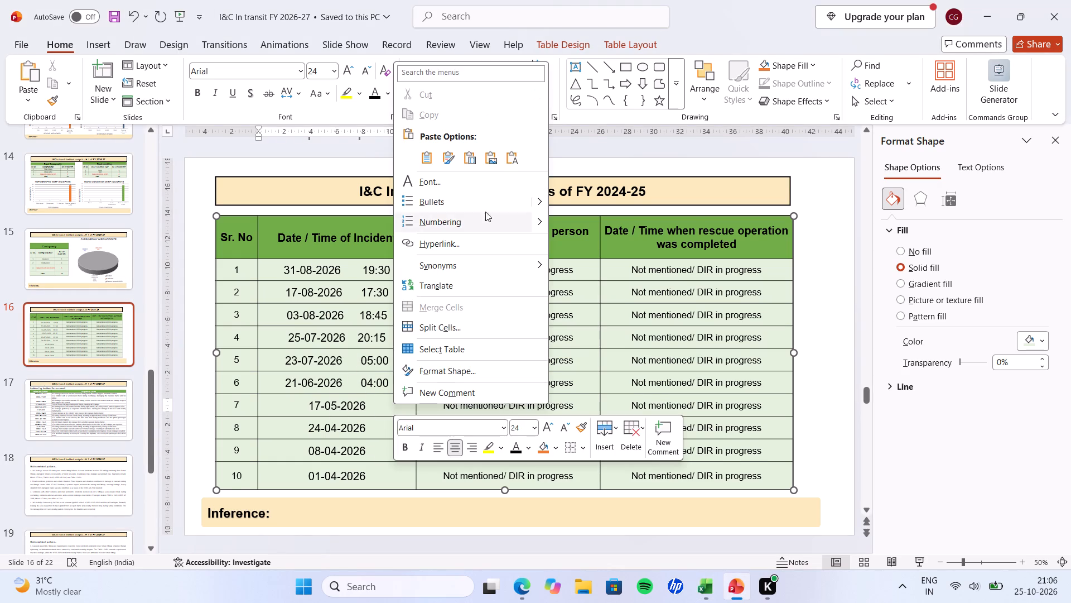
left_click(510, 147)
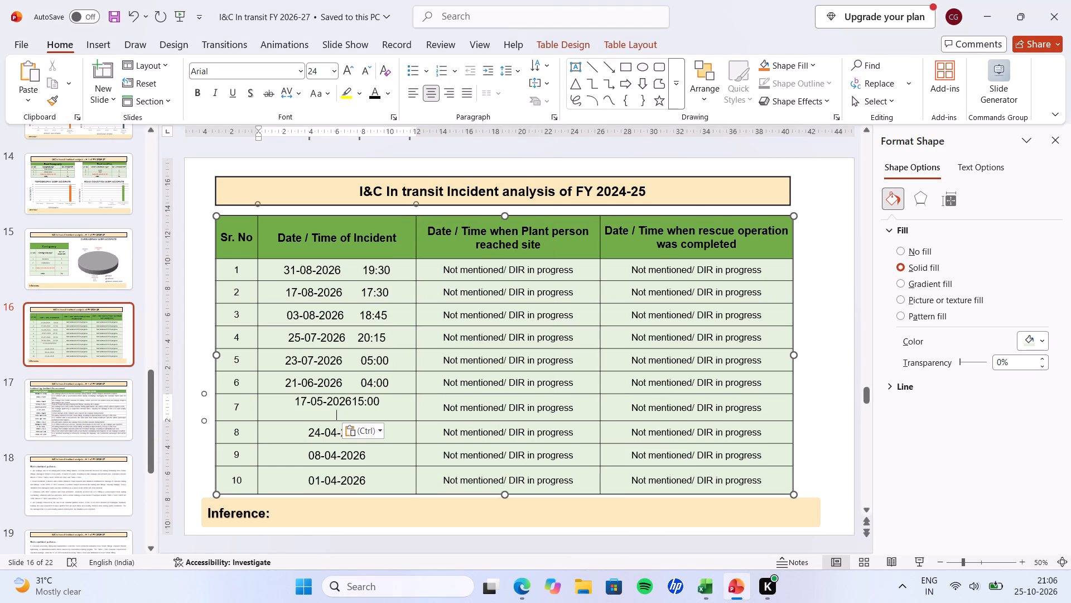
left_click(353, 403)
key("space")
key("space")
key("space")
key("space")
key("space")
key("space")
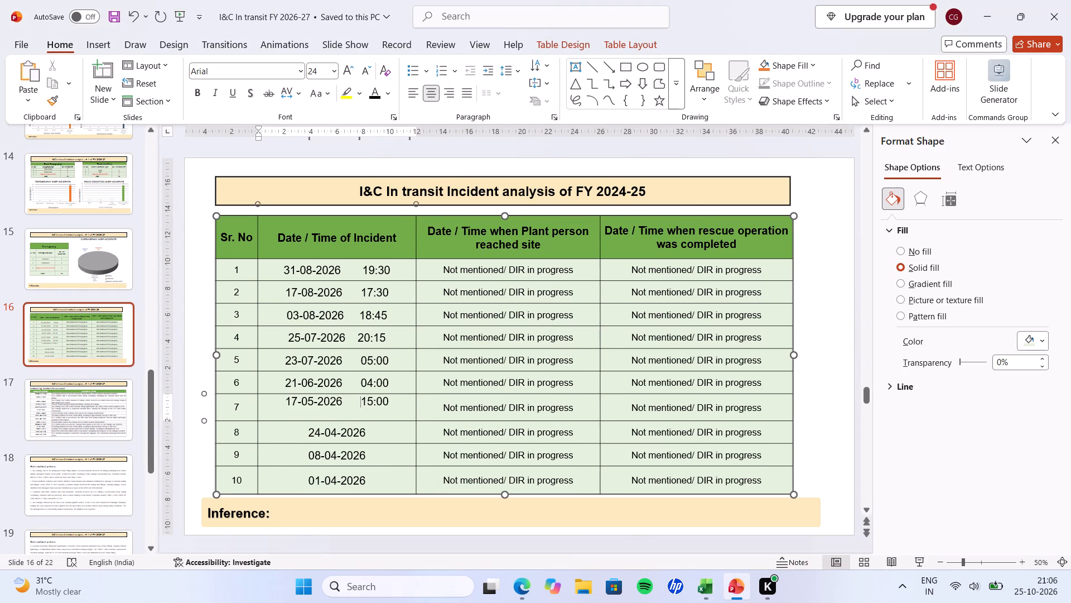
Copy the incident time 23:56 from the Excel report, and remove the extra blank line in row 7's date cell on slide 16.
key("alt+Tab")
left_click(464, 348)
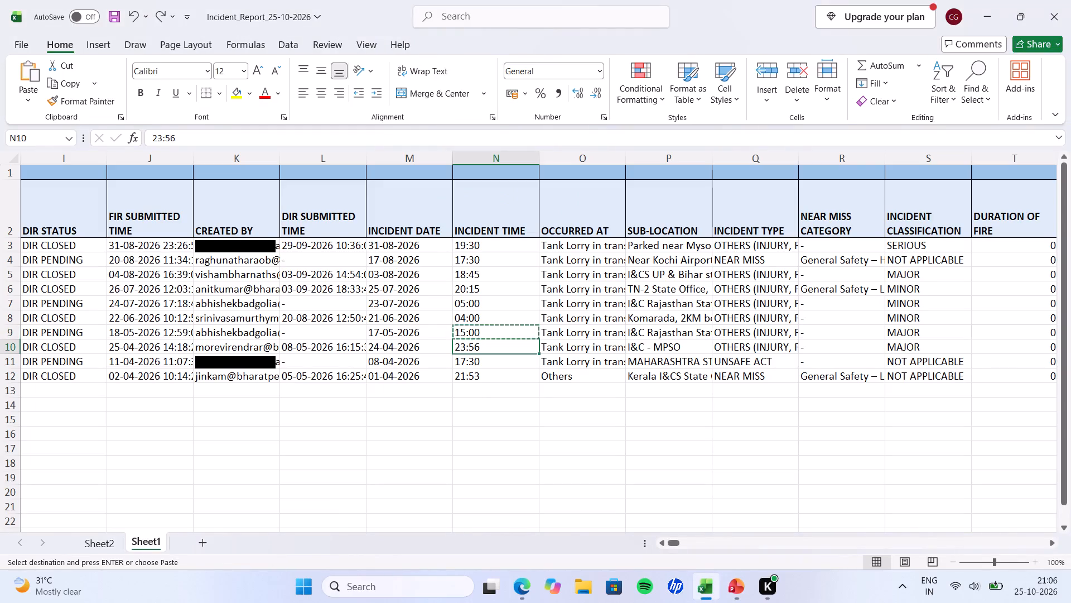
key("ctrl+c")
key("Tab")
key("alt+Tab")
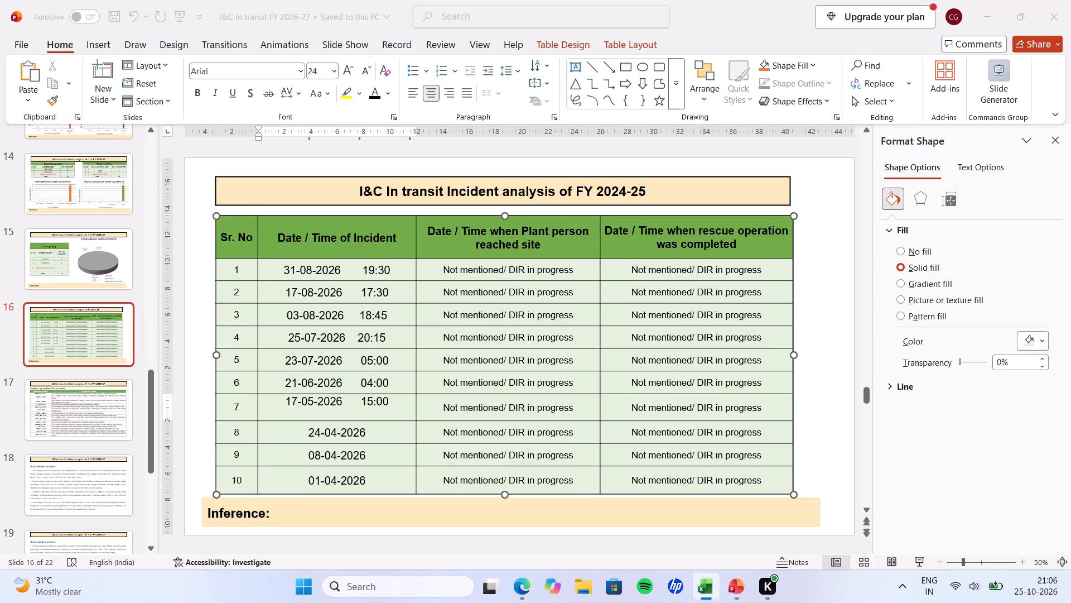
left_click(383, 413)
key("BackSpace")
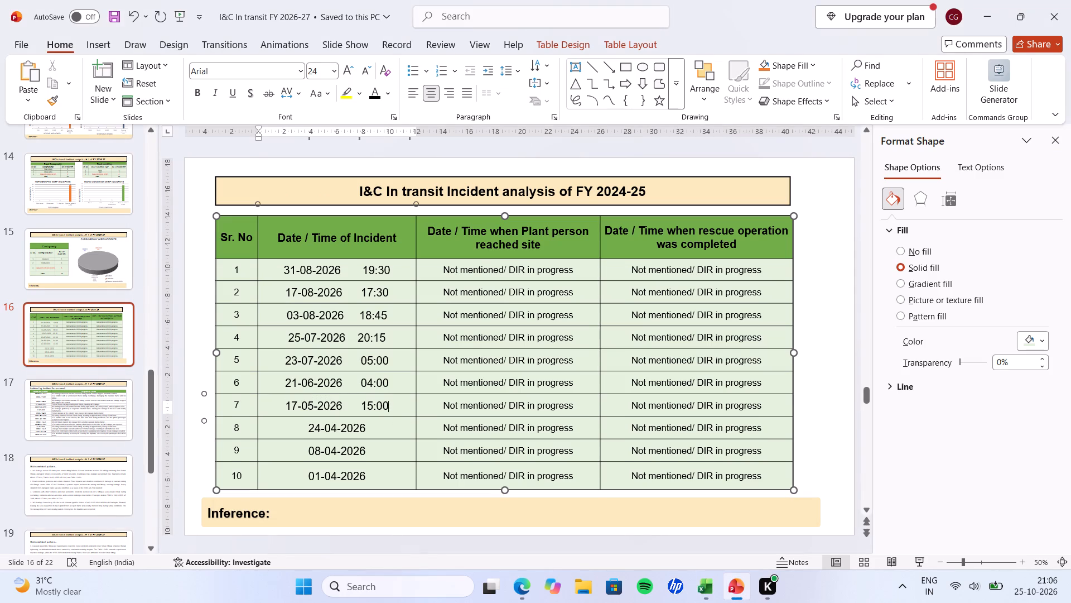
Paste the time 23:56 as text only after row 8's date and remove the extra blank line in the cell.
key("Down")
key("space")
key("space")
key("space")
key("space")
key("space")
key("space")
key("space")
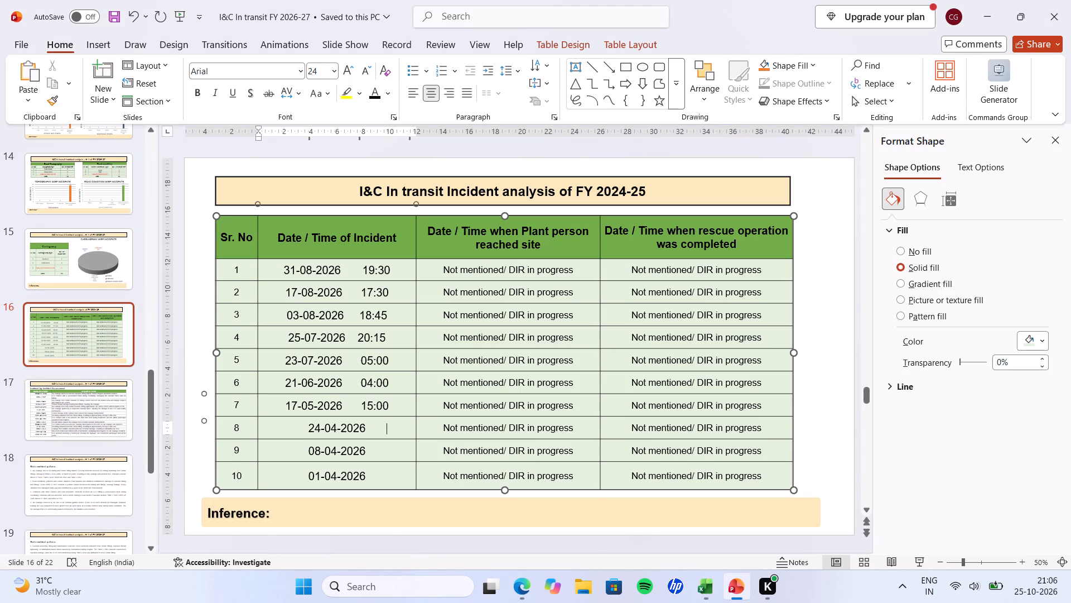
key("space")
key("ctrl+v")
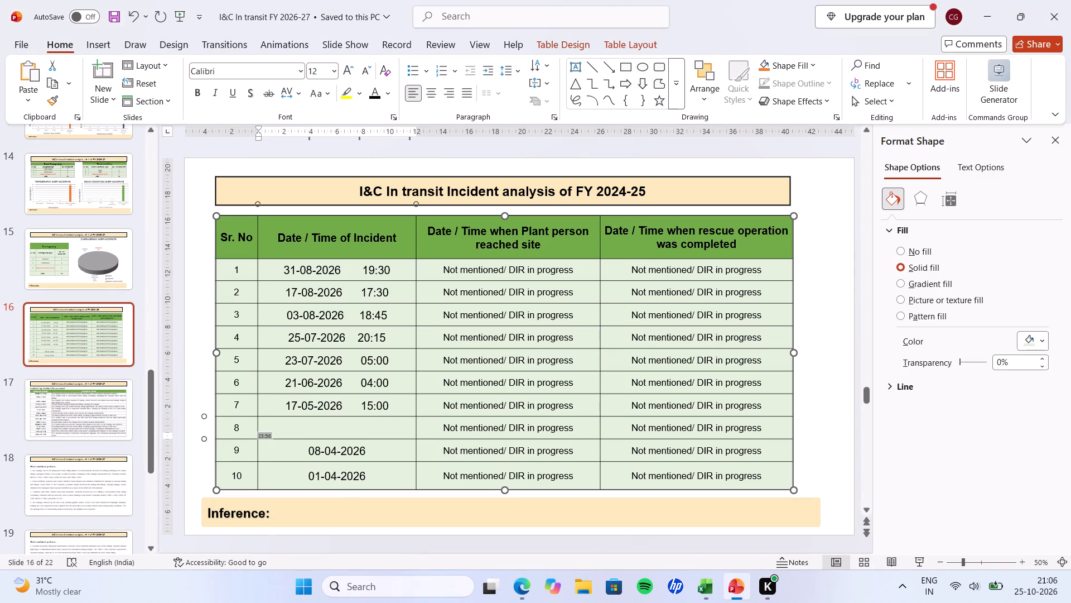
key("ctrl+z")
right_click(369, 433)
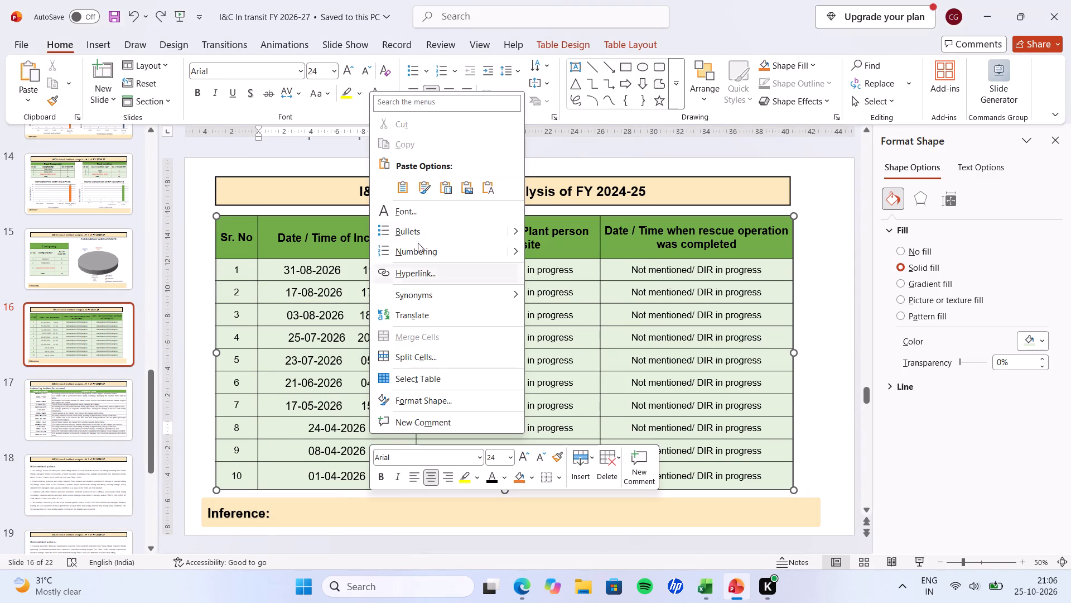
left_click(487, 189)
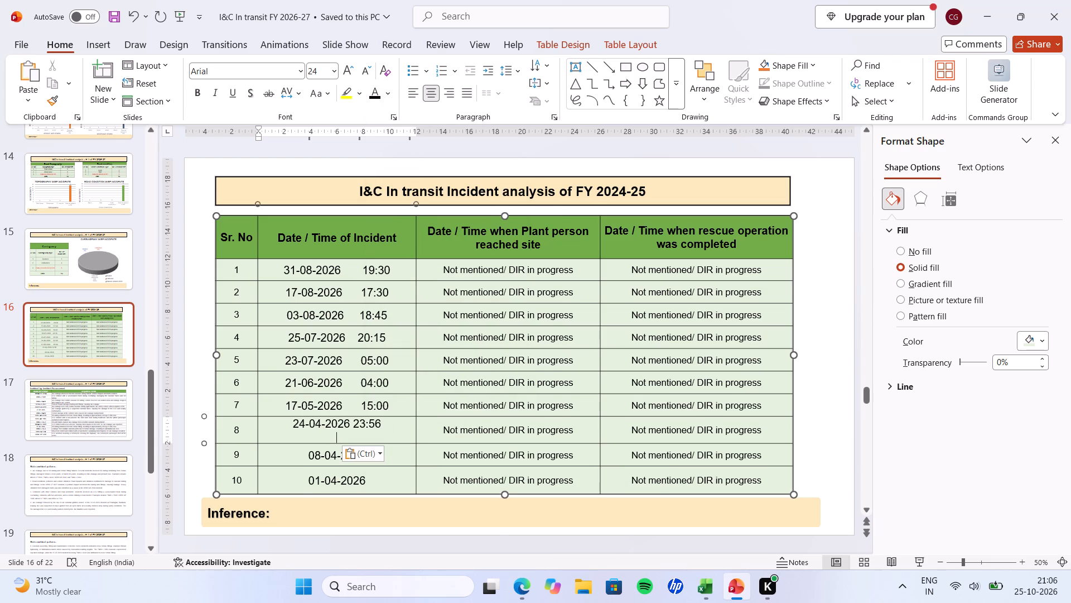
left_click_drag(349, 435, 305, 435)
key("ctrl+x")
key("BackSpace")
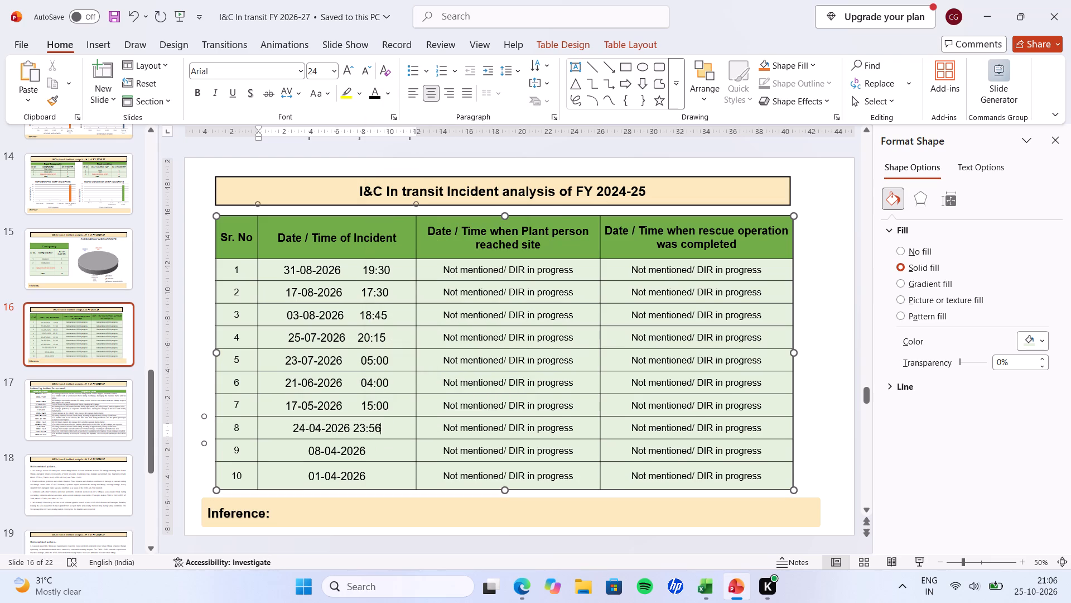
Widen the gap between row 8's date and its time 23:56 to match the rows above.
key("space")
left_click(351, 426)
key("space")
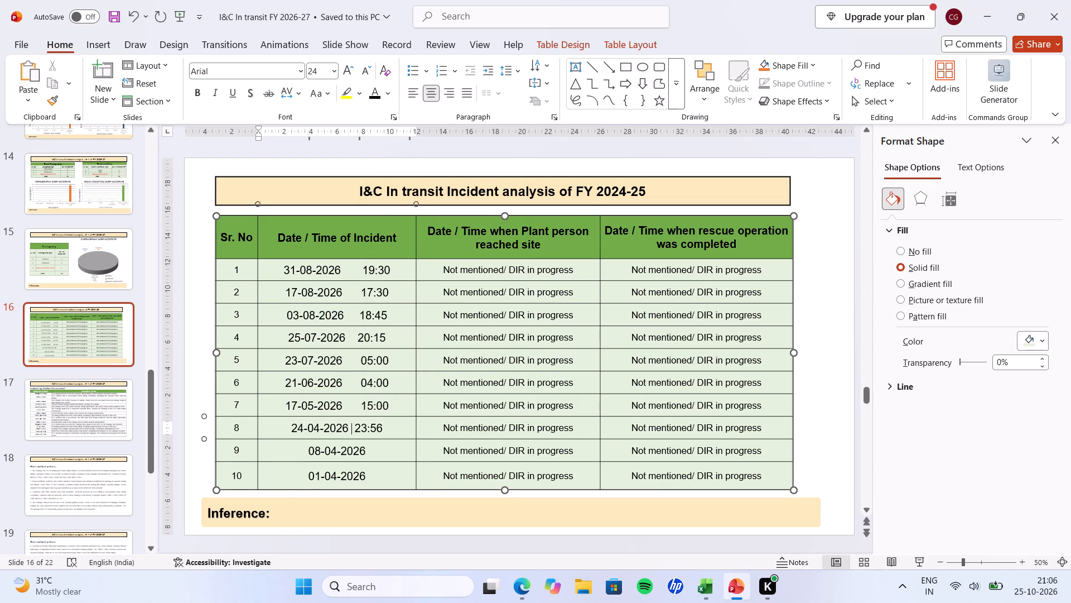
key("ctrl+v")
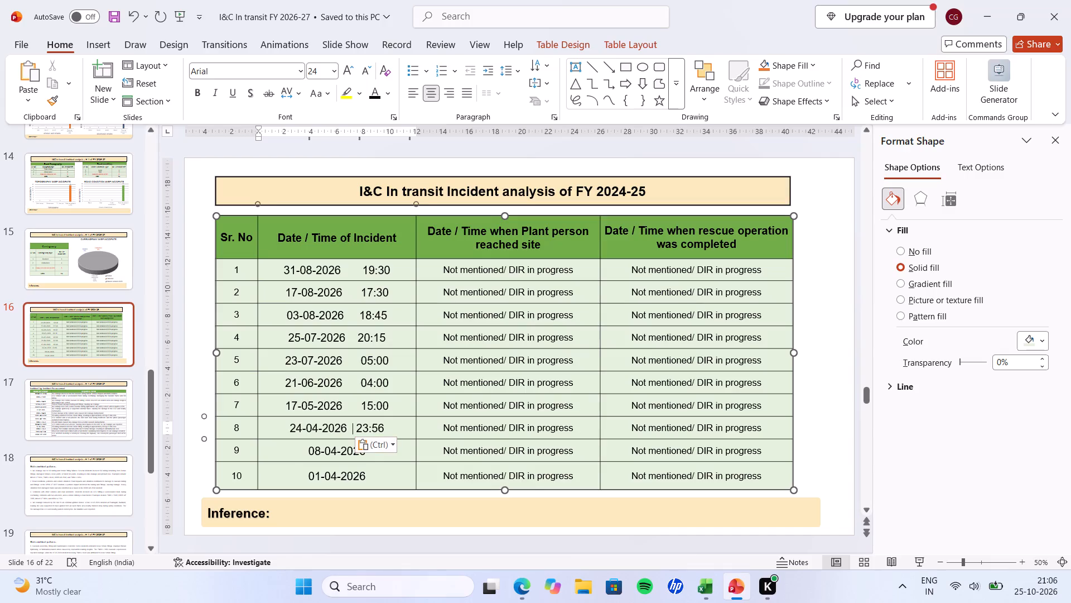
key("space")
key("space")
key("space")
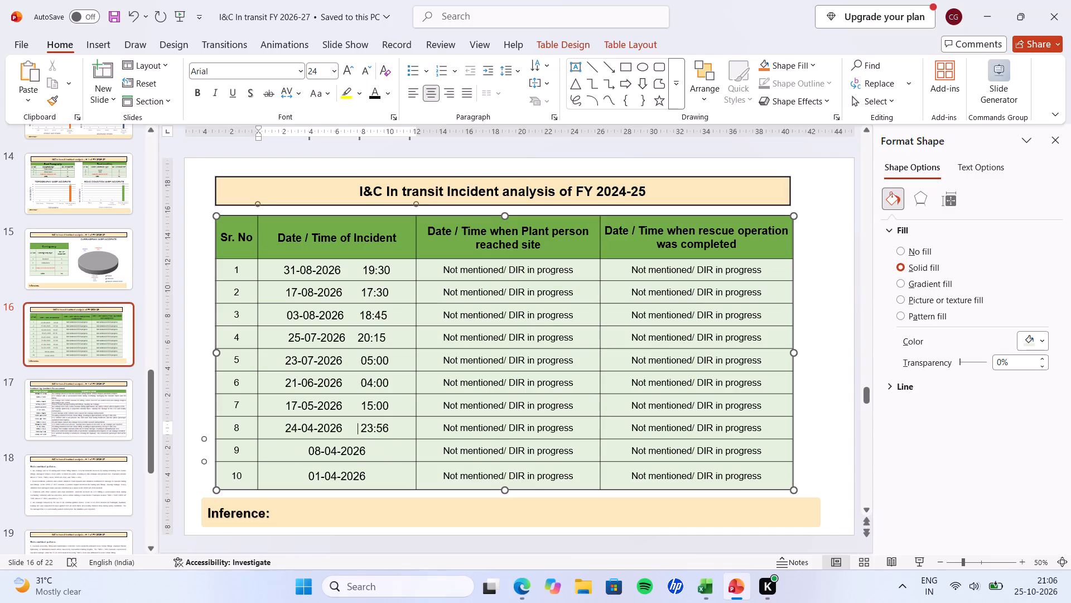
Copy the incident time 17:30 for 08-04-2026 from the Excel report and paste it as text only, spaced after row 9's date on slide 16.
left_click(372, 451)
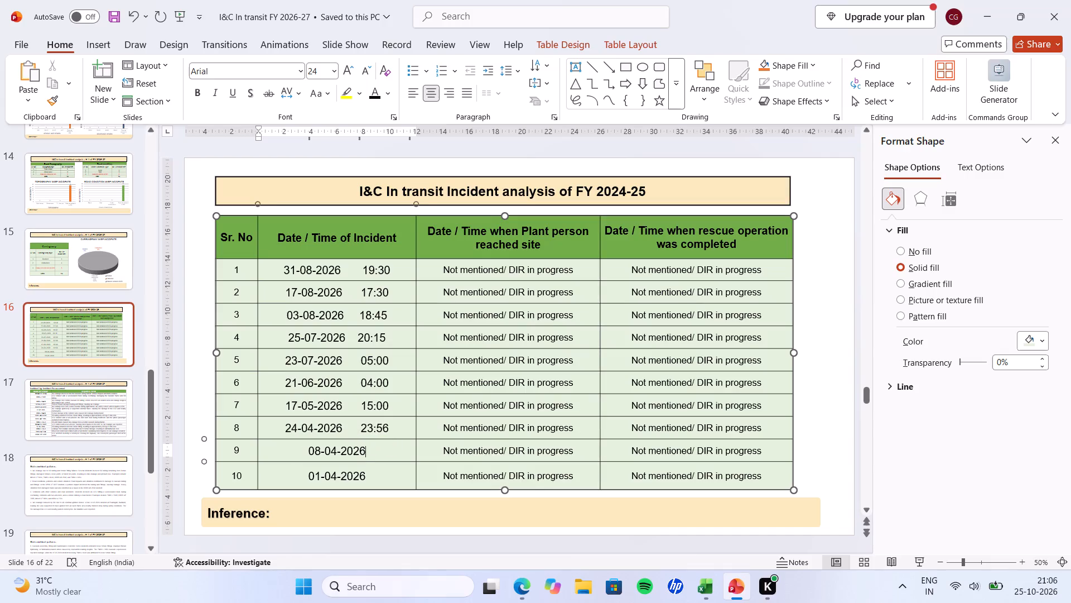
key("alt+Tab")
left_click(463, 365)
key("ctrl+c")
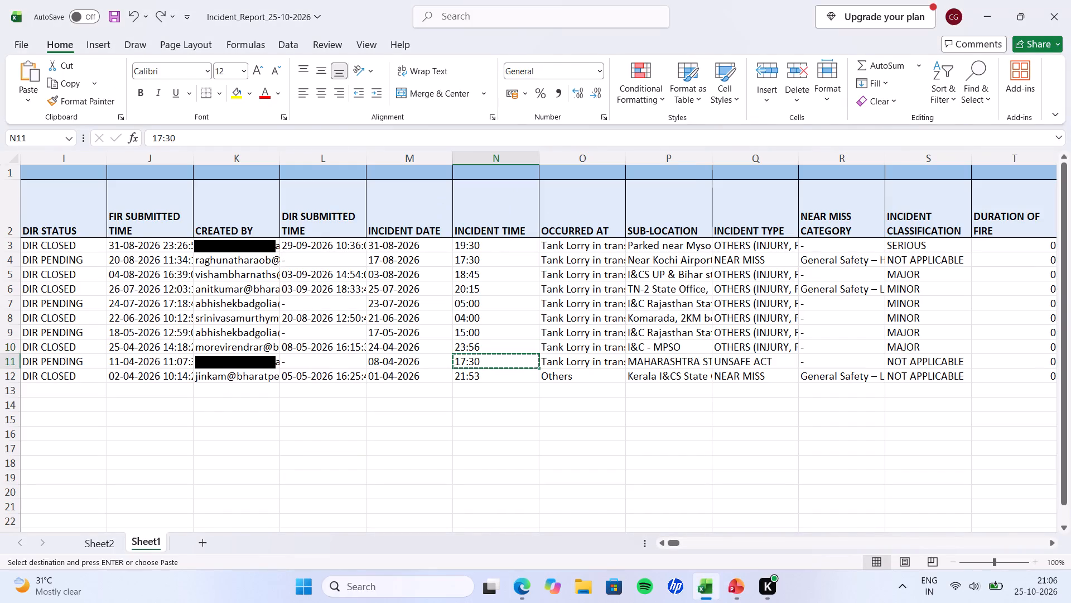
key("alt+Tab")
key("space")
key("space")
key("space")
key("space")
key("space")
key("space")
key("space")
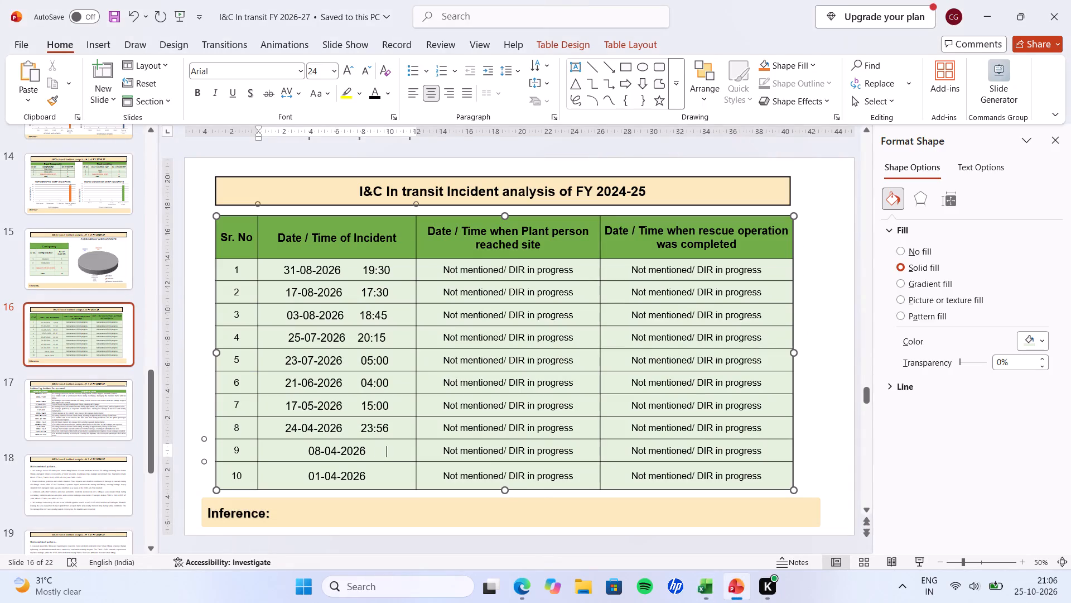
right_click(399, 446)
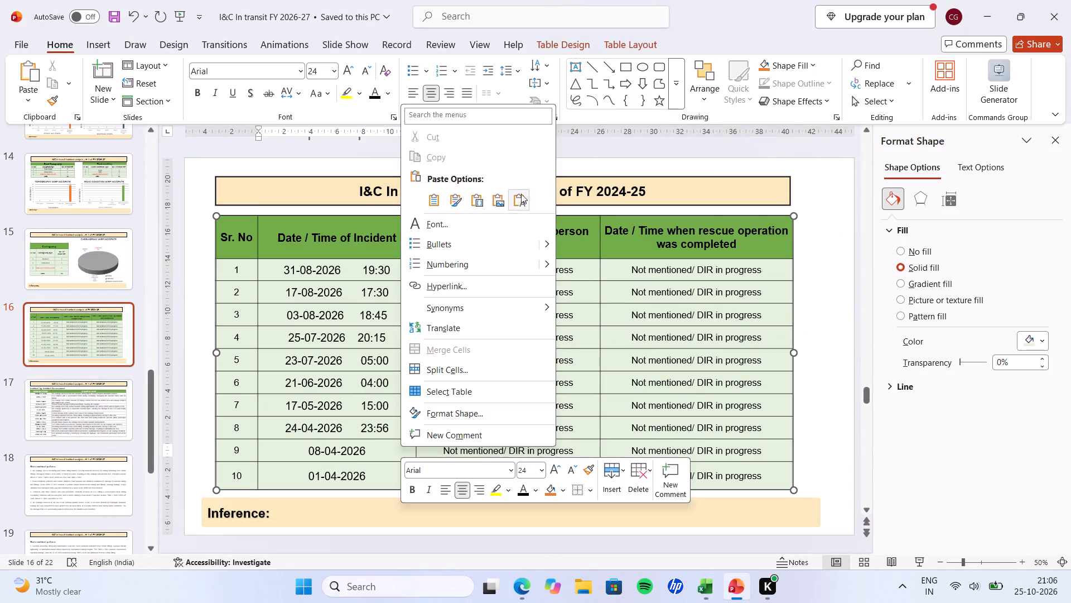
left_click(515, 198)
Copy the incident time 21:53 from the Excel report, and remove the extra blank line in row 9's date cell on slide 16.
key("alt+Tab")
left_click(489, 377)
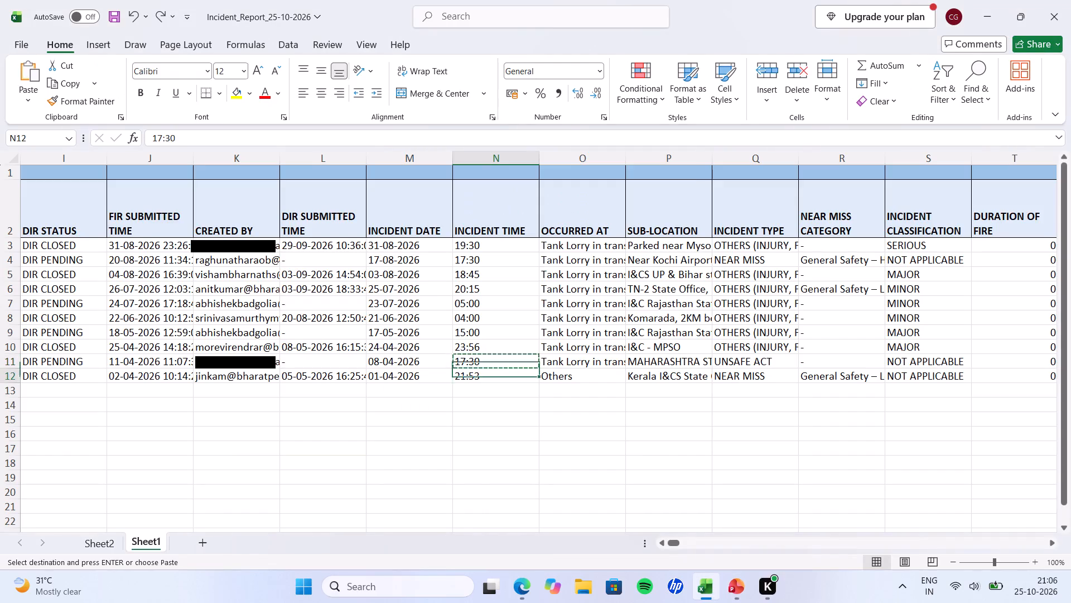
key("ctrl+c")
key("alt+Tab")
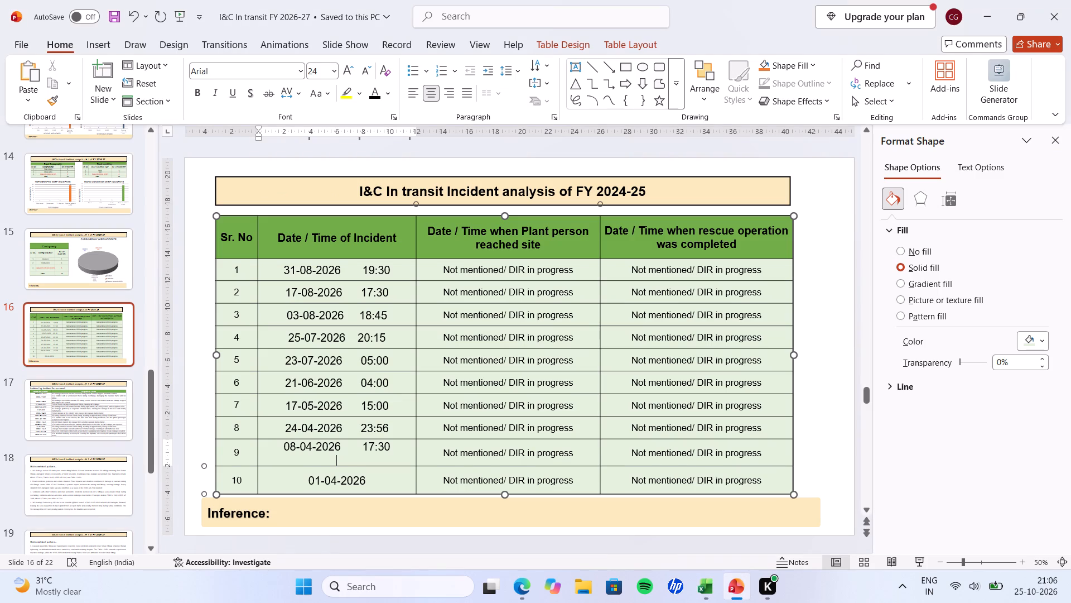
key("BackSpace")
Add spacing after row 10's date, paste the time 21:53 as text only, and trim one space from the gap.
left_click(393, 473)
key("space")
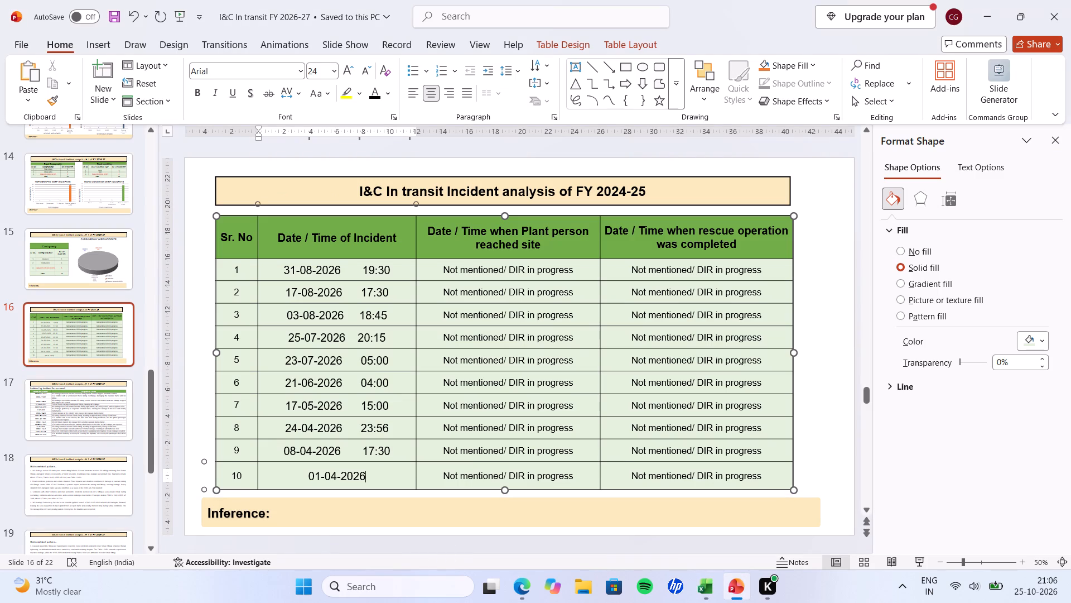
key("space")
key("space")
key("space")
key("space")
key("space")
key("space")
key("space")
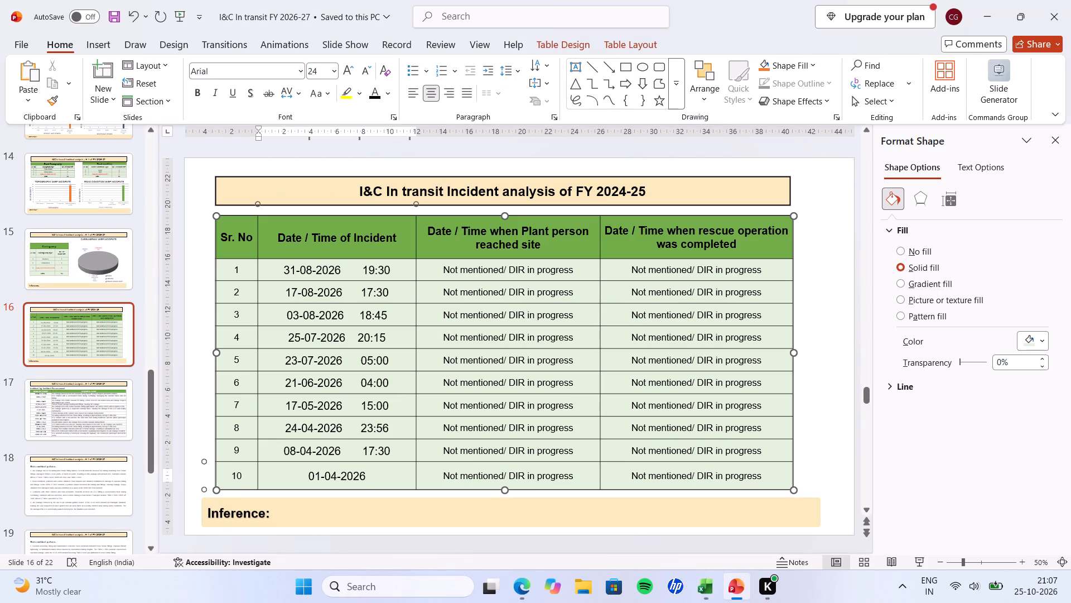
right_click(393, 475)
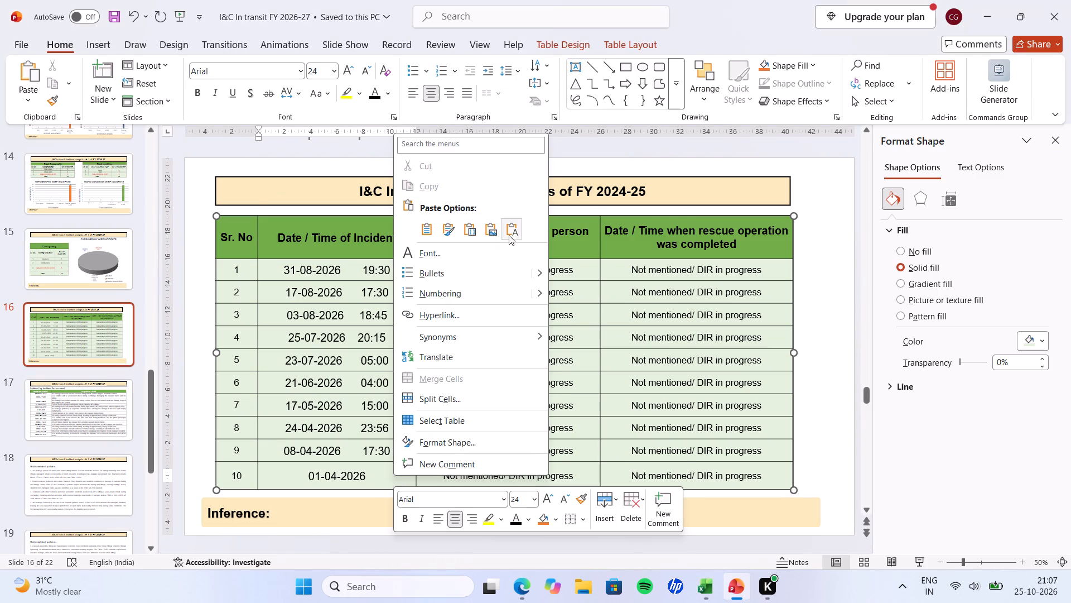
left_click(513, 233)
left_click(354, 475)
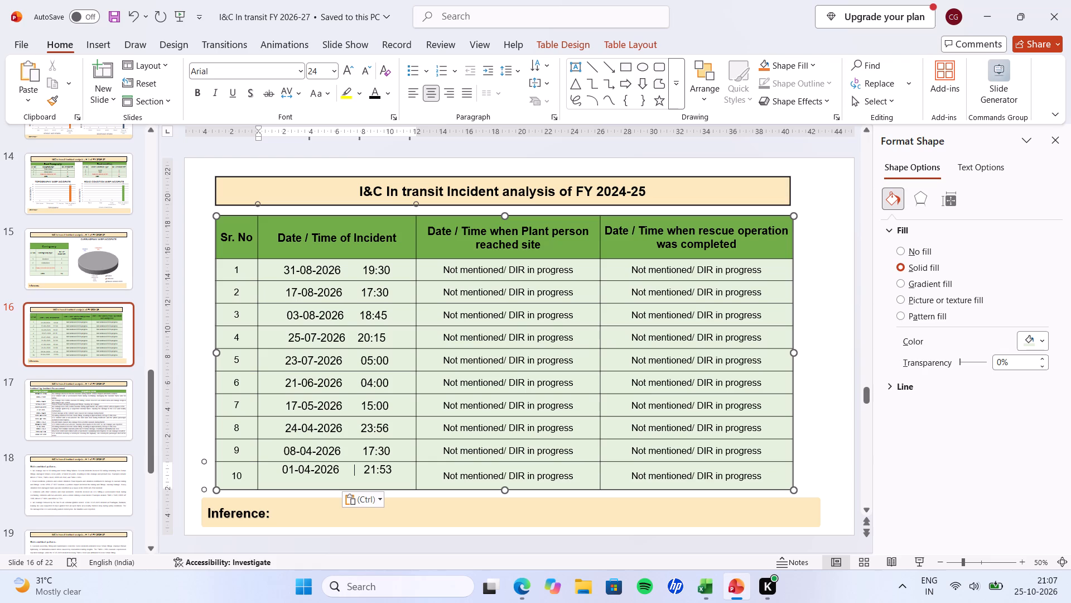
key("BackSpace")
Widen the gaps between date and time in rows 8, 7, 6 and 5 to align the times in the column.
left_click(356, 429)
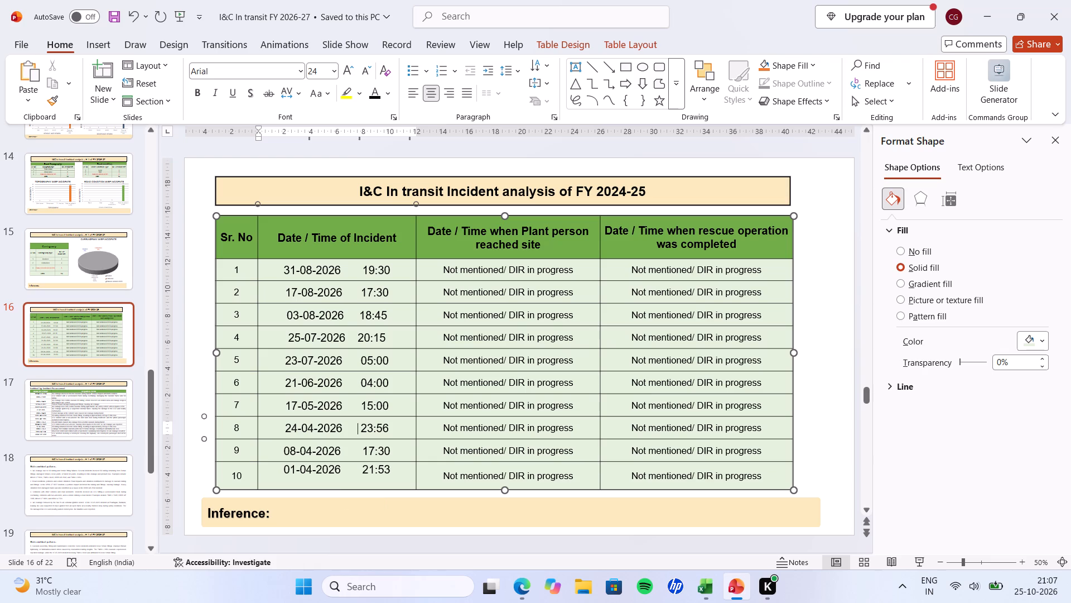
key("space")
left_click(343, 411)
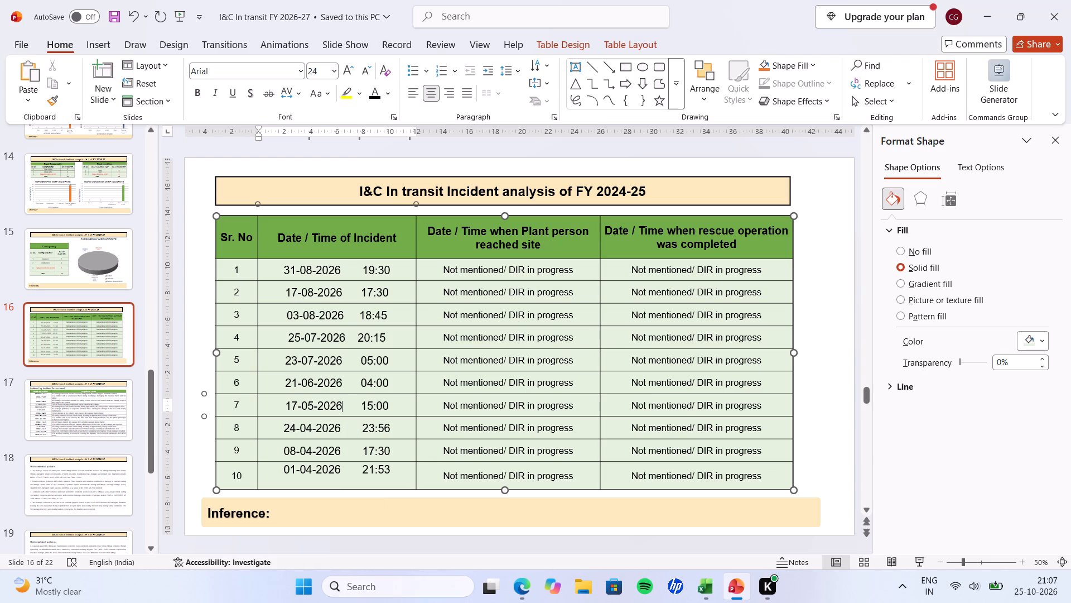
key("space")
left_click(344, 385)
key("space")
key("space")
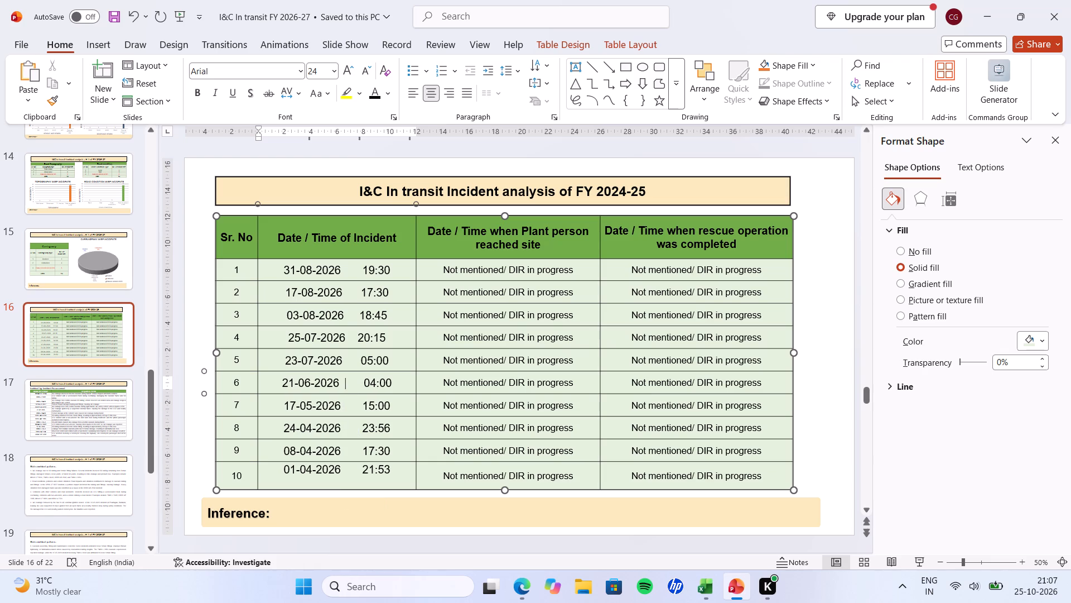
left_click(353, 363)
key("space")
key("space")
Widen the gap between row 4's date 25-07-2026 and its time 20:15 to align with the rows below.
left_click(350, 345)
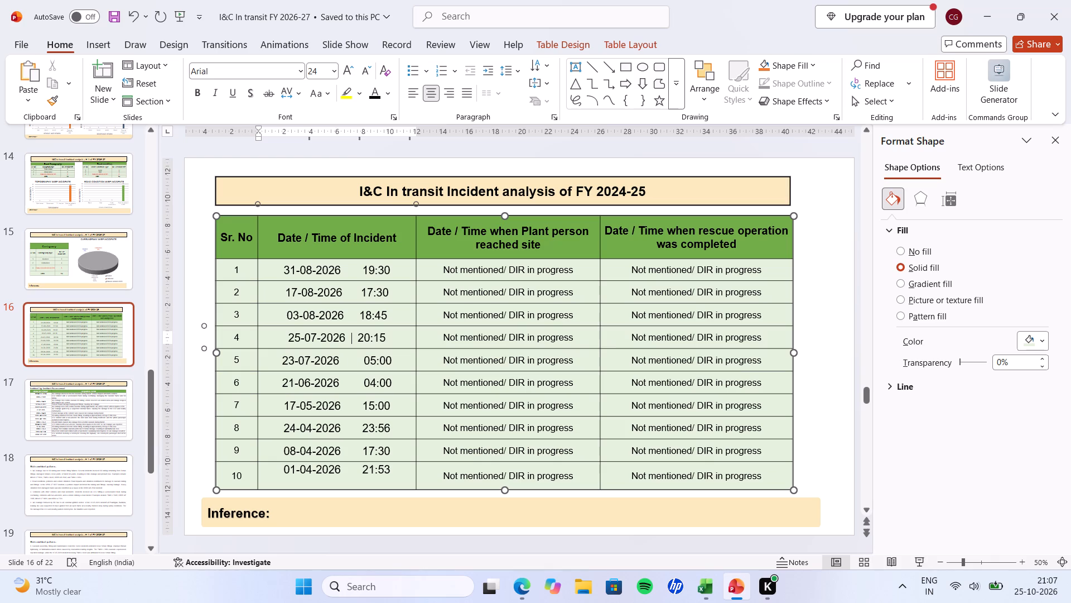
key("space")
key("space")
key("space")
key("space")
key("space")
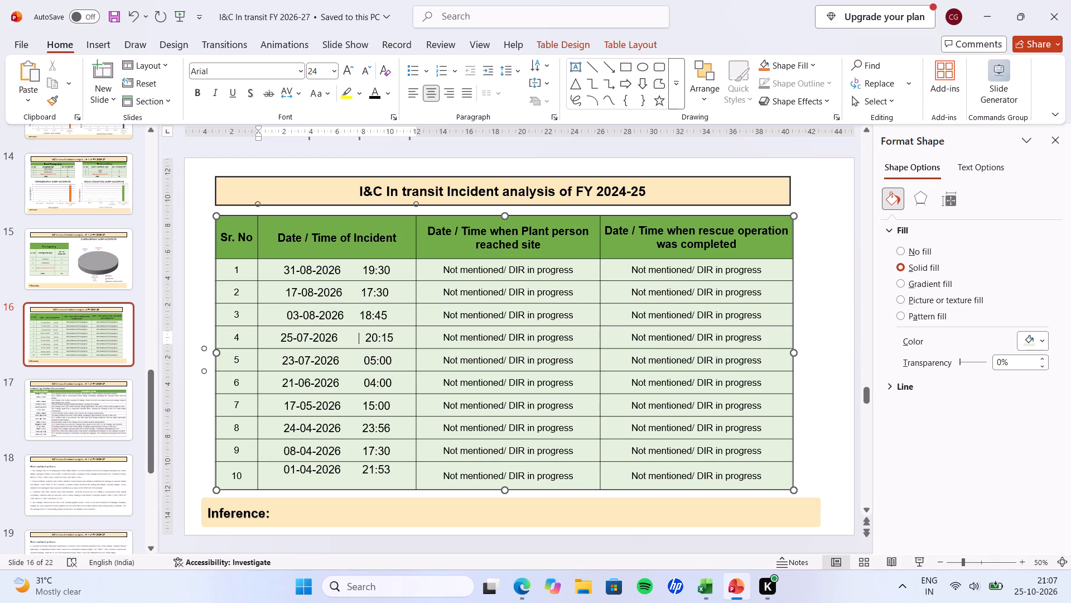
key("BackSpace")
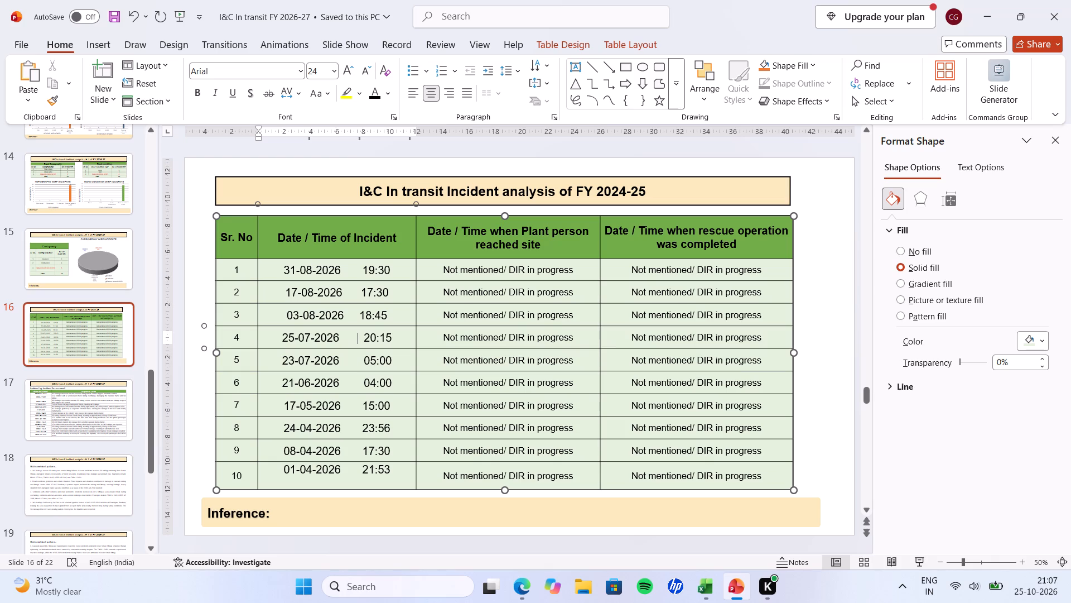
Widen the gaps between date and time in rows 3, 2 and 1 to align with the rows below.
left_click(357, 314)
key("space")
key("space")
key("space")
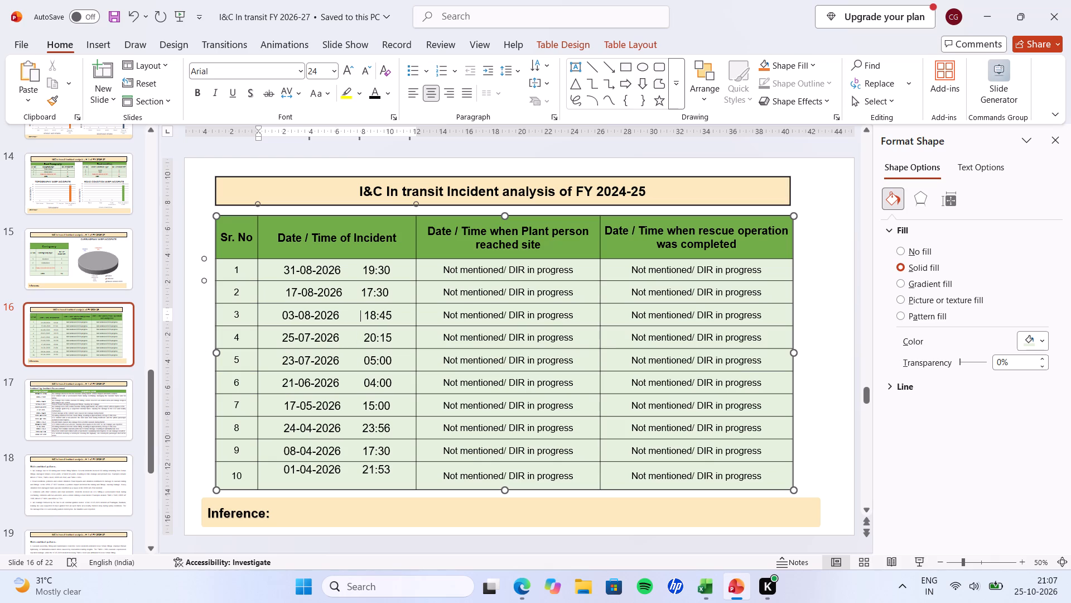
left_click(351, 286)
key("space")
key("space")
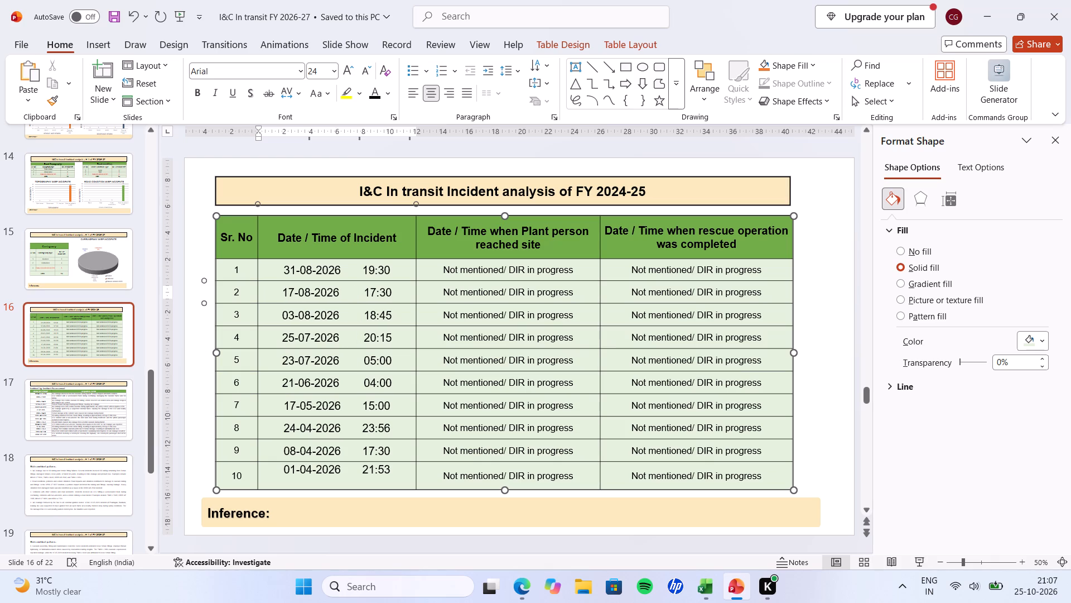
left_click(359, 271)
key("space")
key("space")
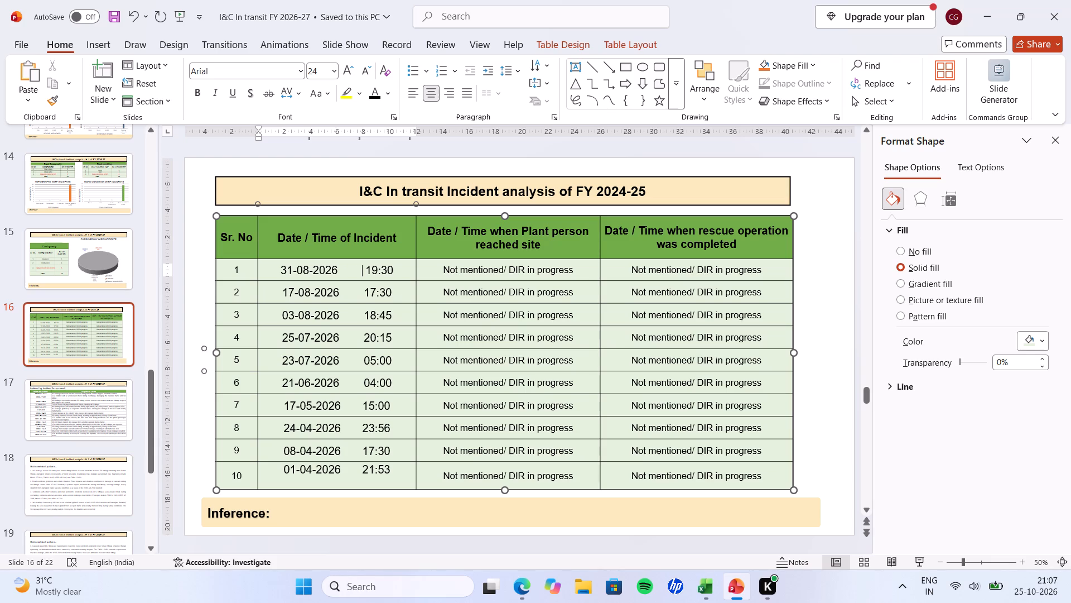
key("BackSpace")
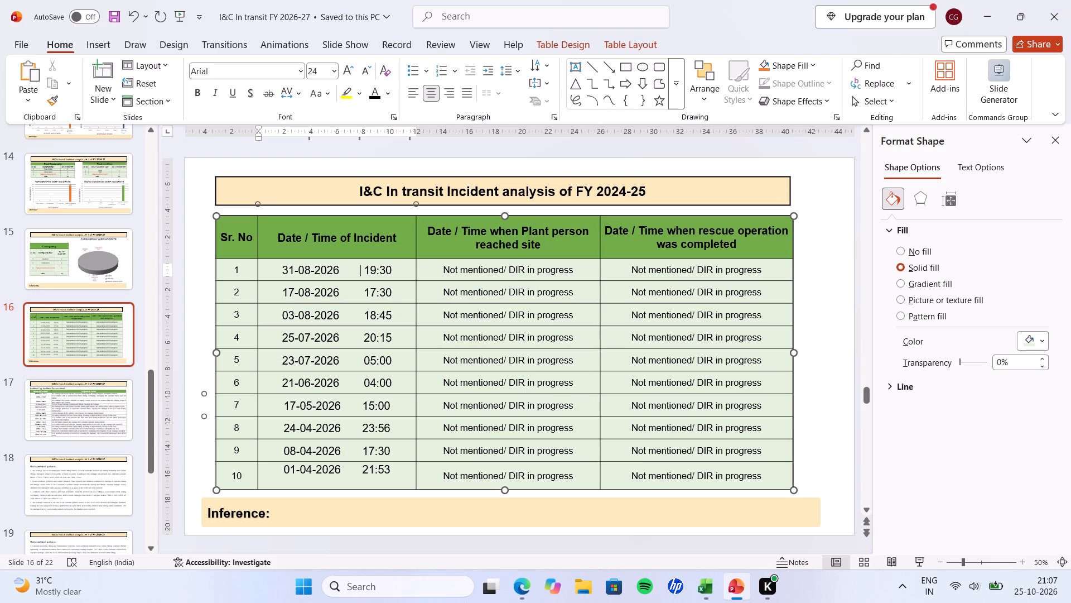
Add one more space between date and time in rows 8, 7, 9 and 10 to align with the upper rows.
left_click(394, 423)
left_click(515, 445)
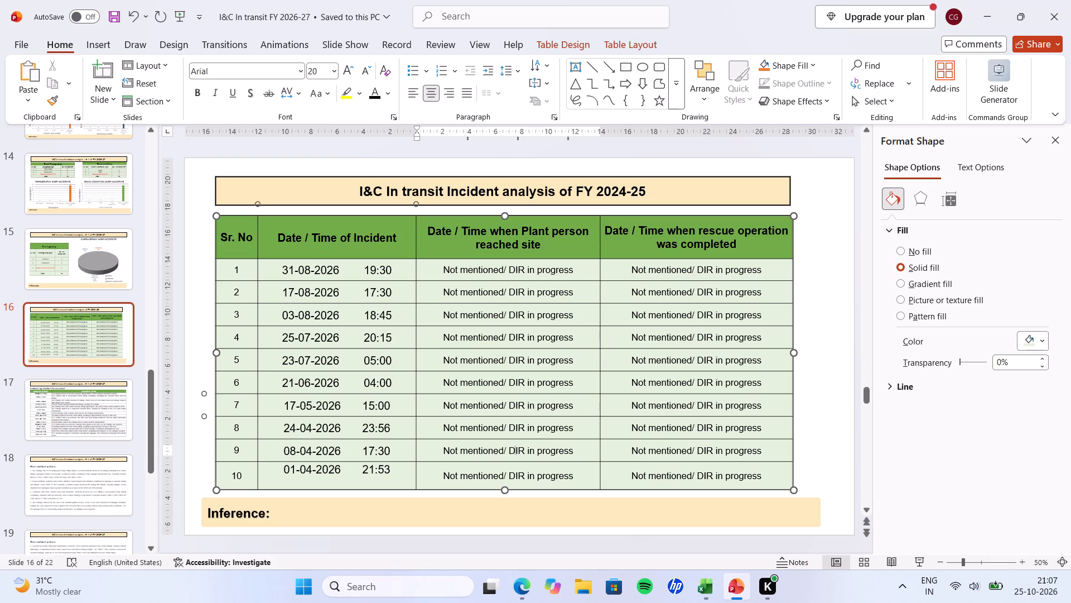
left_click(347, 425)
key("space")
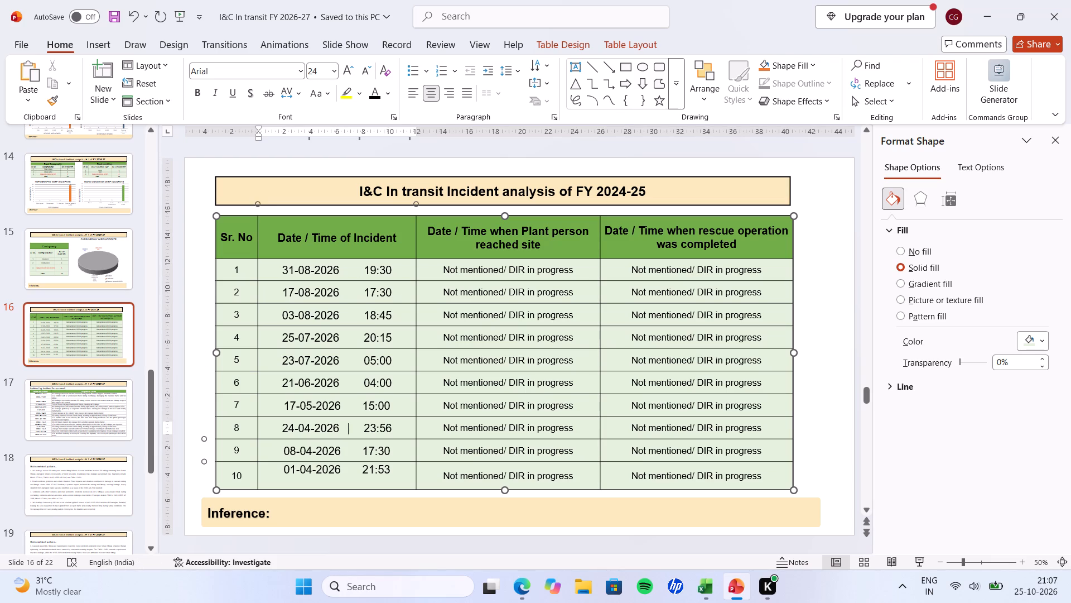
left_click(343, 403)
key("space")
left_click(343, 452)
key("space")
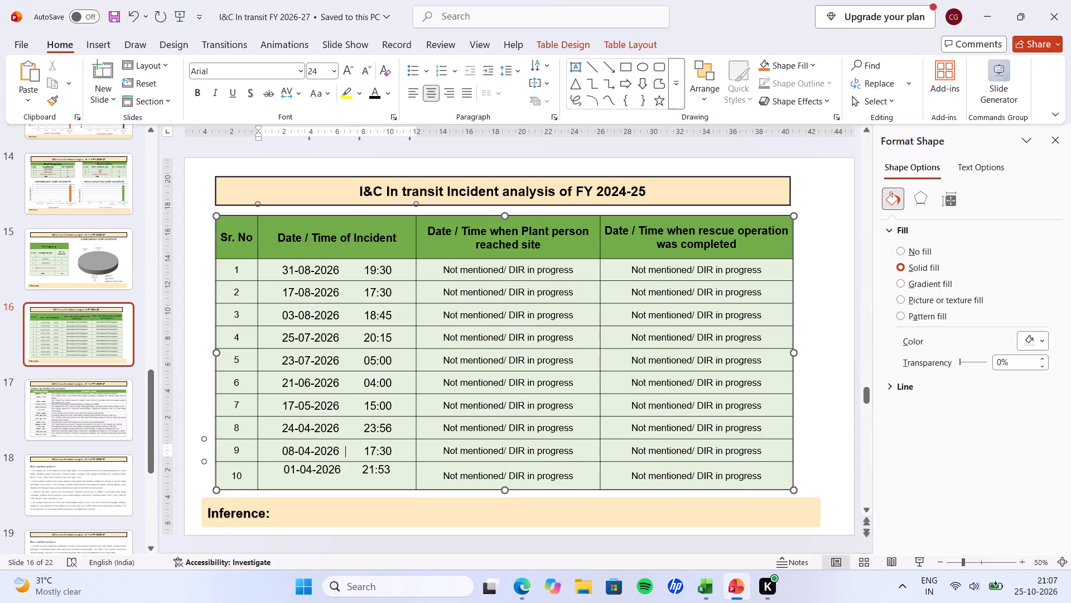
left_click(344, 465)
left_click(351, 475)
key("space")
Save the presentation with the completed incident times.
key("alt+Tab")
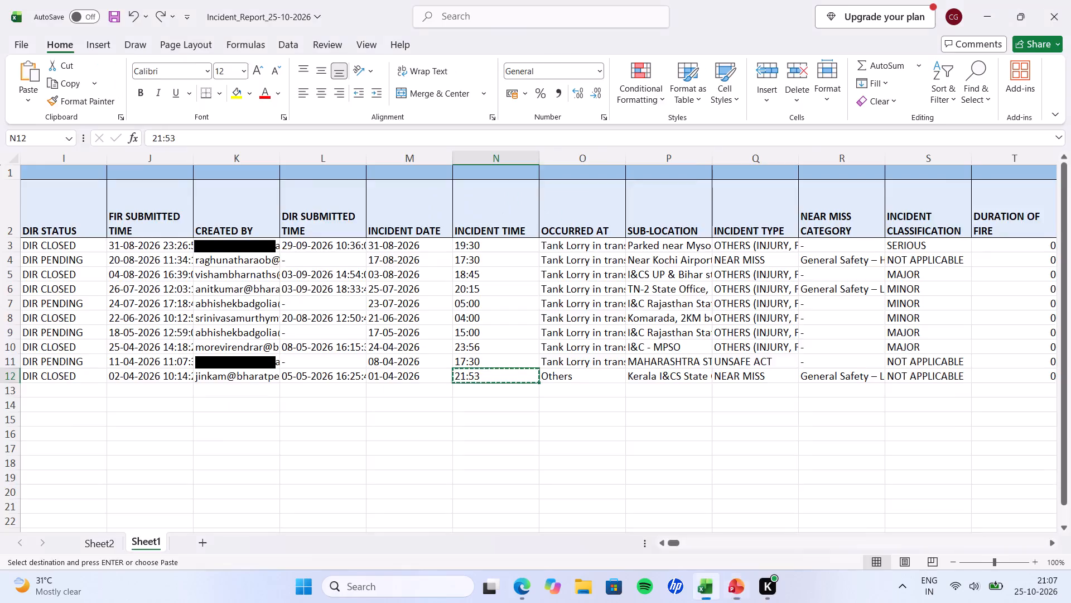
key("alt+Tab")
key("ctrl+s")
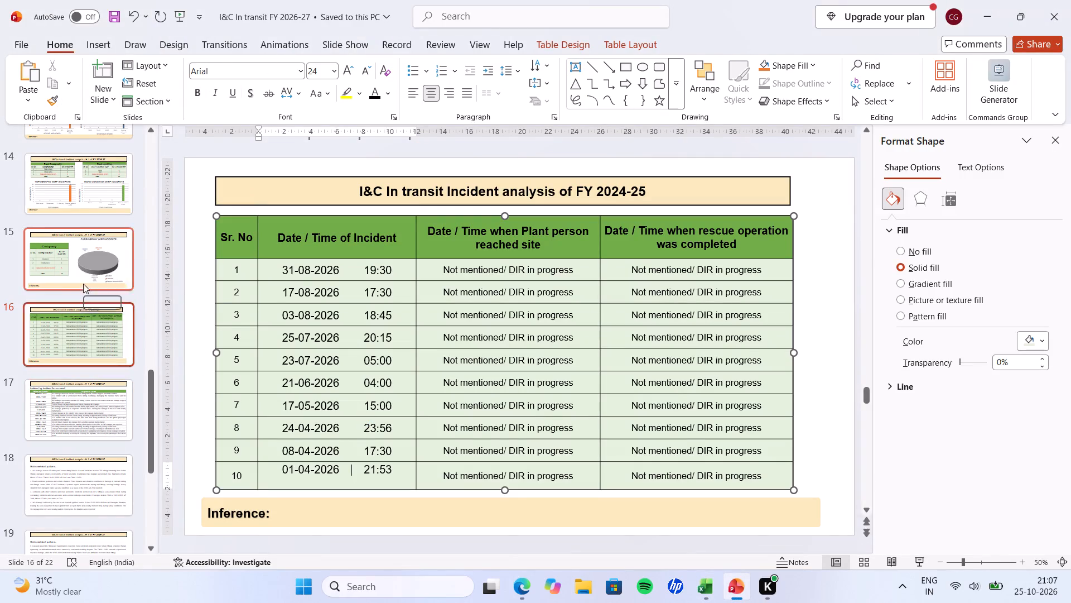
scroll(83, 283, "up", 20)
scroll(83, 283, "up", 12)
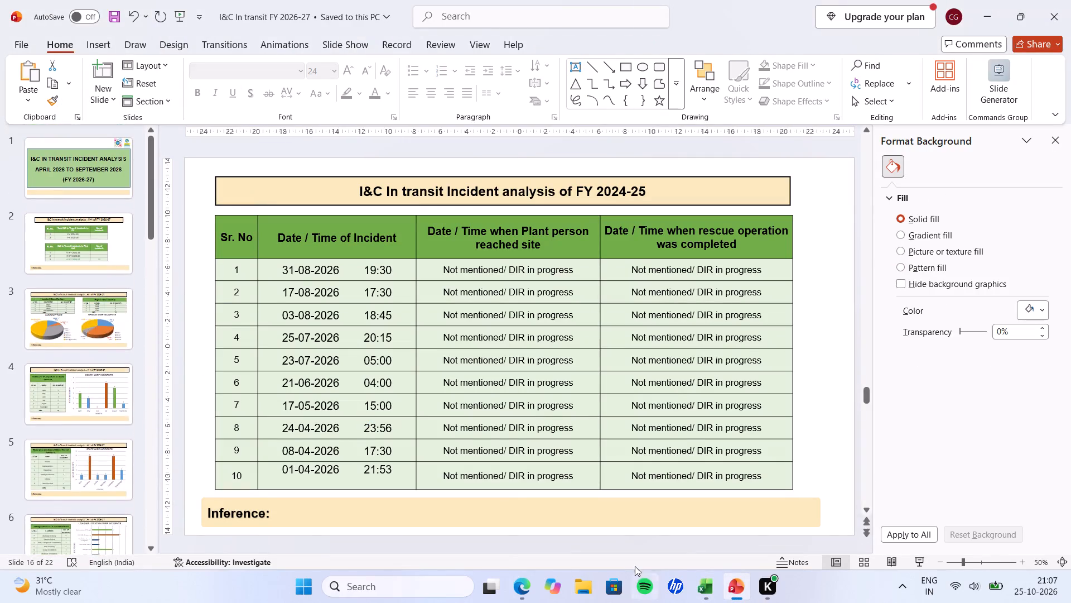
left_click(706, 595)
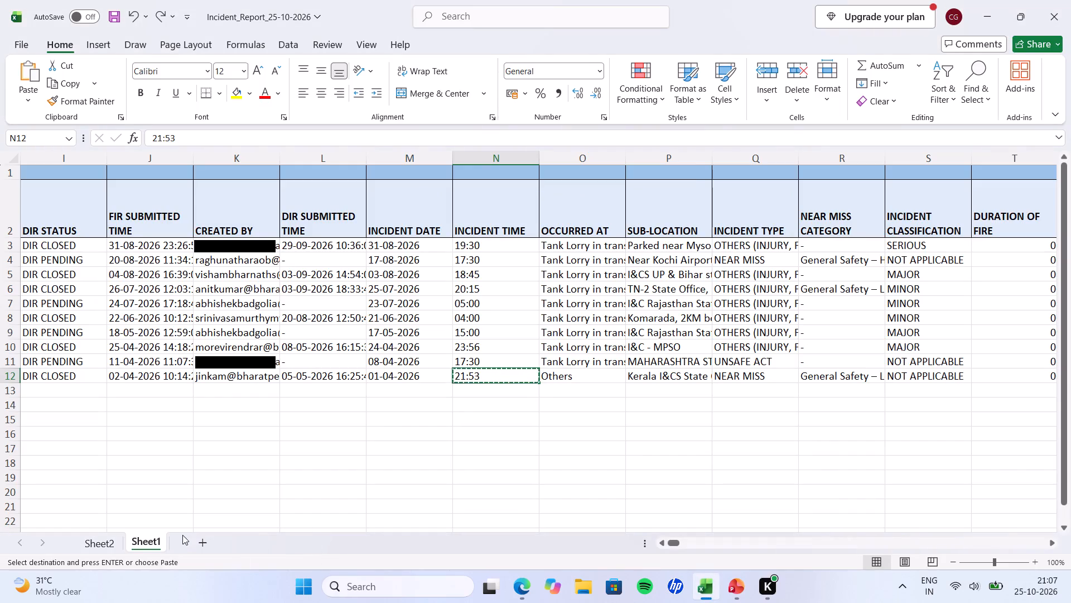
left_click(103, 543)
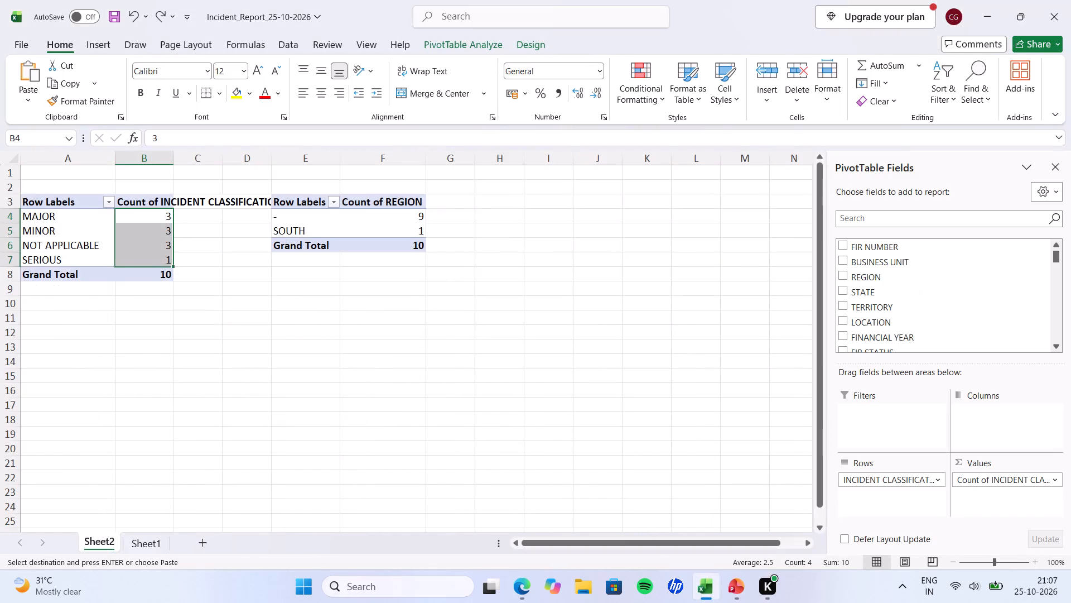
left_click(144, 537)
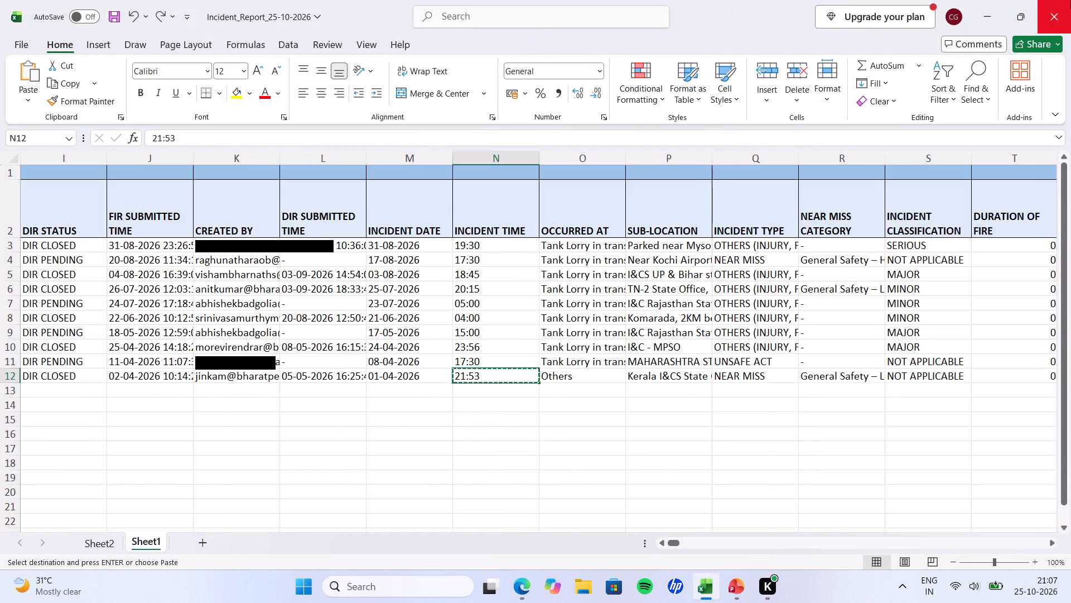
Close the Incident_Report_25-10-2026 workbook without saving its changes.
left_click(1070, 0)
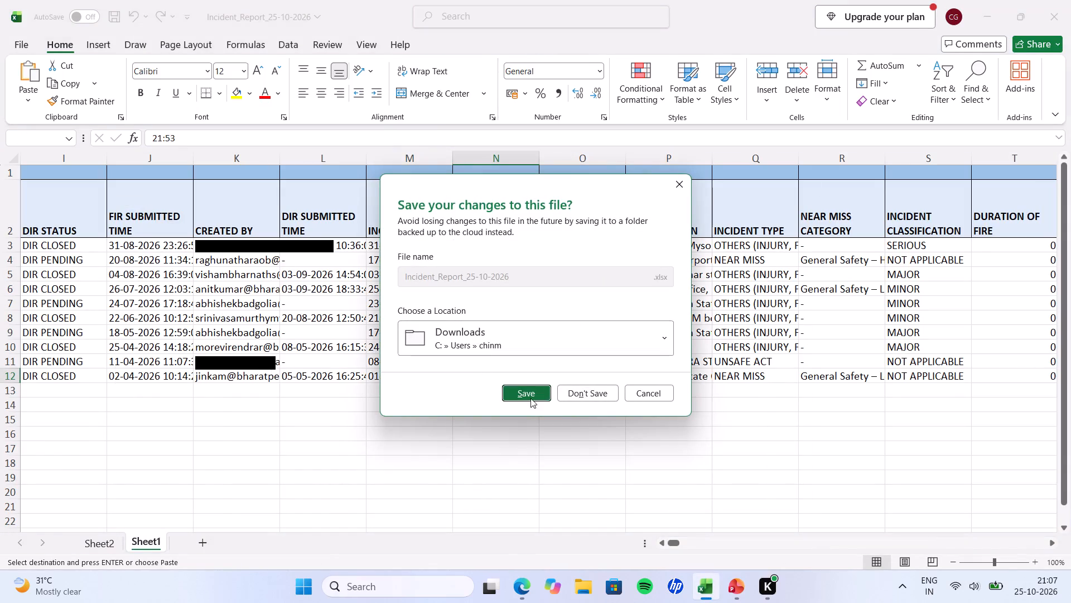
left_click(570, 397)
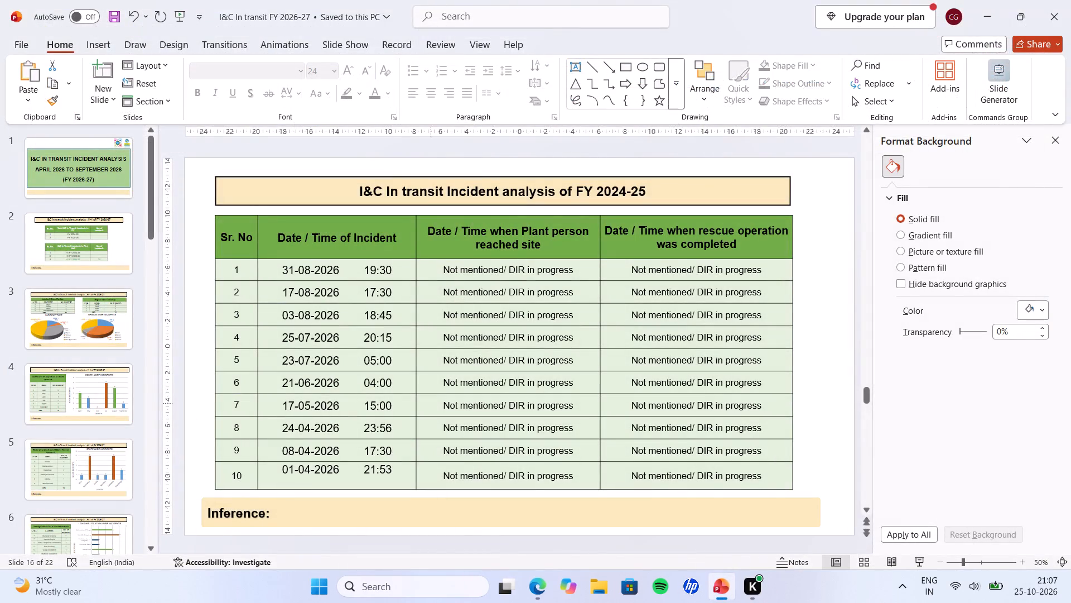
Switch to the ChatGPT conversation in the Edge browser.
left_click(529, 599)
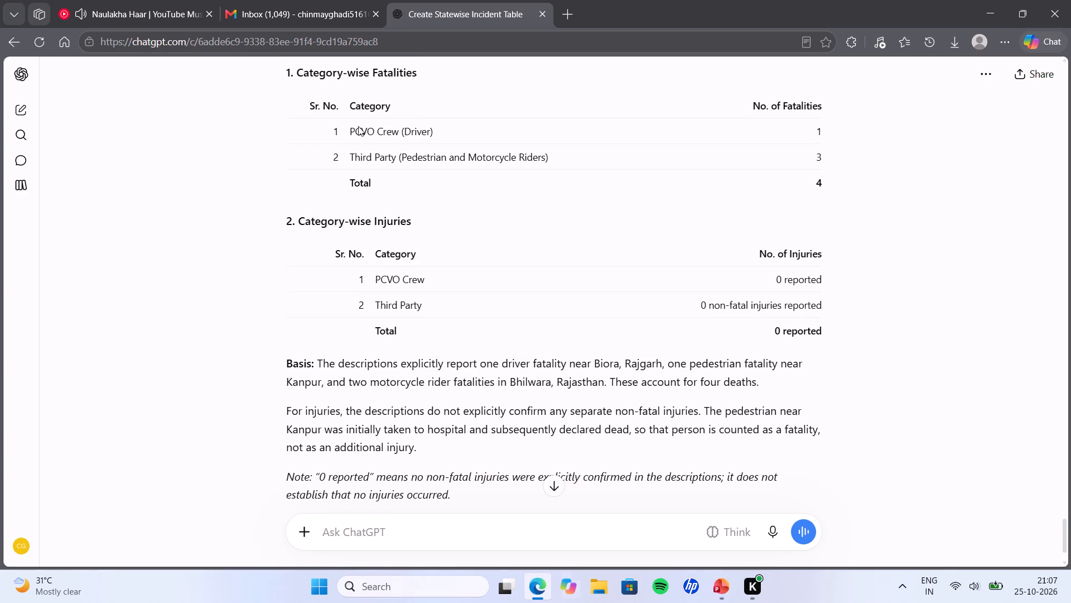
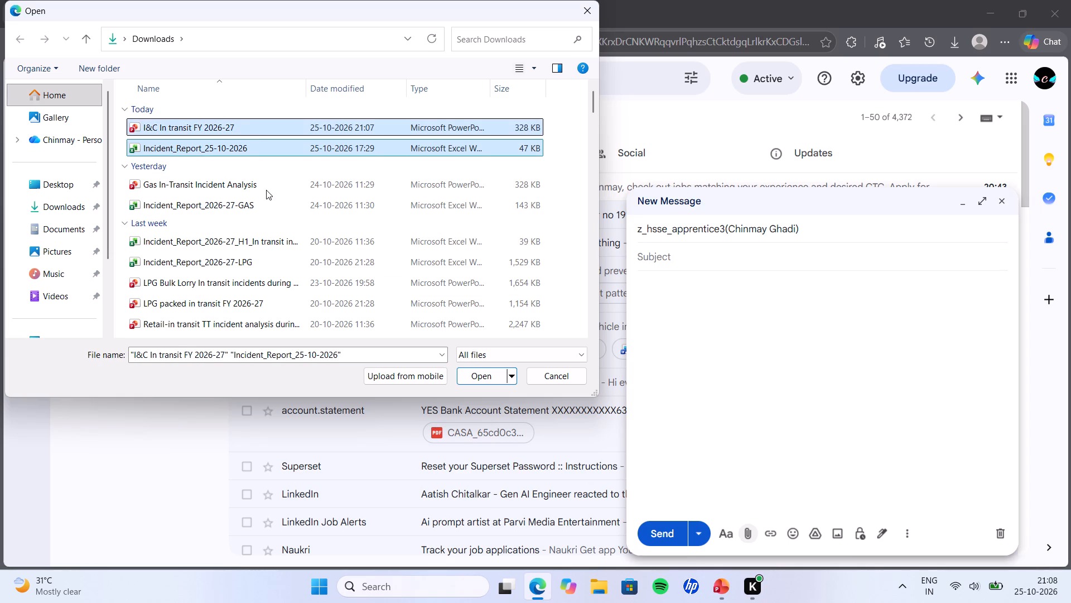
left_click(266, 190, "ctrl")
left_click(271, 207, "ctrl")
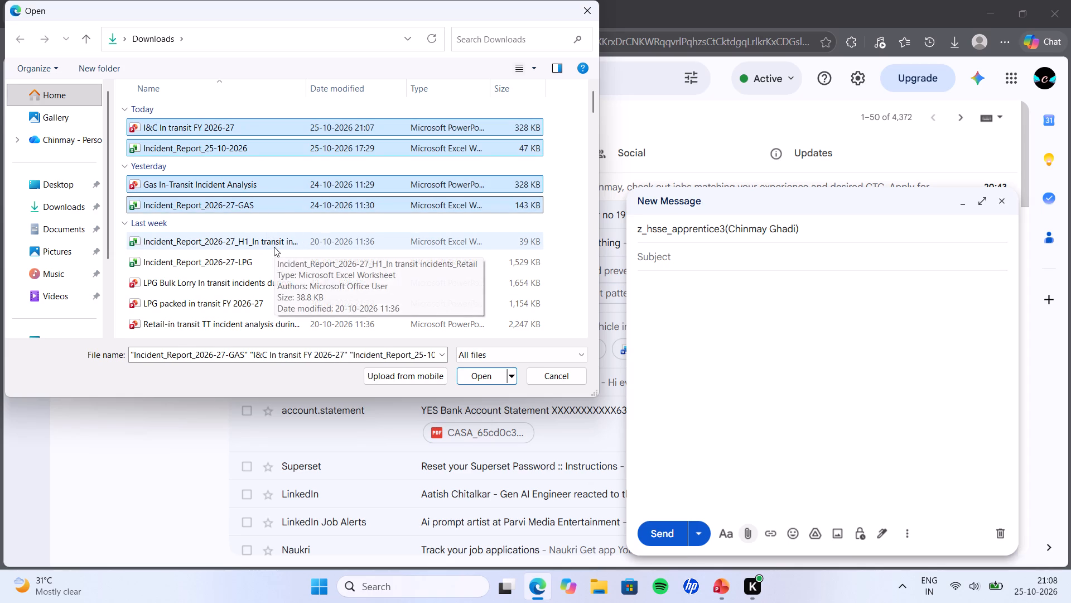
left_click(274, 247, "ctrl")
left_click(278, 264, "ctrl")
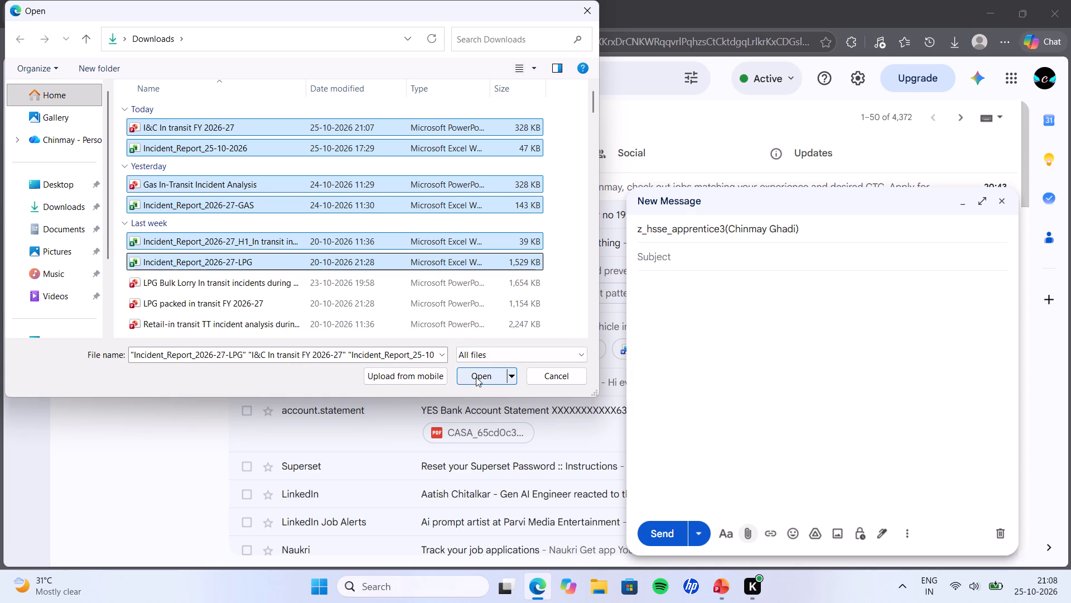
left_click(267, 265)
Select the Downloads files from Incident_Report_2026-27_H1_In transit incidents_Retail up through I&C In transit FY 2026-27 as attachments for the new email.
left_click(292, 239)
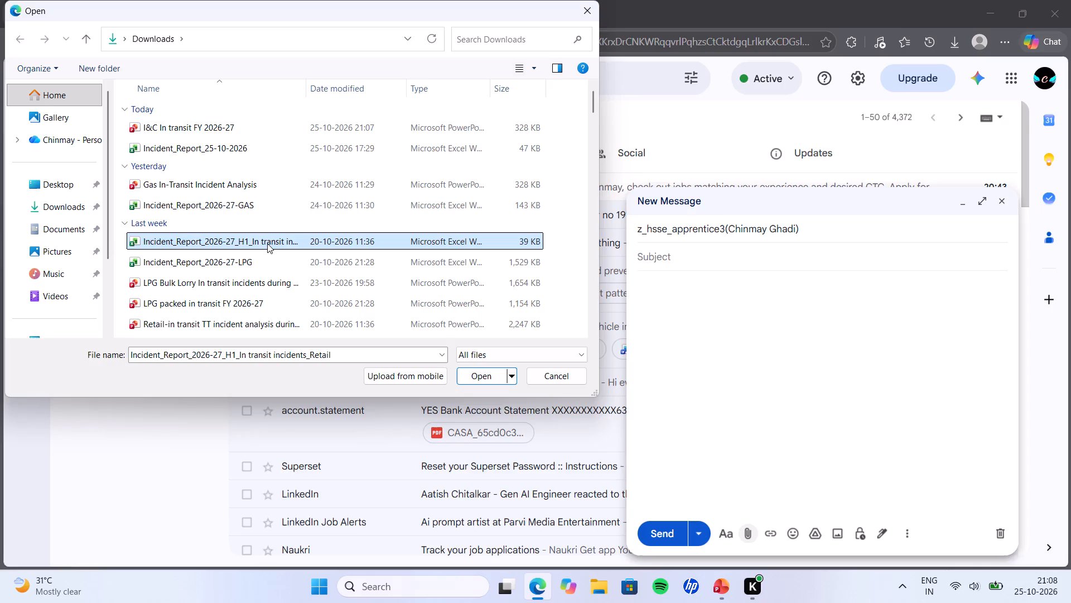
key("shift+Up")
key("shift+Up")
key("shift+Up")
key("shift+Up")
key("shift+Up")
key("shift+Up")
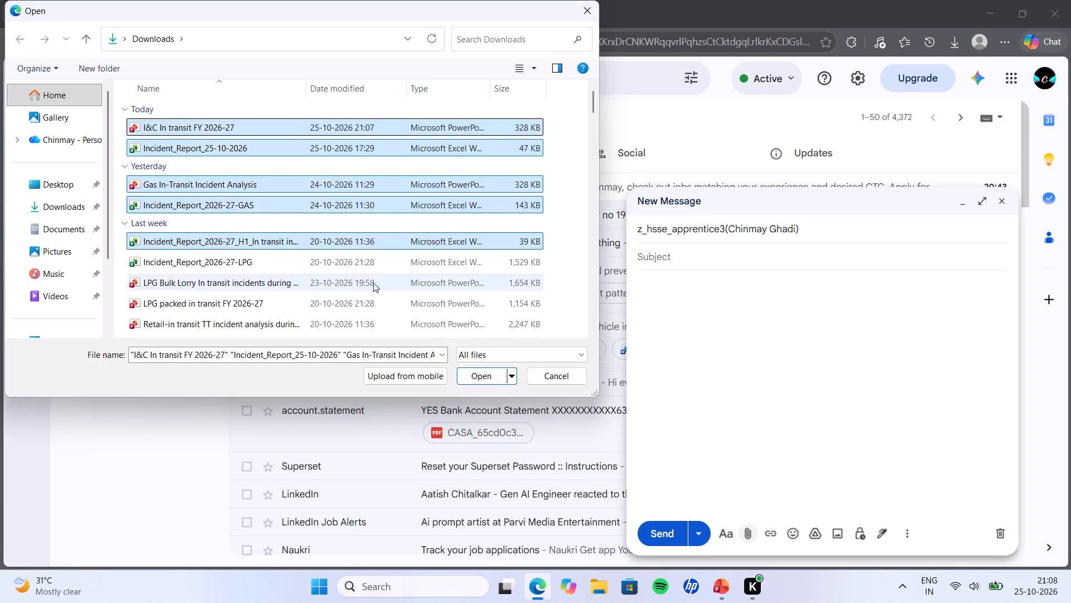